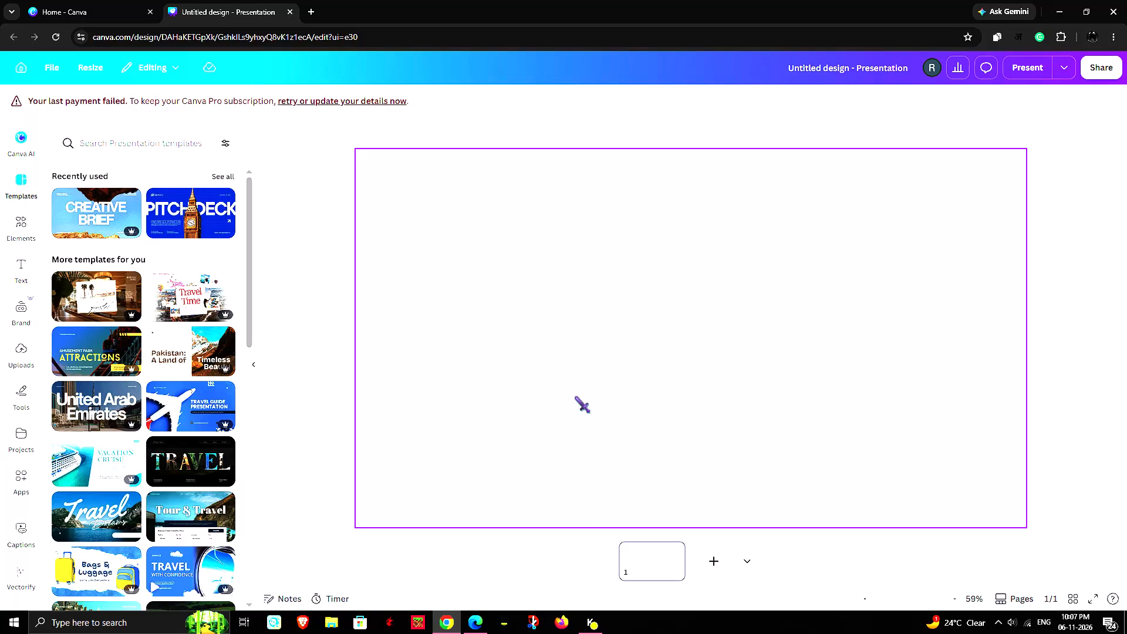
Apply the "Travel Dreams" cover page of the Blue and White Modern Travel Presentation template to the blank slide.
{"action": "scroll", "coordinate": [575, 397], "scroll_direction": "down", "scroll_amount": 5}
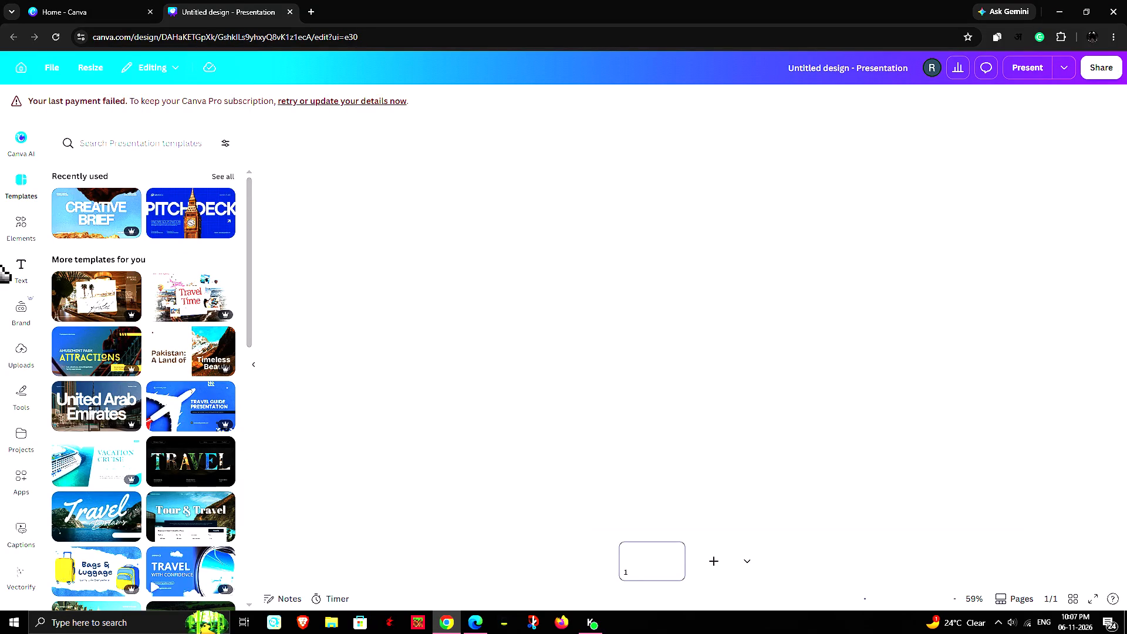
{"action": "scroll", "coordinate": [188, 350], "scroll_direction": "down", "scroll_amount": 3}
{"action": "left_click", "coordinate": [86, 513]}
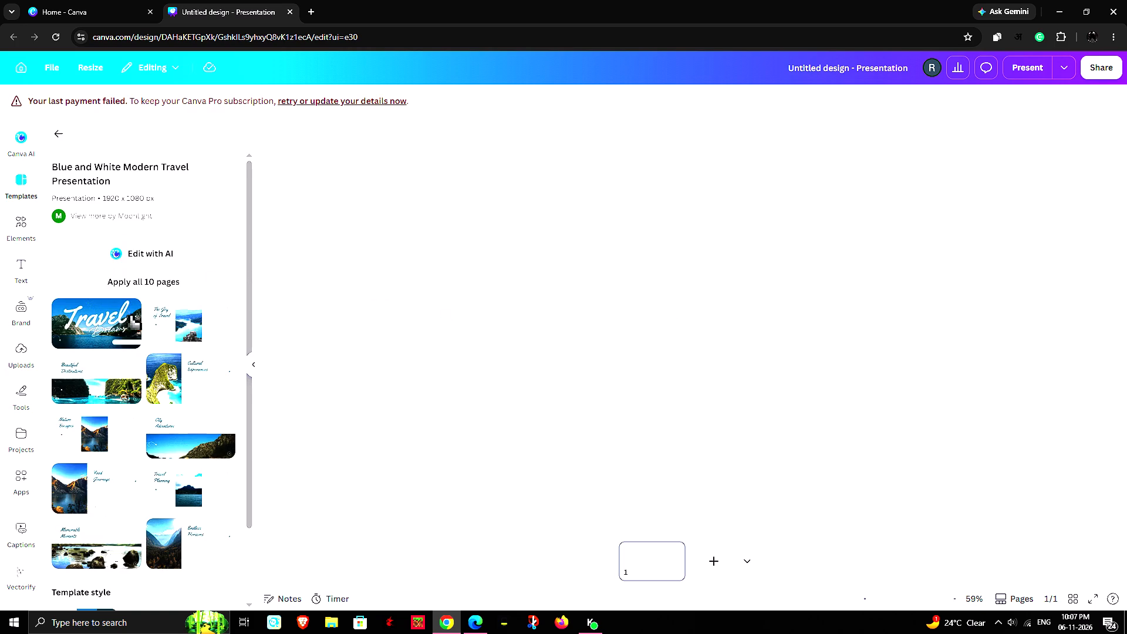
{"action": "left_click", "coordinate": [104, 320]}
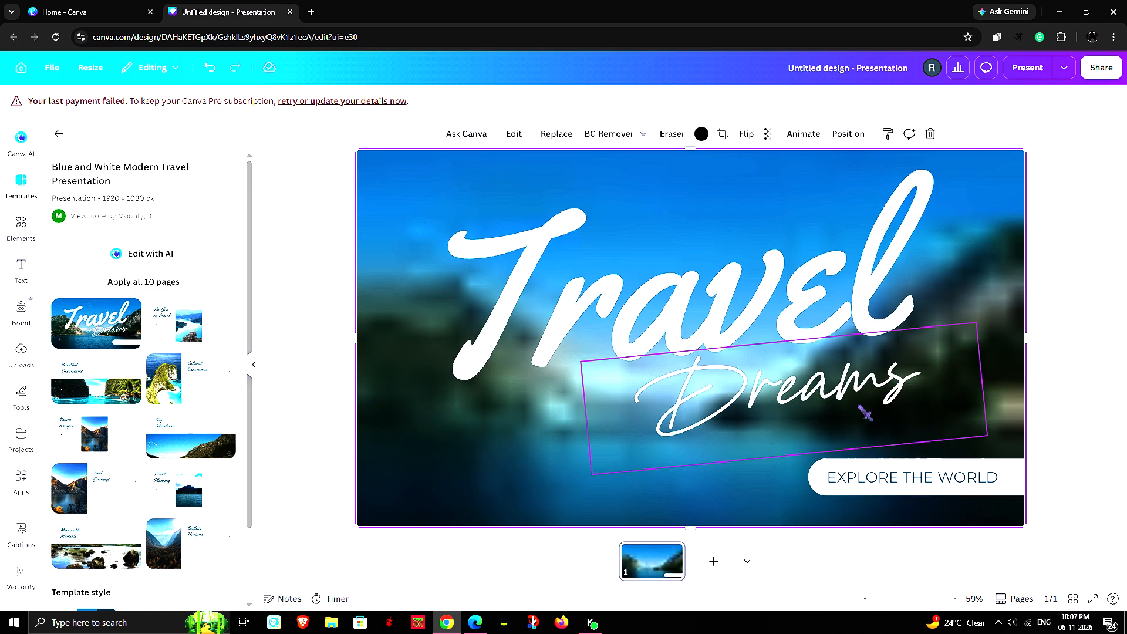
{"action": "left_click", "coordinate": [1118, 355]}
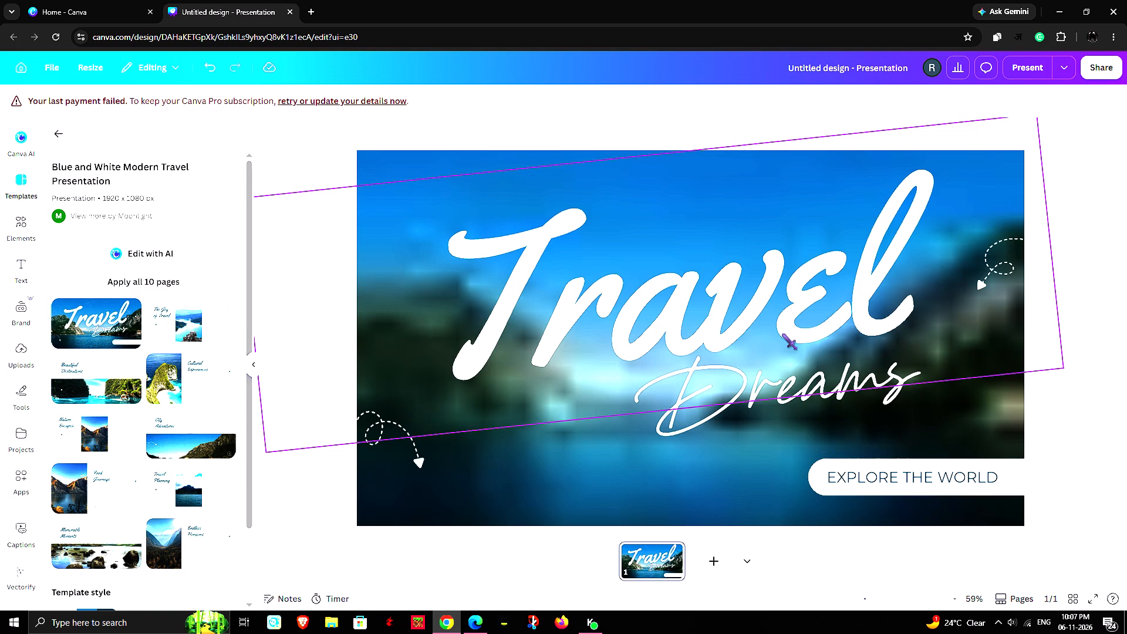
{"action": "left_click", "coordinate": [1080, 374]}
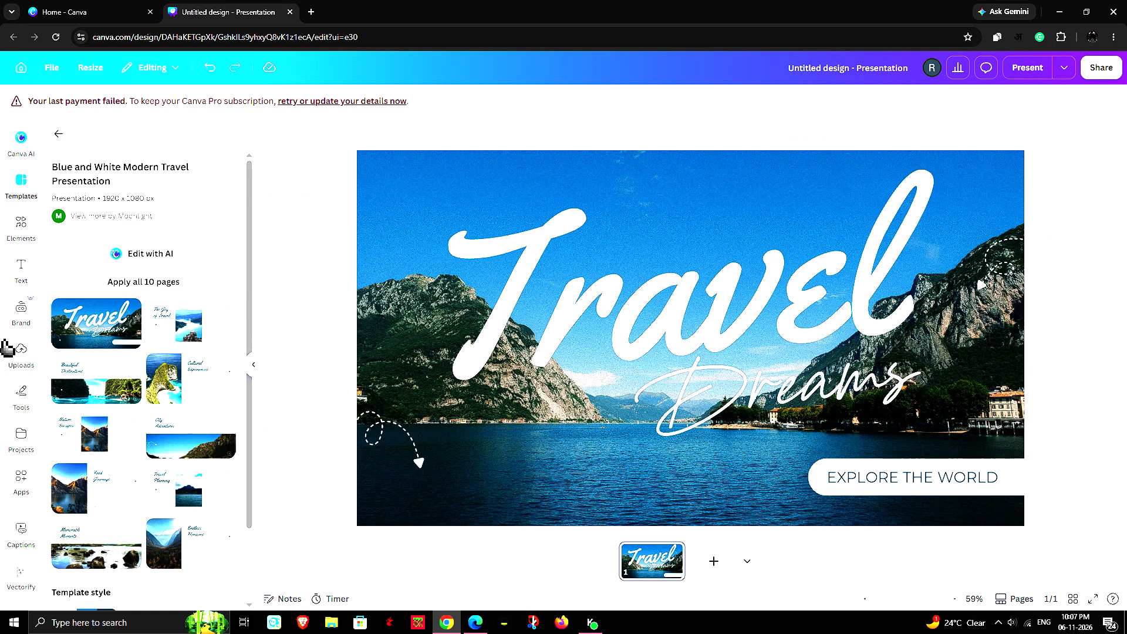
Replace the slide with the "Business Project" cover page of the Blue minimalist professional business project Presentation template.
{"action": "left_click", "coordinate": [22, 222]}
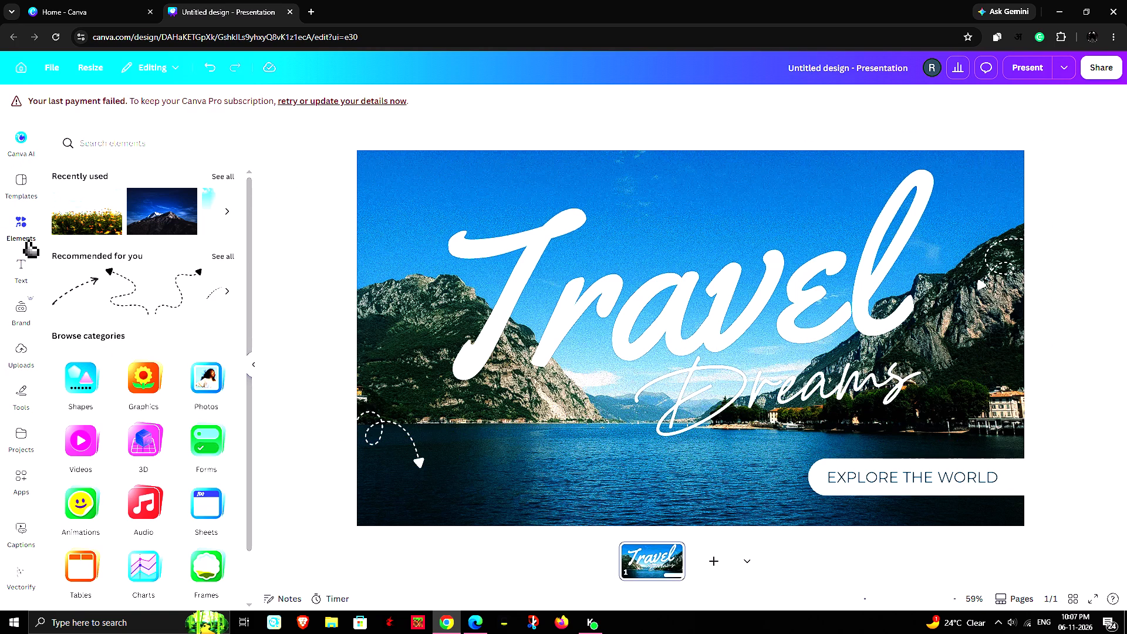
{"action": "left_click", "coordinate": [6, 171]}
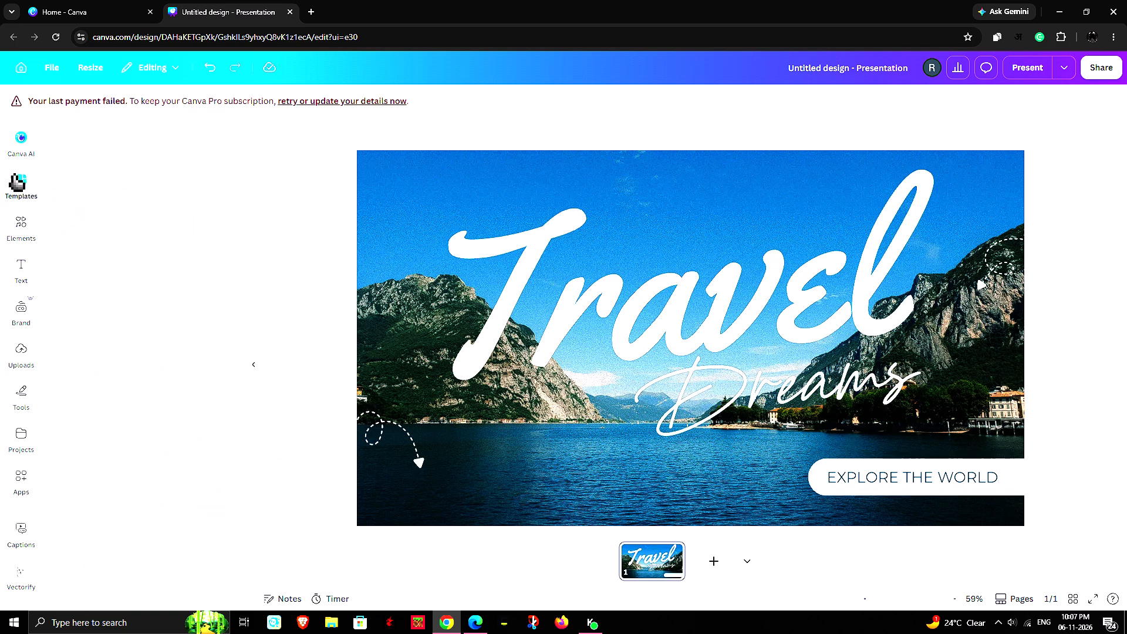
{"action": "scroll", "coordinate": [164, 414], "scroll_direction": "down", "scroll_amount": 3}
{"action": "scroll", "coordinate": [160, 380], "scroll_direction": "up", "scroll_amount": 4}
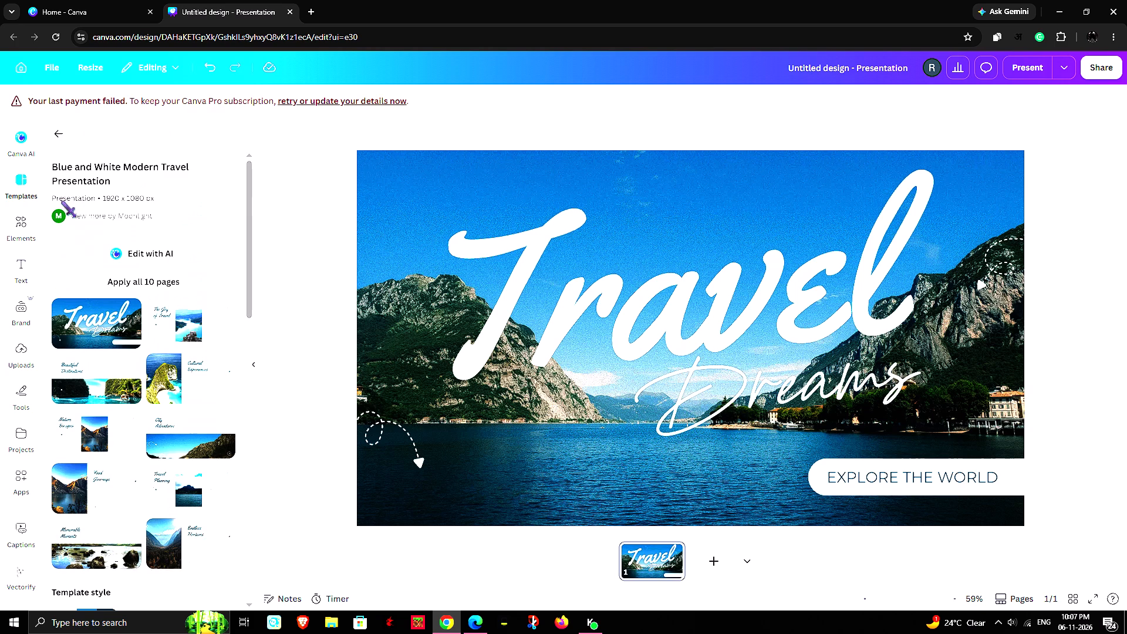
{"action": "left_click", "coordinate": [68, 124]}
{"action": "scroll", "coordinate": [103, 339], "scroll_direction": "down", "scroll_amount": 2}
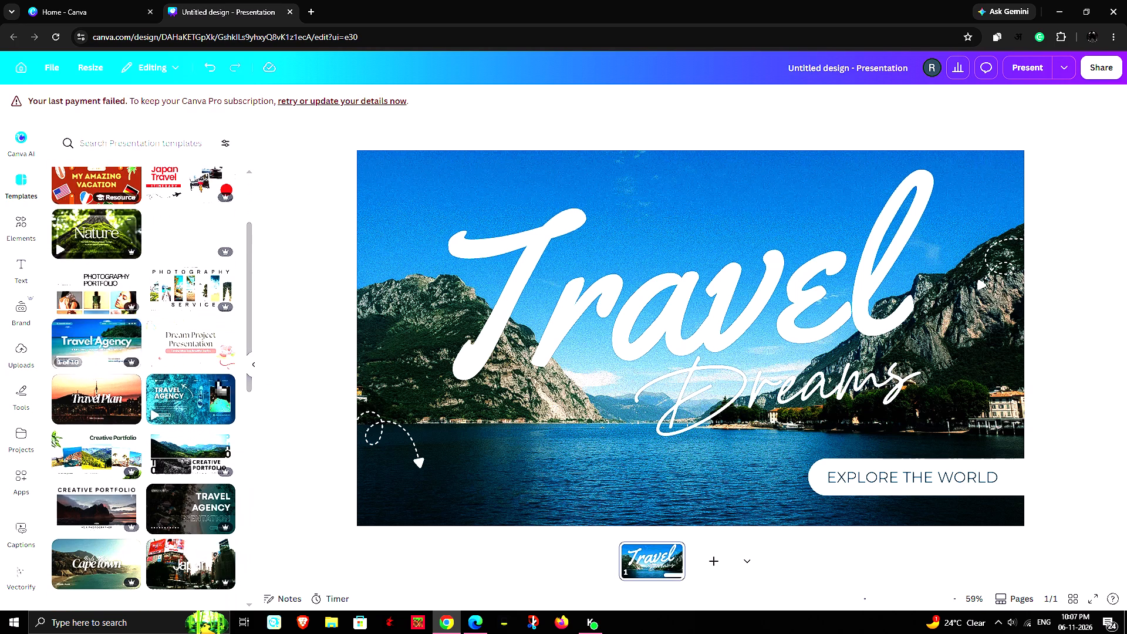
{"action": "scroll", "coordinate": [150, 369], "scroll_direction": "down", "scroll_amount": 2}
{"action": "scroll", "coordinate": [190, 408], "scroll_direction": "down", "scroll_amount": 1}
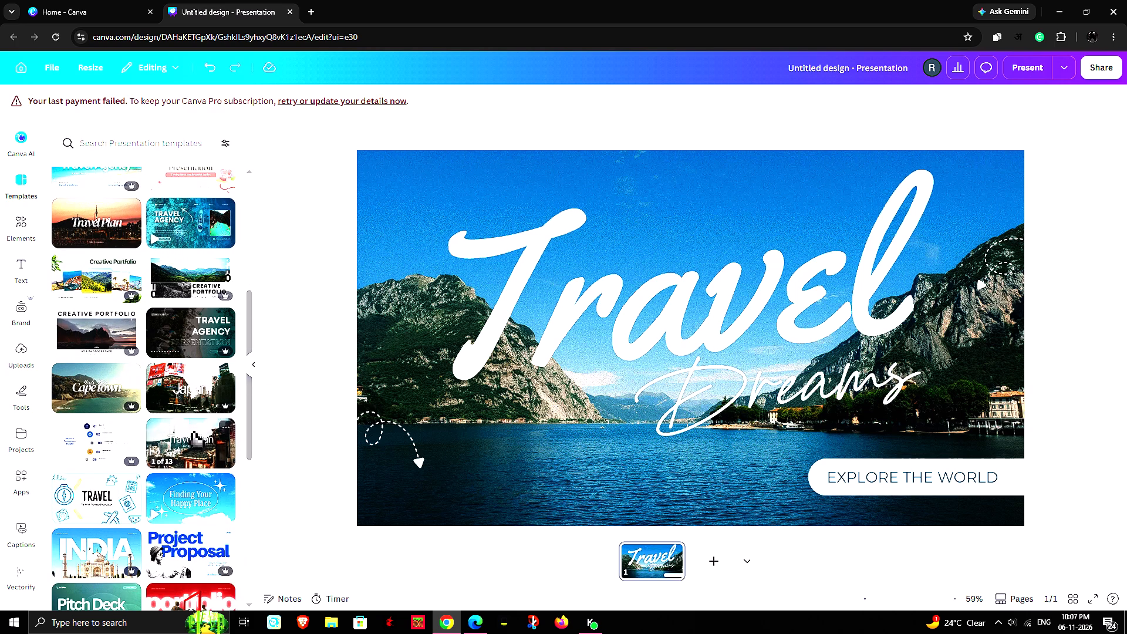
{"action": "scroll", "coordinate": [202, 440], "scroll_direction": "down", "scroll_amount": 1}
{"action": "scroll", "coordinate": [197, 370], "scroll_direction": "down", "scroll_amount": 3}
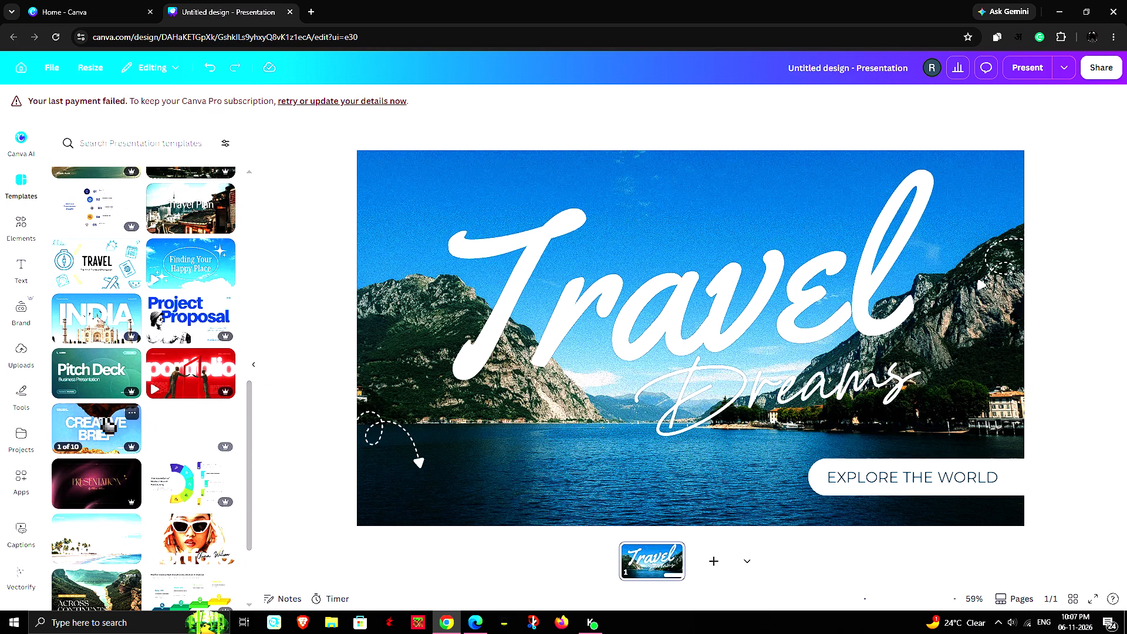
{"action": "scroll", "coordinate": [190, 377], "scroll_direction": "down", "scroll_amount": 1}
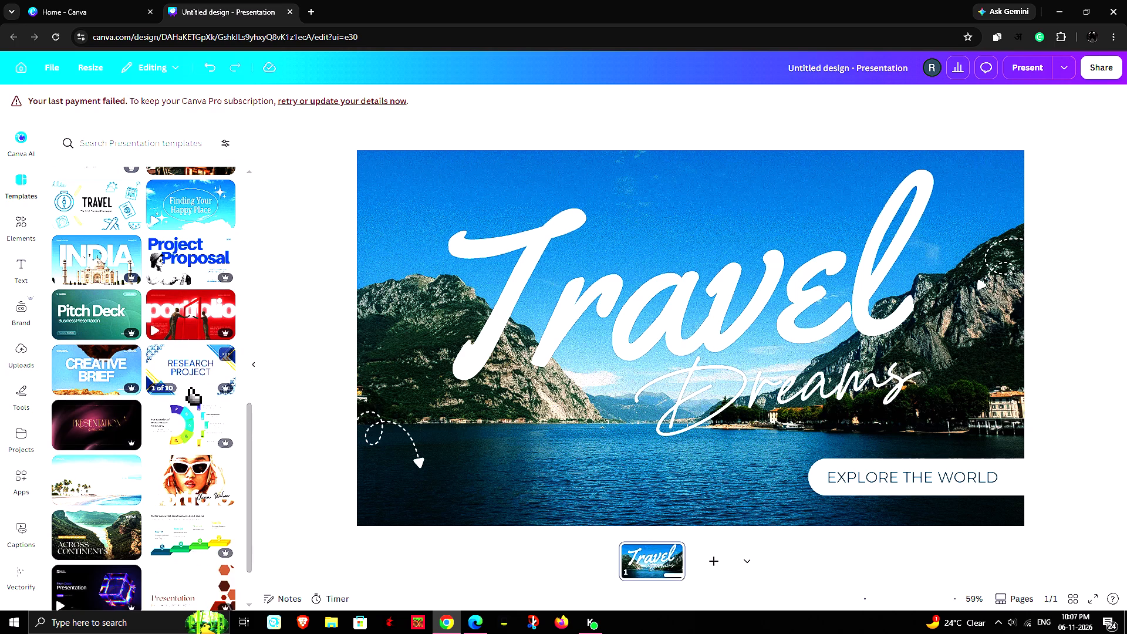
{"action": "scroll", "coordinate": [190, 390], "scroll_direction": "down", "scroll_amount": 1}
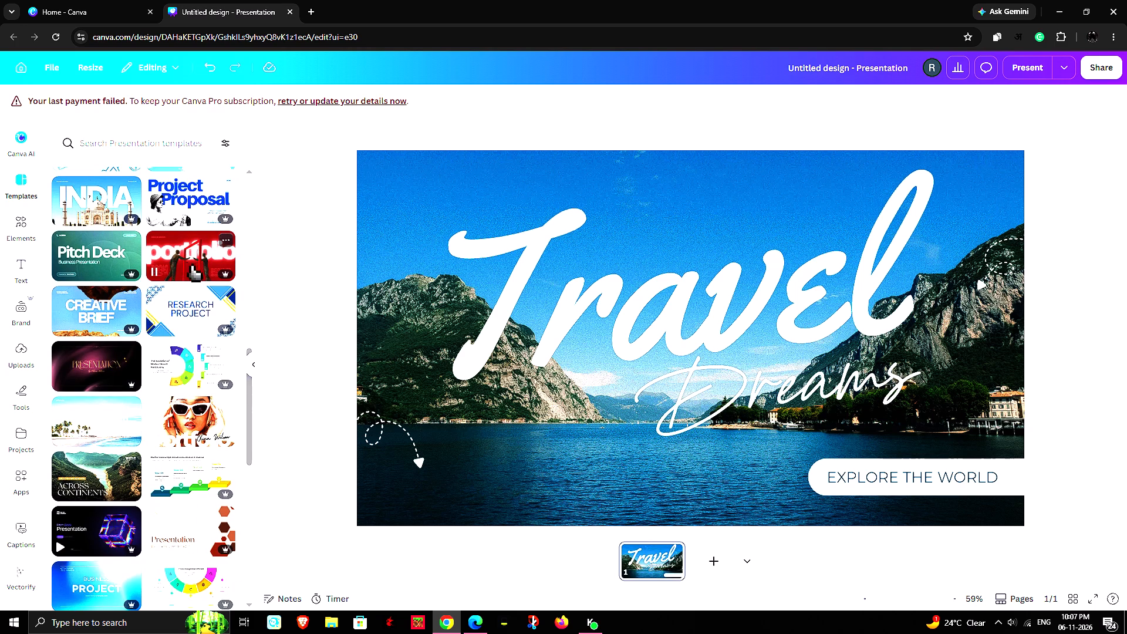
{"action": "scroll", "coordinate": [193, 334], "scroll_direction": "down", "scroll_amount": 2}
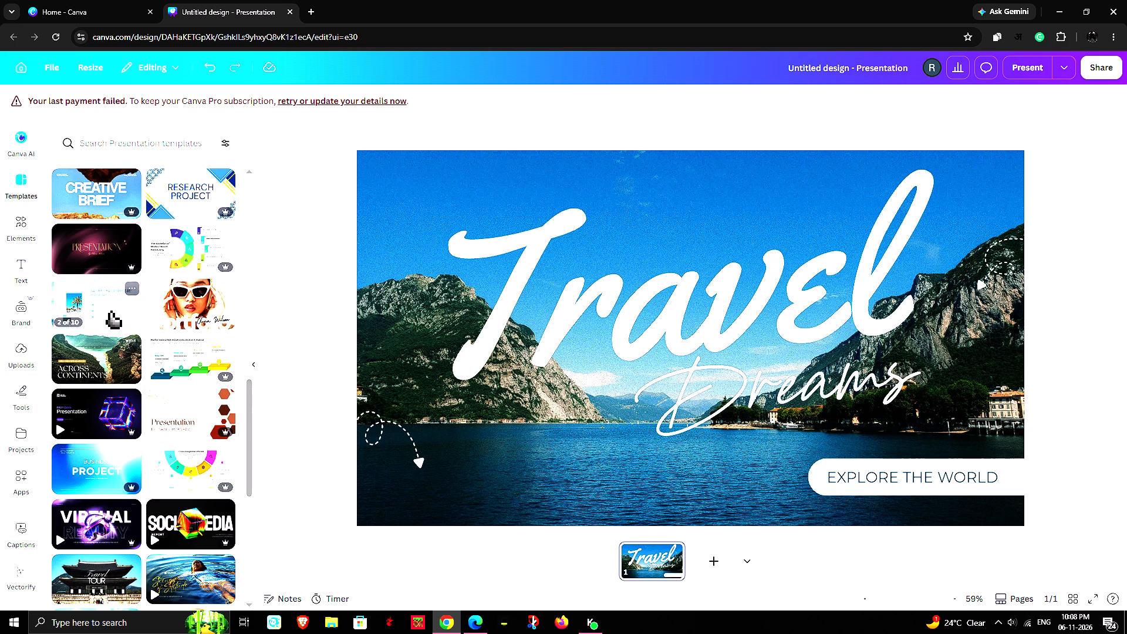
{"action": "scroll", "coordinate": [201, 372], "scroll_direction": "down", "scroll_amount": 3}
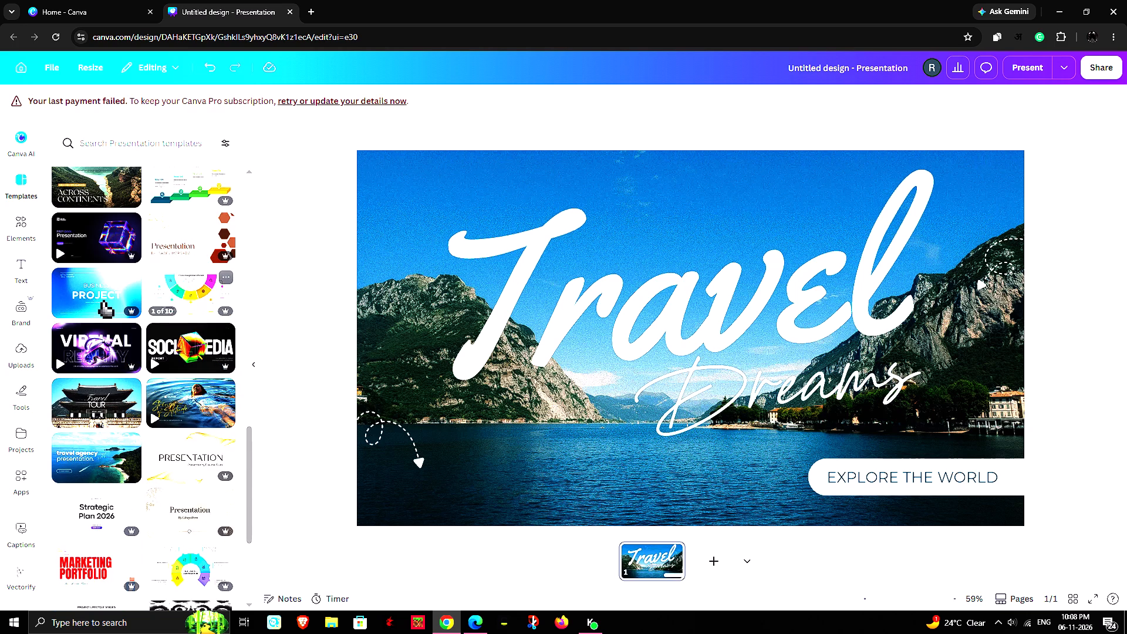
{"action": "left_click", "coordinate": [94, 291]}
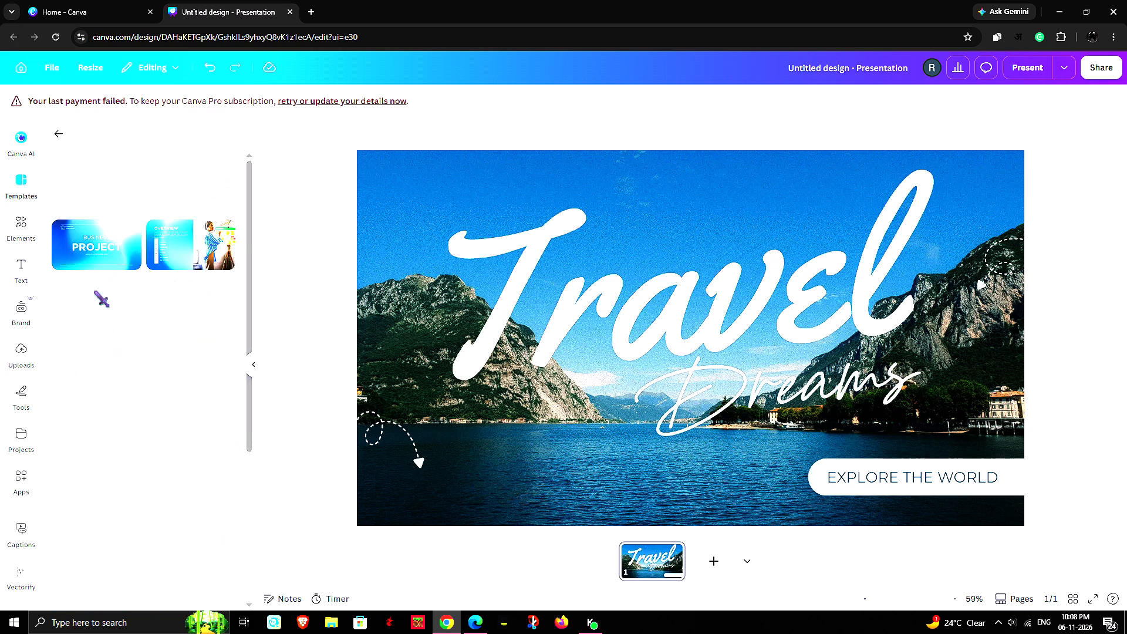
{"action": "left_click", "coordinate": [109, 331]}
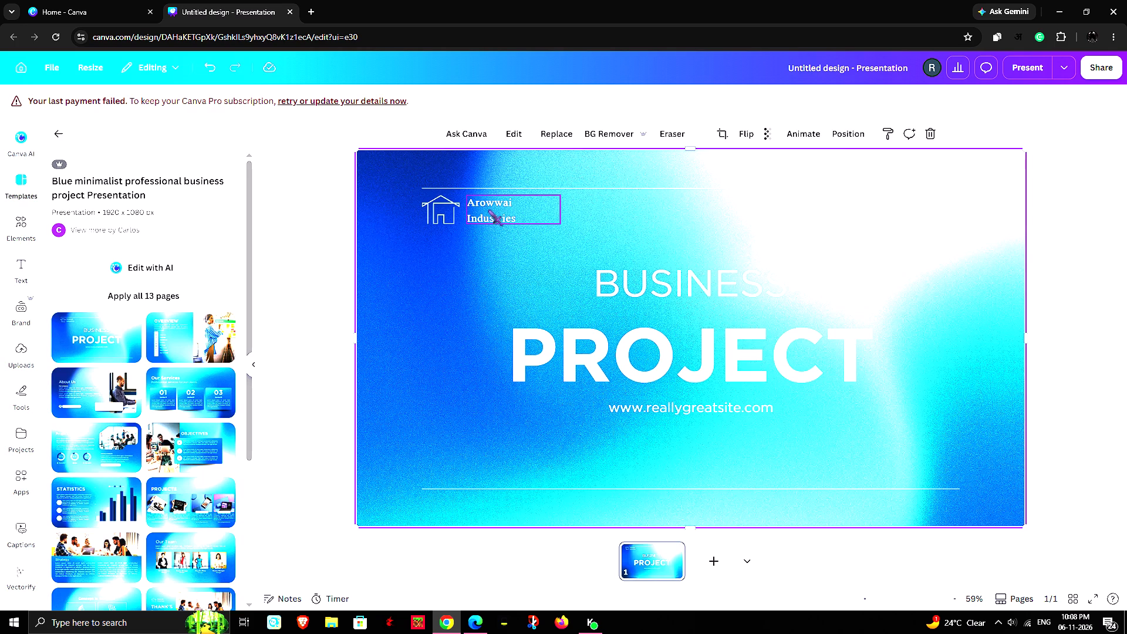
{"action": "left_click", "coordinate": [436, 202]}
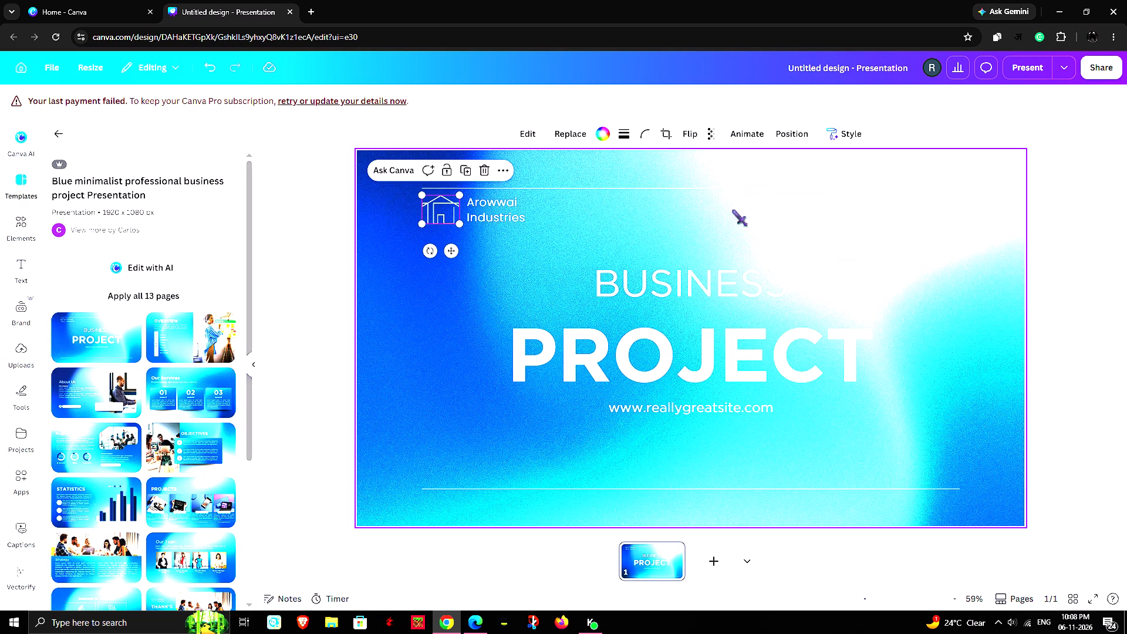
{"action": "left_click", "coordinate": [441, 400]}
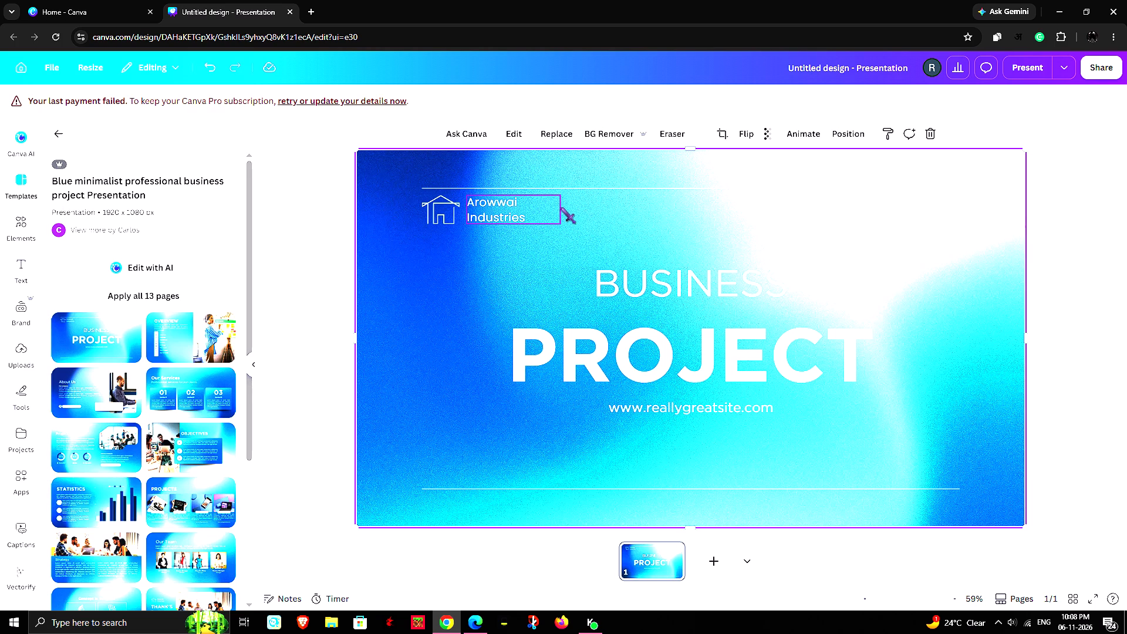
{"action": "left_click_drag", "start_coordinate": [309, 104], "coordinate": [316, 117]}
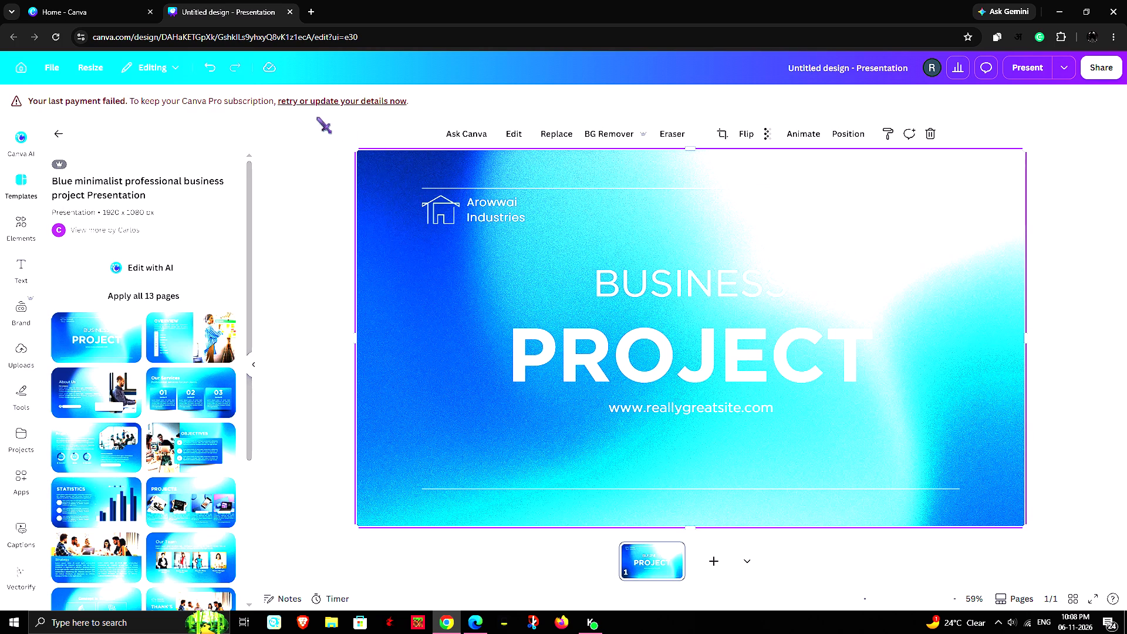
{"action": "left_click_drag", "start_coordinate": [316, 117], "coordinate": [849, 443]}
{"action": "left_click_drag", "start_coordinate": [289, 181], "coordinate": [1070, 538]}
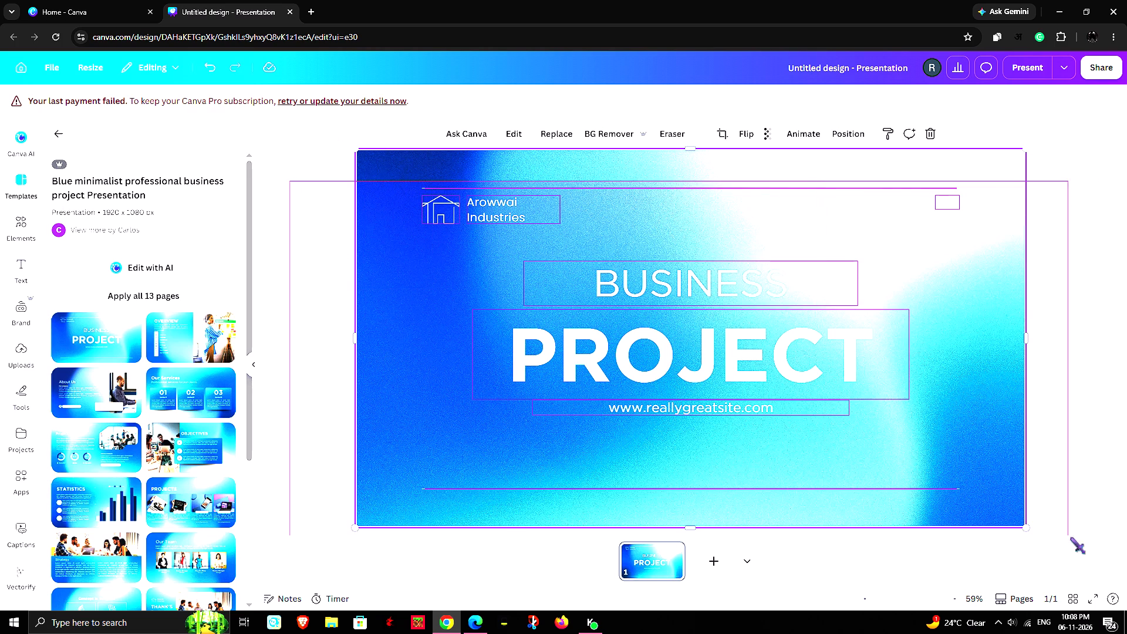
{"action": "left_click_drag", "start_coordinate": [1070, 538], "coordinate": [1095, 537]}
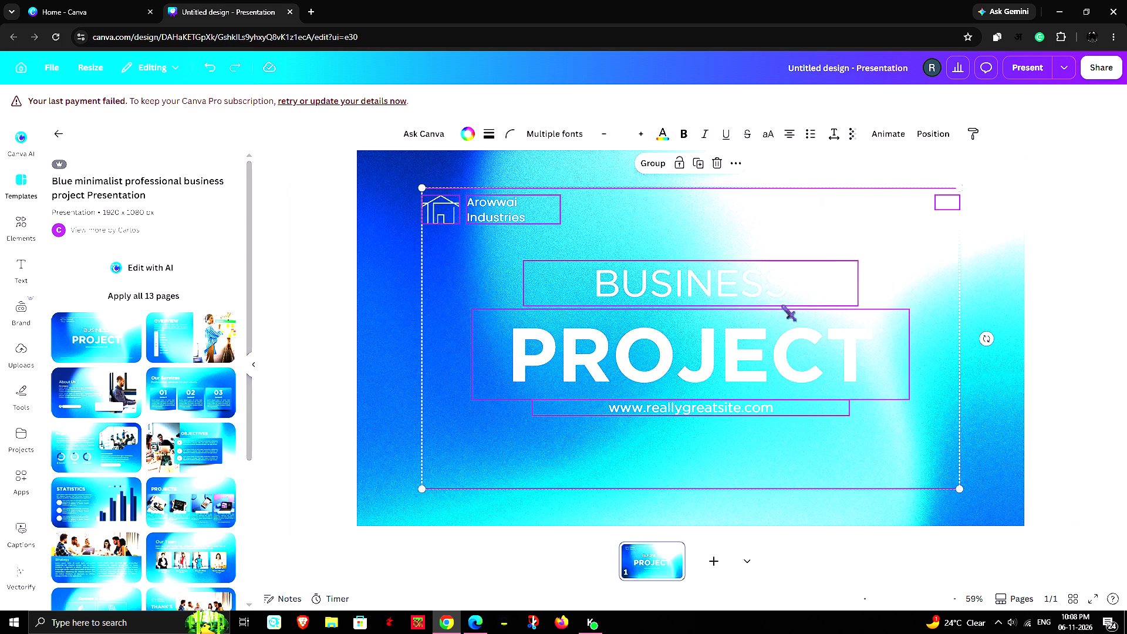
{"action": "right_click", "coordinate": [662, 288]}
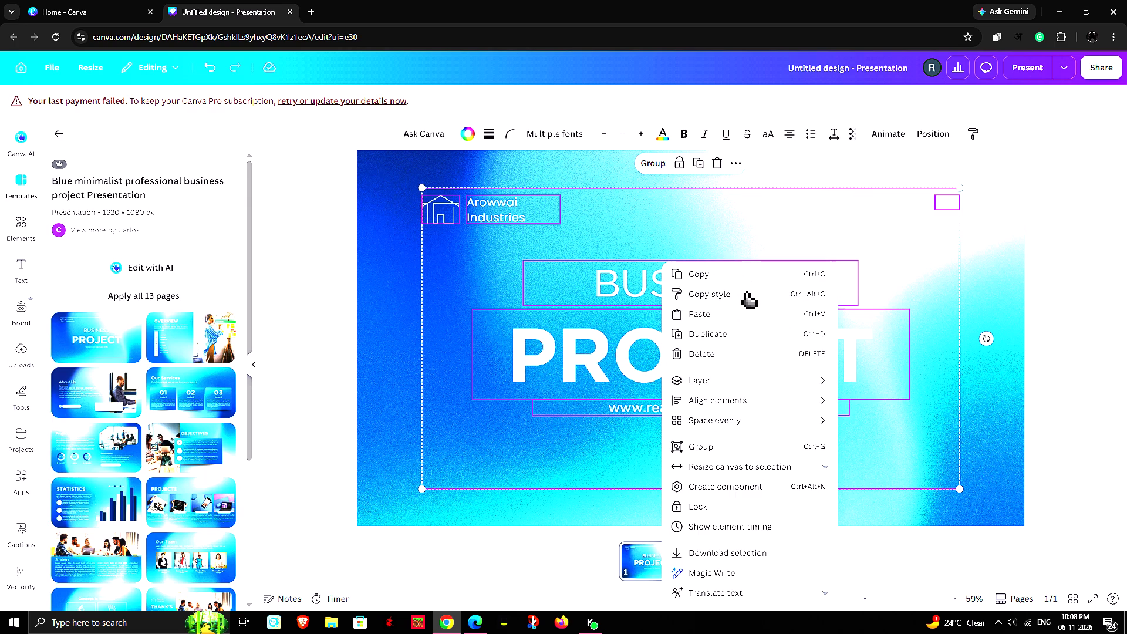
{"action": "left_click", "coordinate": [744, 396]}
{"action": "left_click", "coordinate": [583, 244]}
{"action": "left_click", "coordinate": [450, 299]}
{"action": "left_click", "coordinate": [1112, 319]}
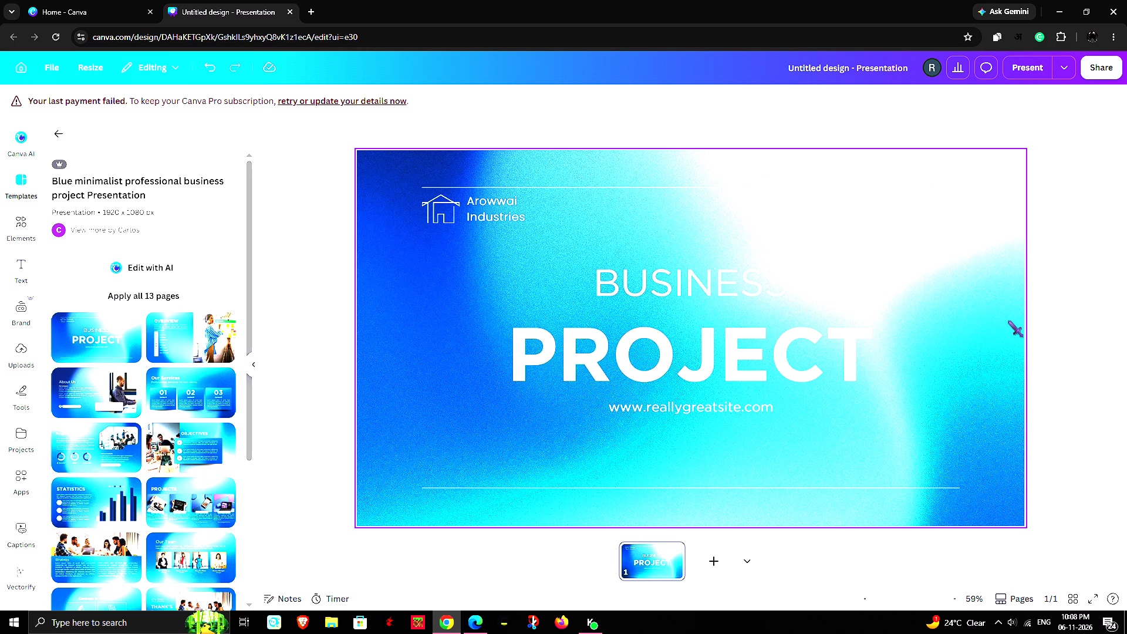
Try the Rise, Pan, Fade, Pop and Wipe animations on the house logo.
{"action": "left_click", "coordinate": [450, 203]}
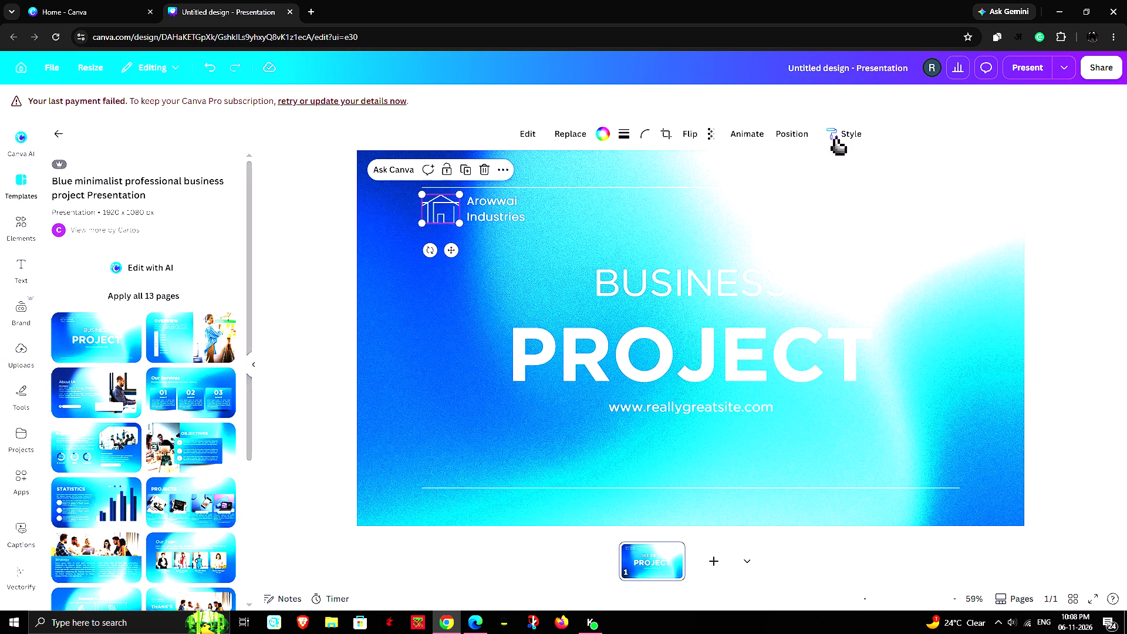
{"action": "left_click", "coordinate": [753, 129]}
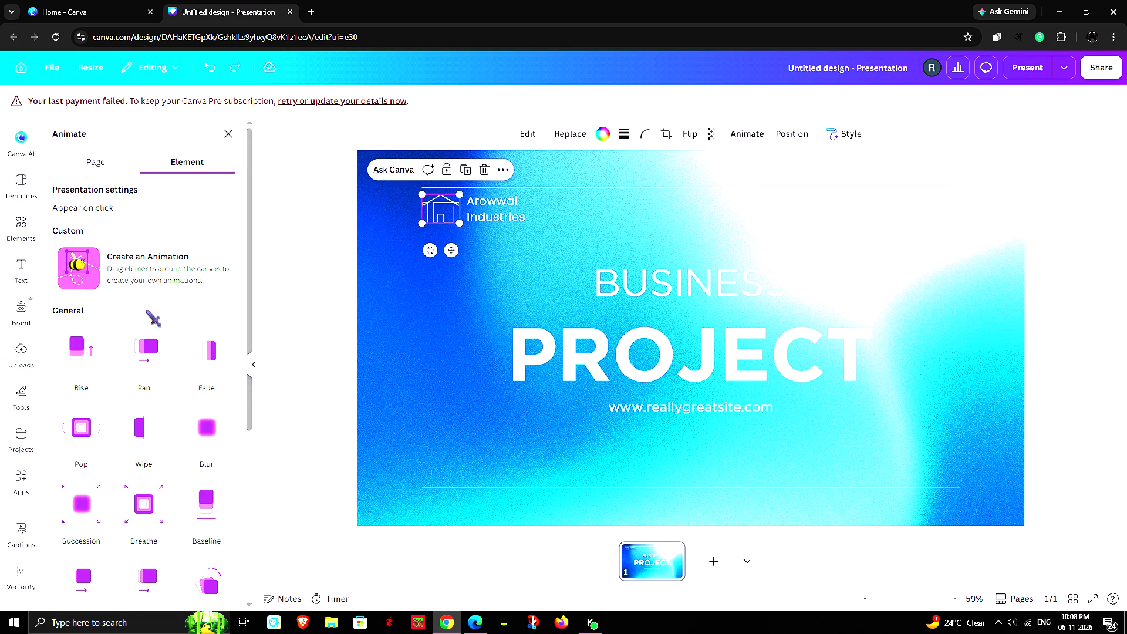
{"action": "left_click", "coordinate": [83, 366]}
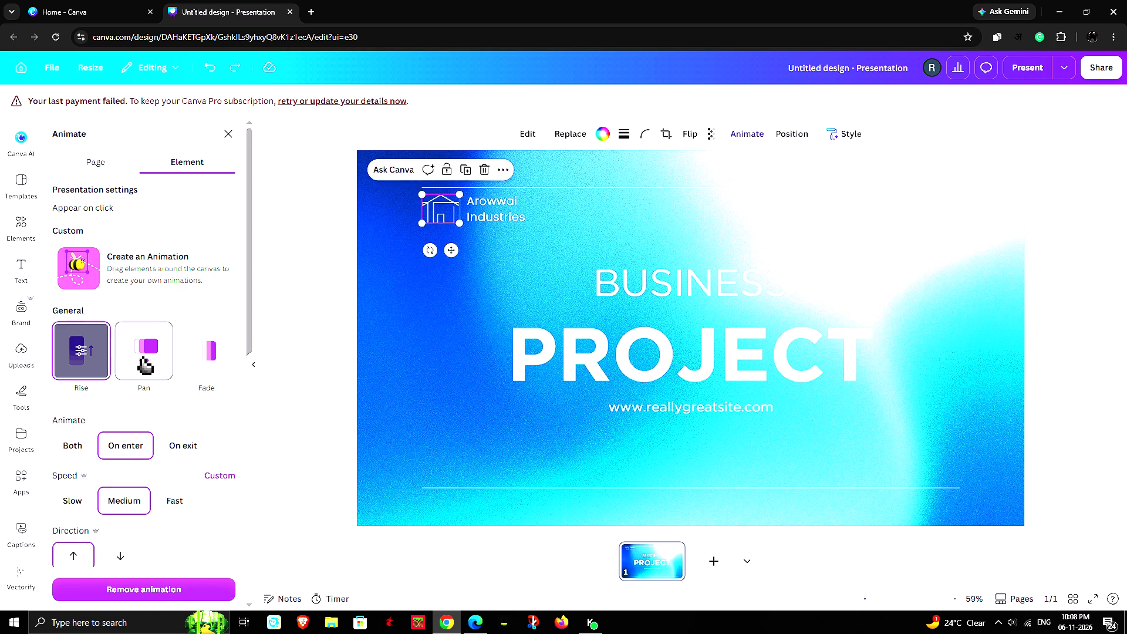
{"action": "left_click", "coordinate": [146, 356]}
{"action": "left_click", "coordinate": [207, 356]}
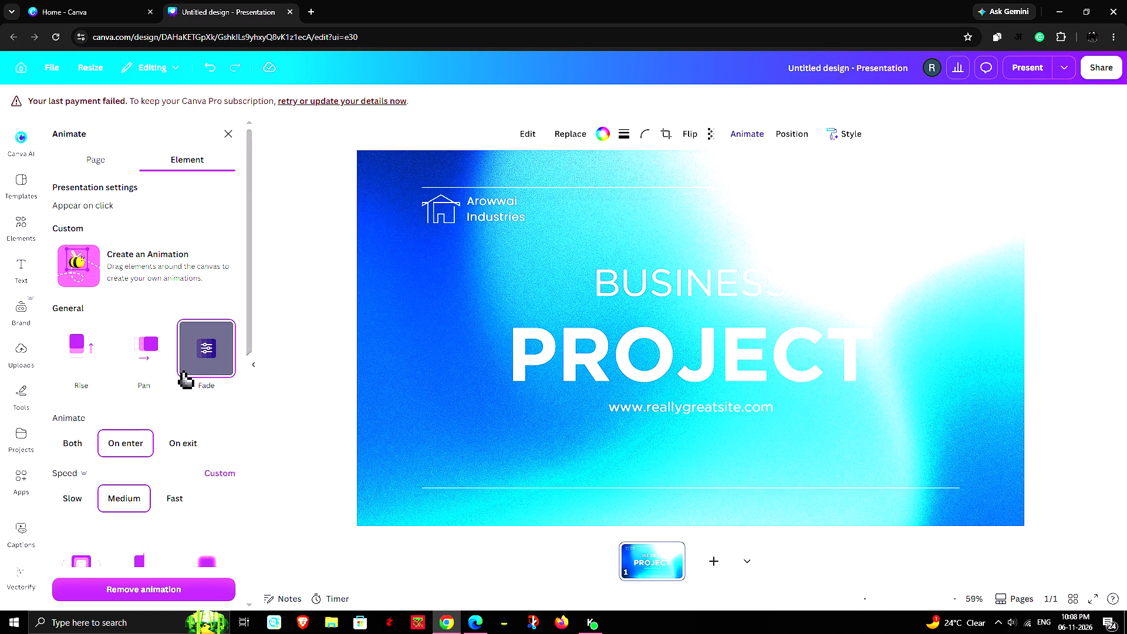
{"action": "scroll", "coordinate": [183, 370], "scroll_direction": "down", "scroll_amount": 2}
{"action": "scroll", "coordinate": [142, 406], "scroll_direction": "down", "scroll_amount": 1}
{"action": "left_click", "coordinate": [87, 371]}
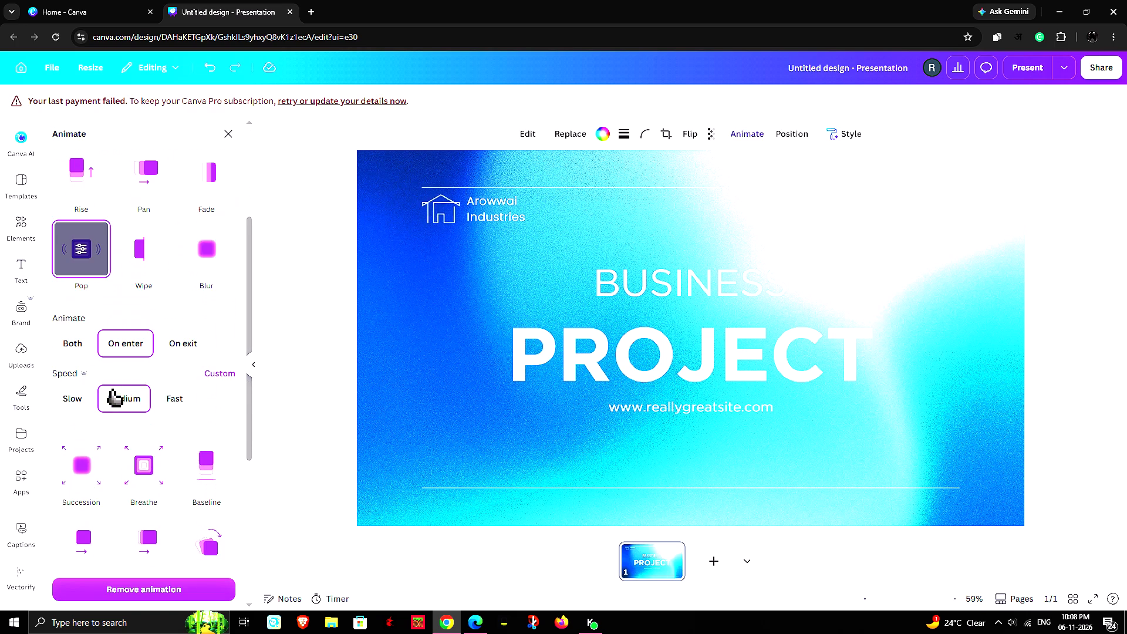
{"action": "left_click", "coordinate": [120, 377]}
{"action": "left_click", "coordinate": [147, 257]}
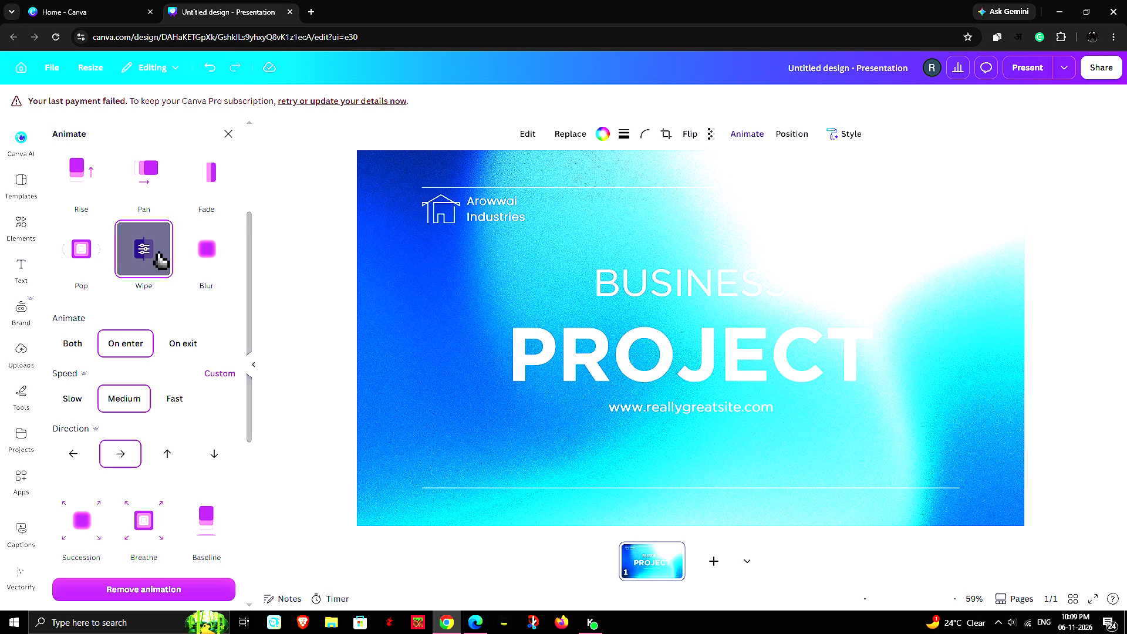
Preview the remaining general and add-on animations for the house logo and apply Succession.
{"action": "scroll", "coordinate": [210, 248], "scroll_direction": "down", "scroll_amount": 1}
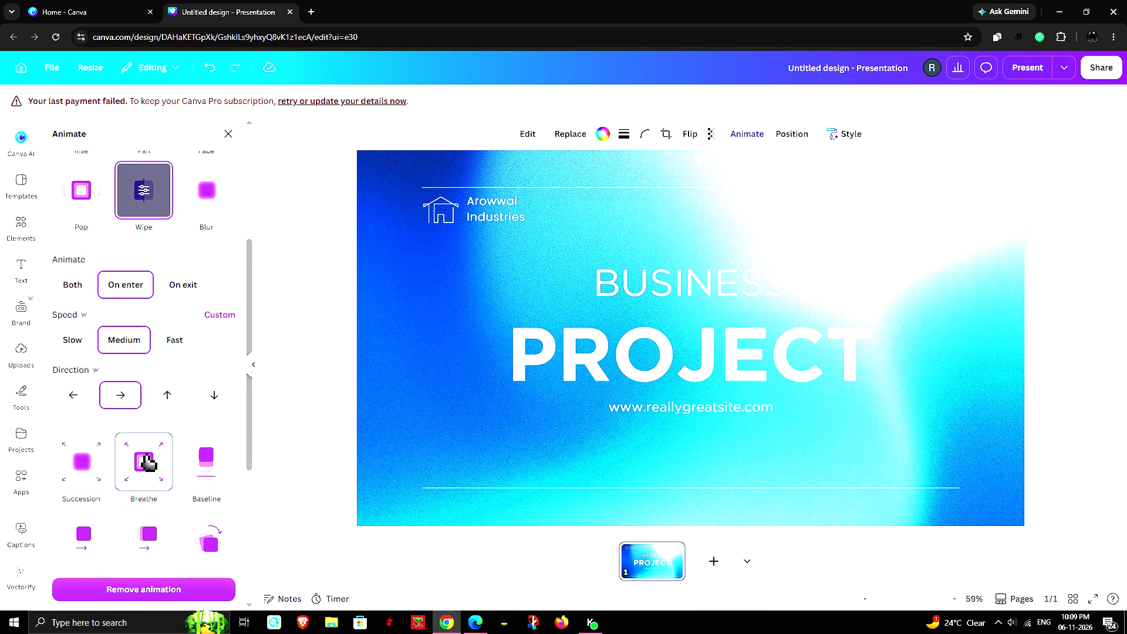
{"action": "scroll", "coordinate": [177, 440], "scroll_direction": "down", "scroll_amount": 1}
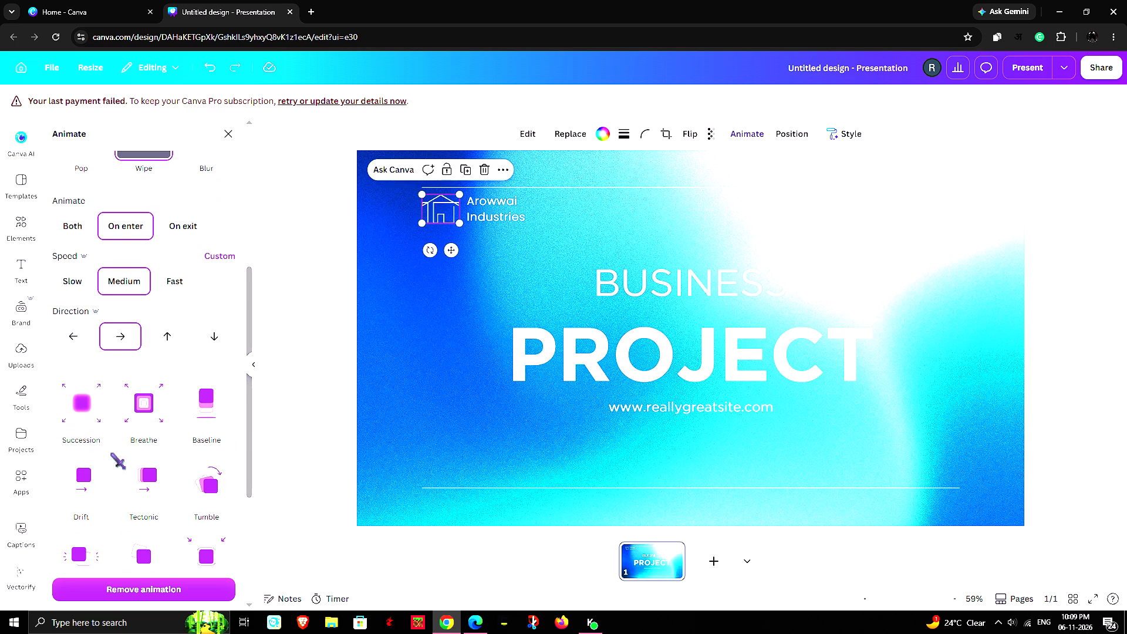
{"action": "scroll", "coordinate": [146, 467], "scroll_direction": "down", "scroll_amount": 1}
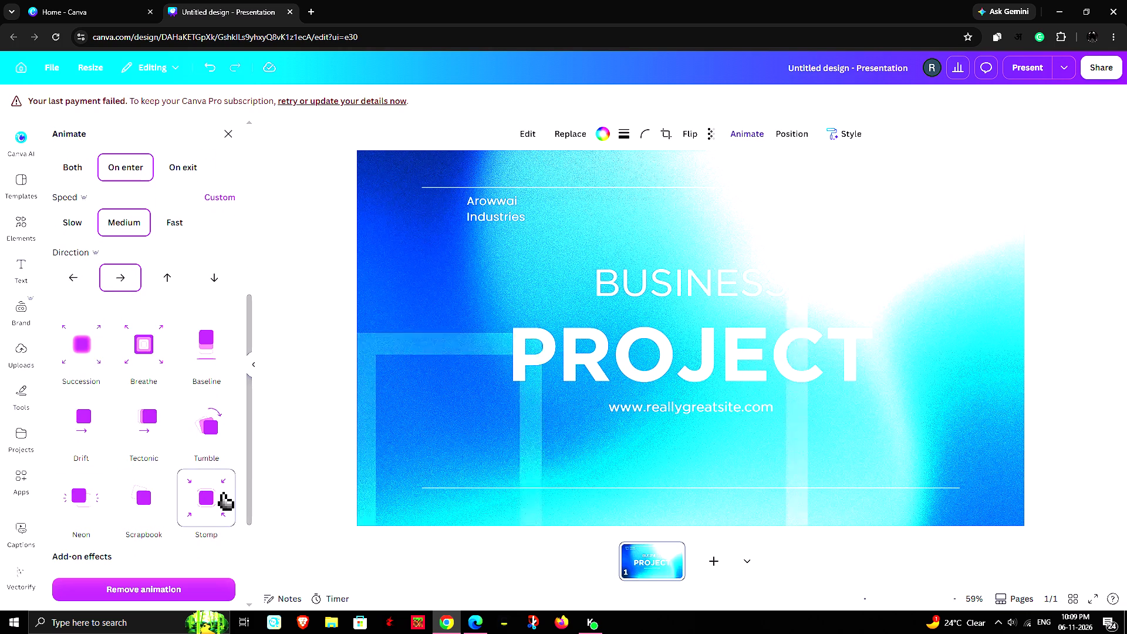
{"action": "scroll", "coordinate": [209, 488], "scroll_direction": "down", "scroll_amount": 2}
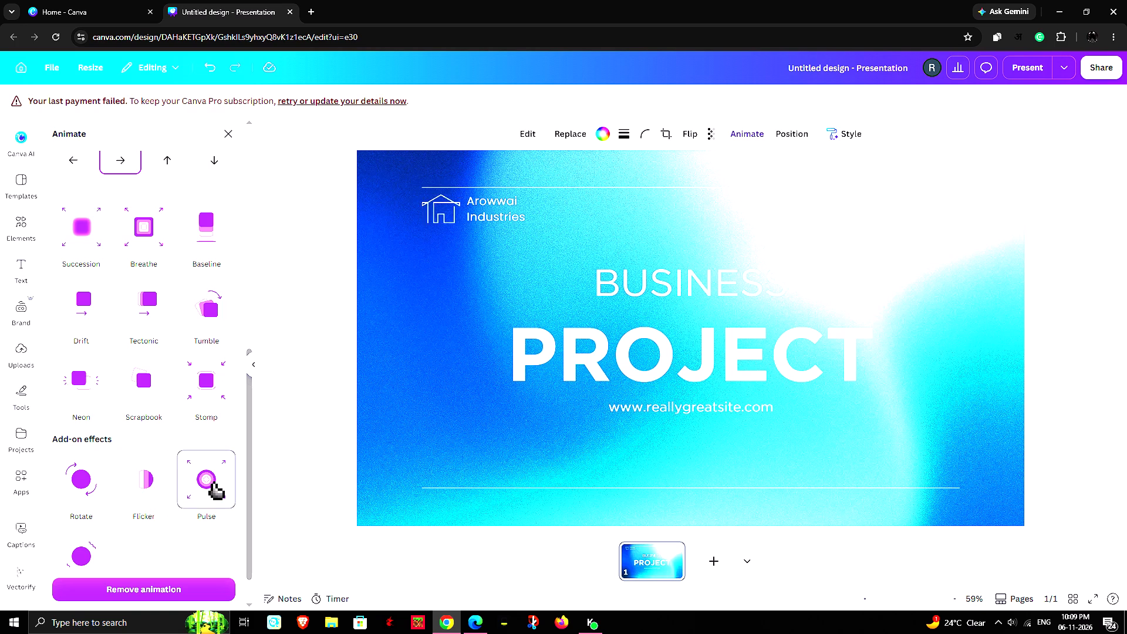
{"action": "scroll", "coordinate": [201, 487], "scroll_direction": "down", "scroll_amount": 2}
{"action": "scroll", "coordinate": [135, 481], "scroll_direction": "up", "scroll_amount": 20}
{"action": "scroll", "coordinate": [135, 481], "scroll_direction": "up", "scroll_amount": 1}
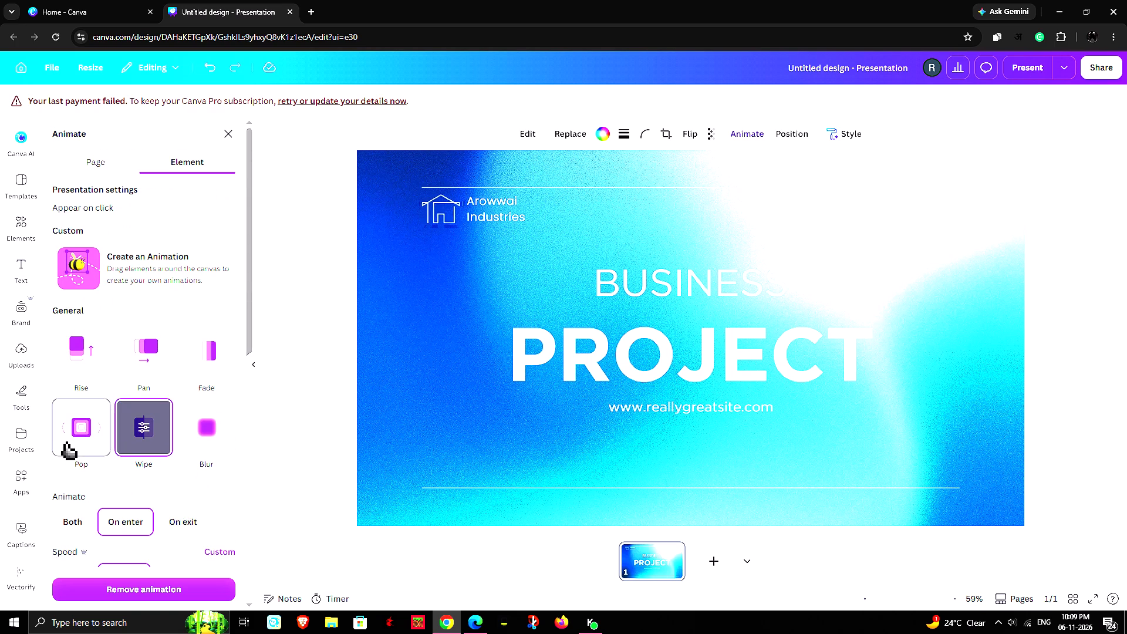
{"action": "scroll", "coordinate": [204, 425], "scroll_direction": "down", "scroll_amount": 2}
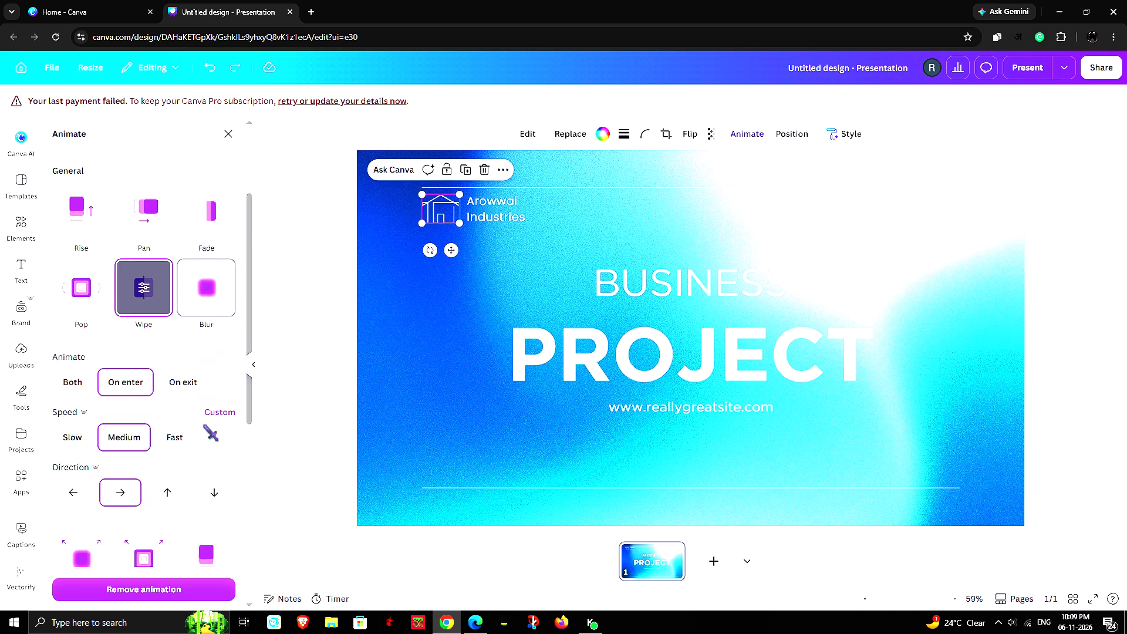
{"action": "scroll", "coordinate": [203, 425], "scroll_direction": "down", "scroll_amount": 2}
{"action": "left_click", "coordinate": [75, 466]}
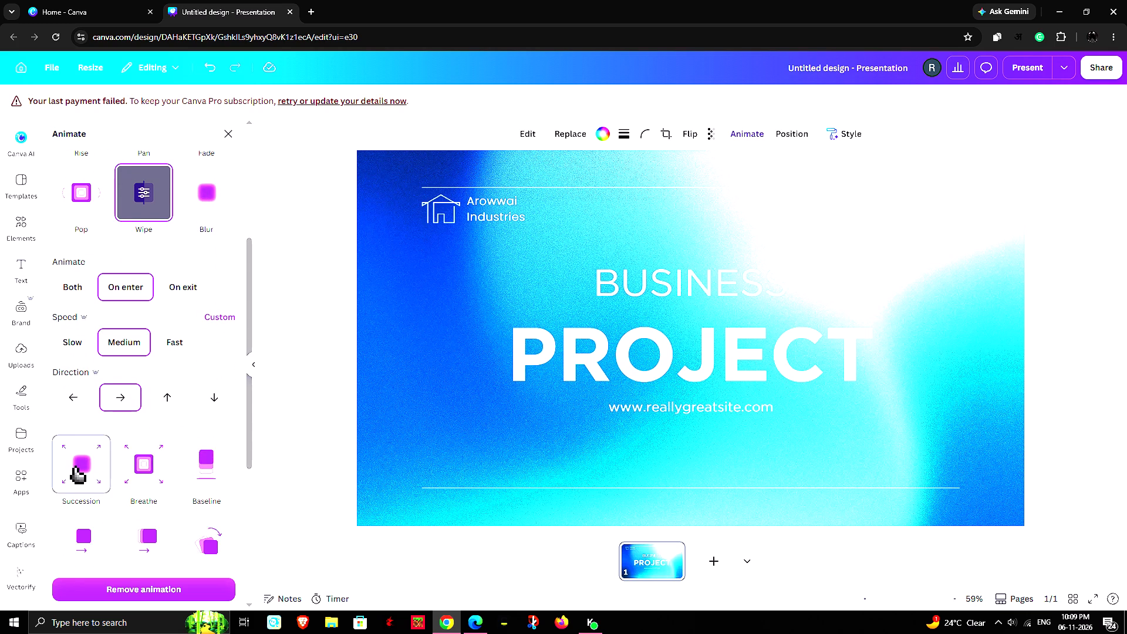
Apply the Merge text animation to the "Arowwai Industries" text.
{"action": "left_click", "coordinate": [497, 207]}
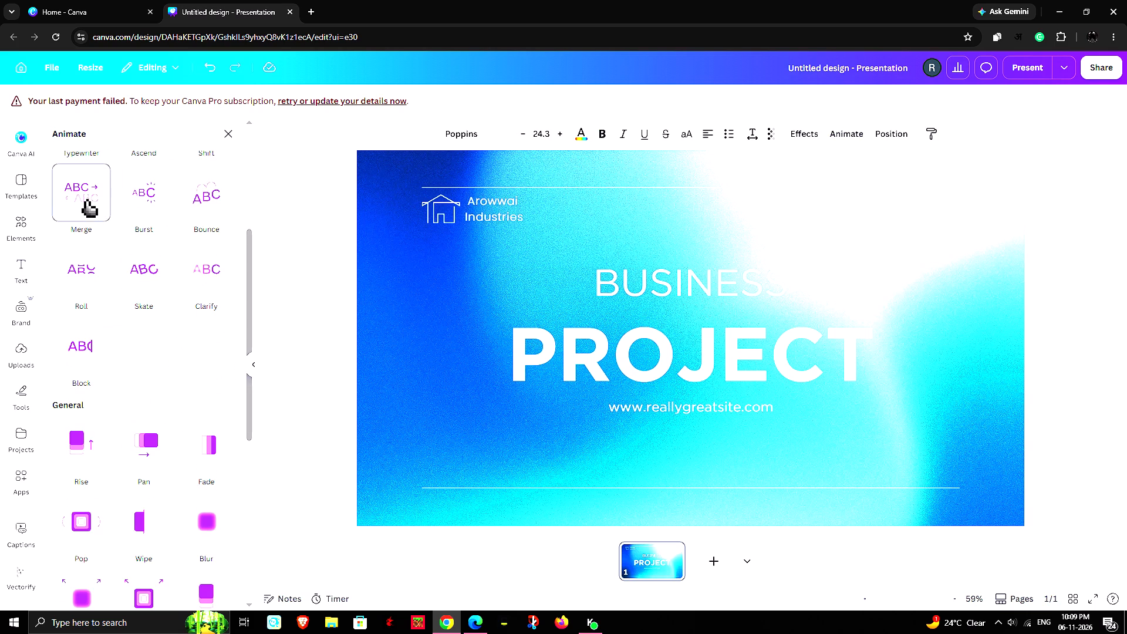
{"action": "left_click", "coordinate": [86, 199]}
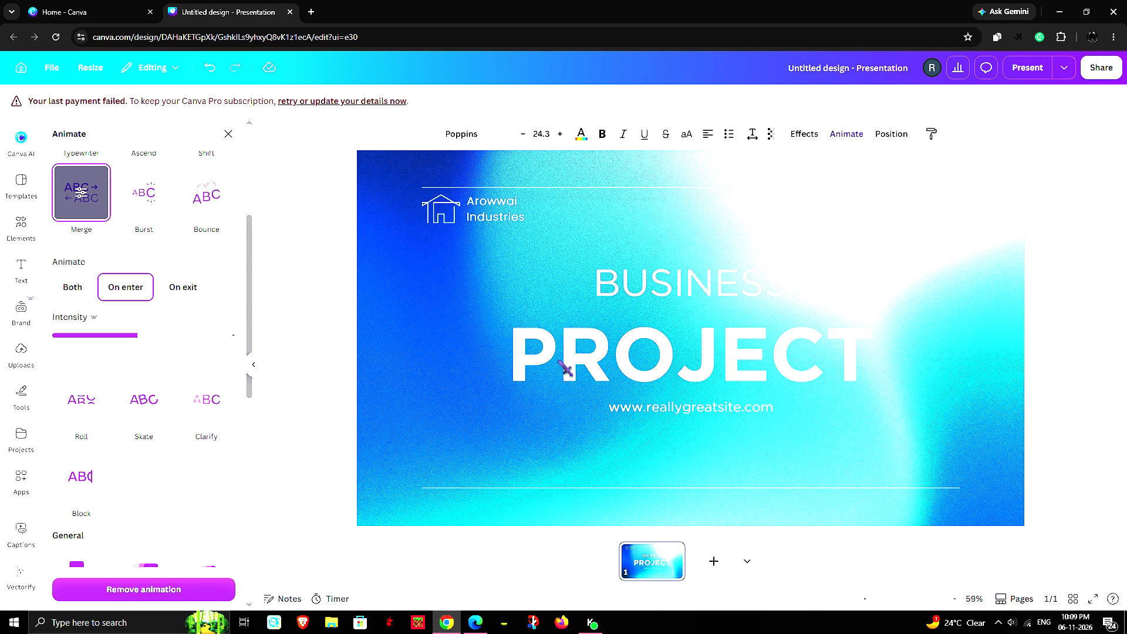
Apply the Wipe animation to the small grouped element in the slide's upper-right corner.
{"action": "left_click", "coordinate": [950, 206]}
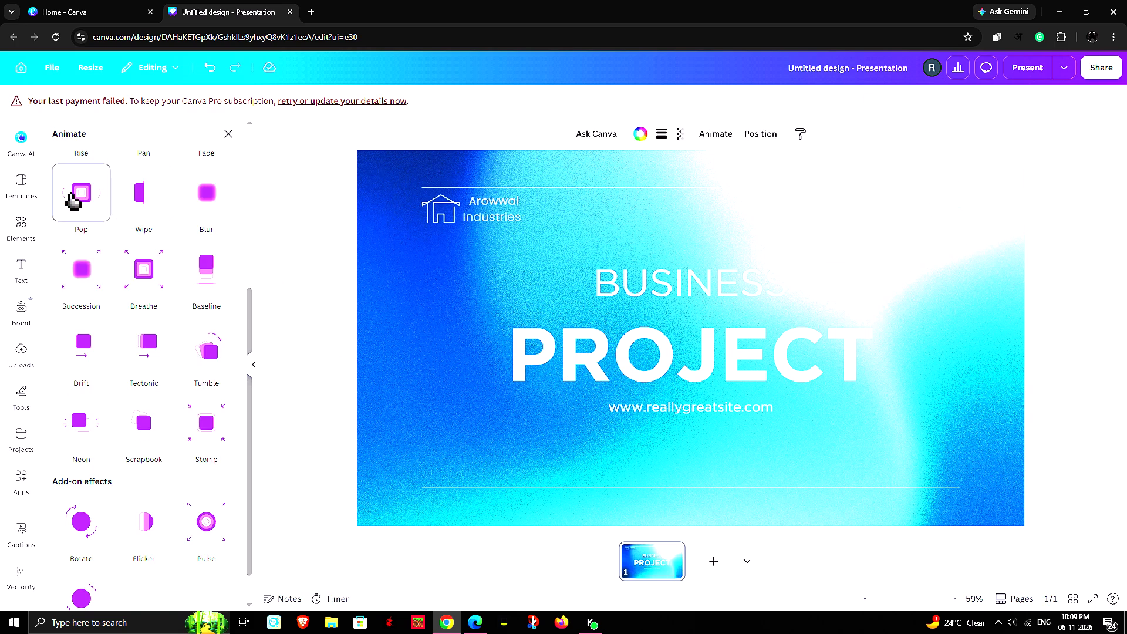
{"action": "left_click", "coordinate": [147, 193]}
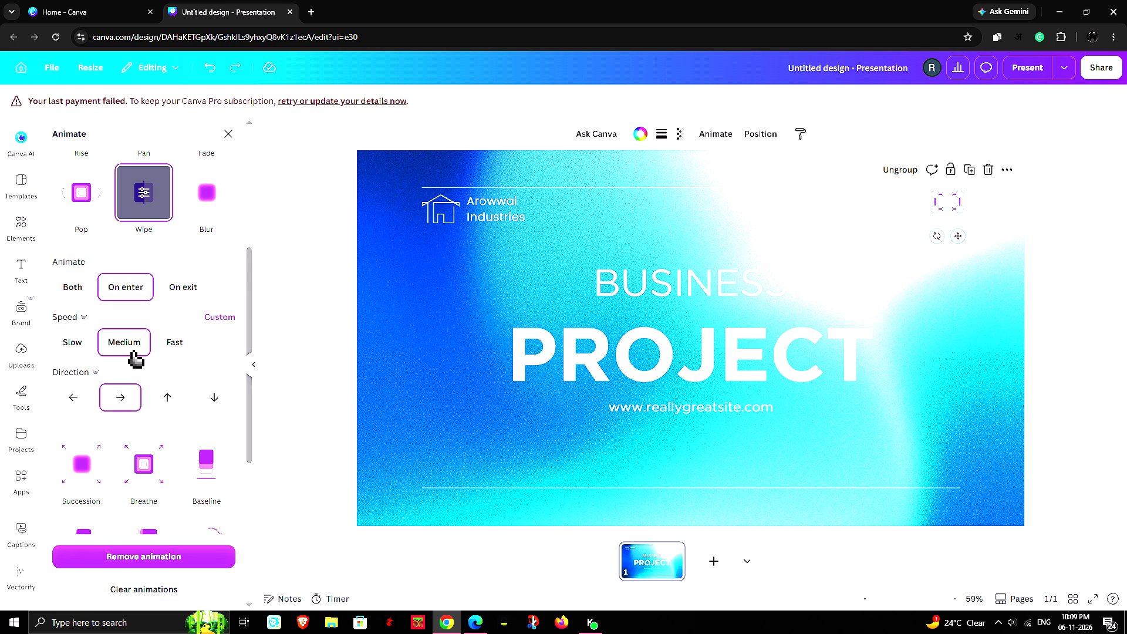
{"action": "left_click", "coordinate": [309, 375]}
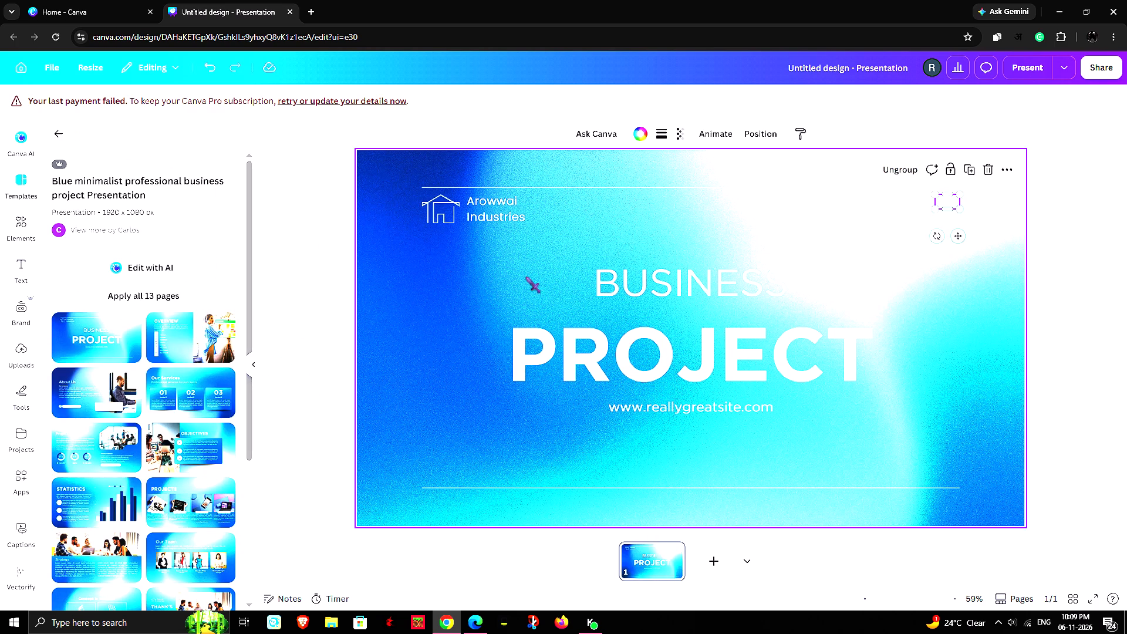
Apply the Burst text animation to the "BUSINESS" heading.
{"action": "left_click", "coordinate": [661, 286]}
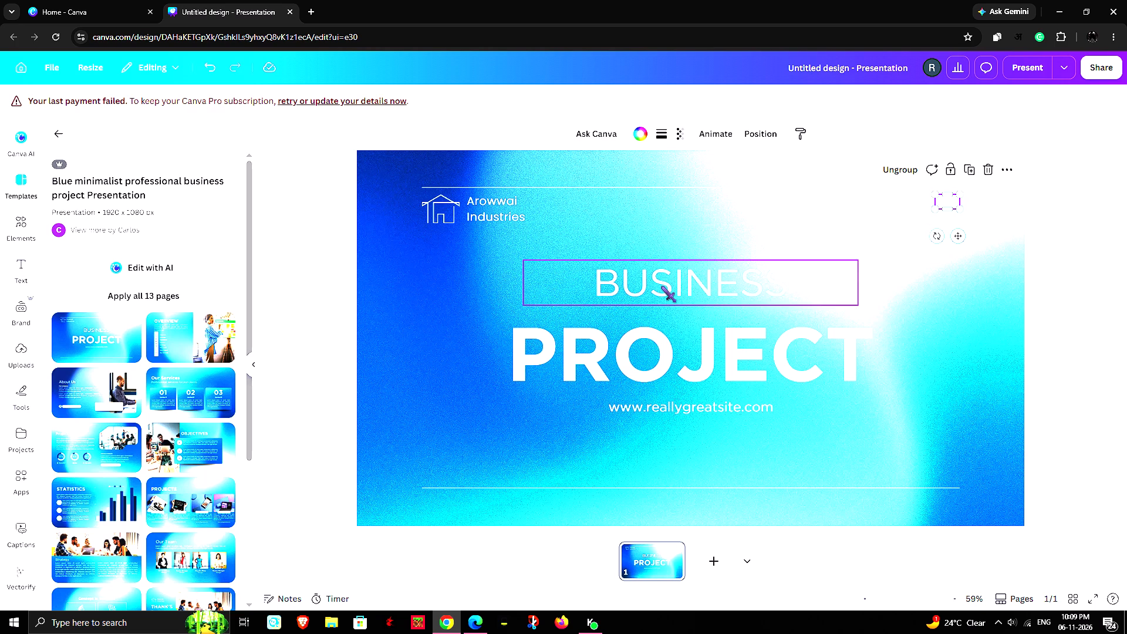
{"action": "left_click", "coordinate": [846, 136]}
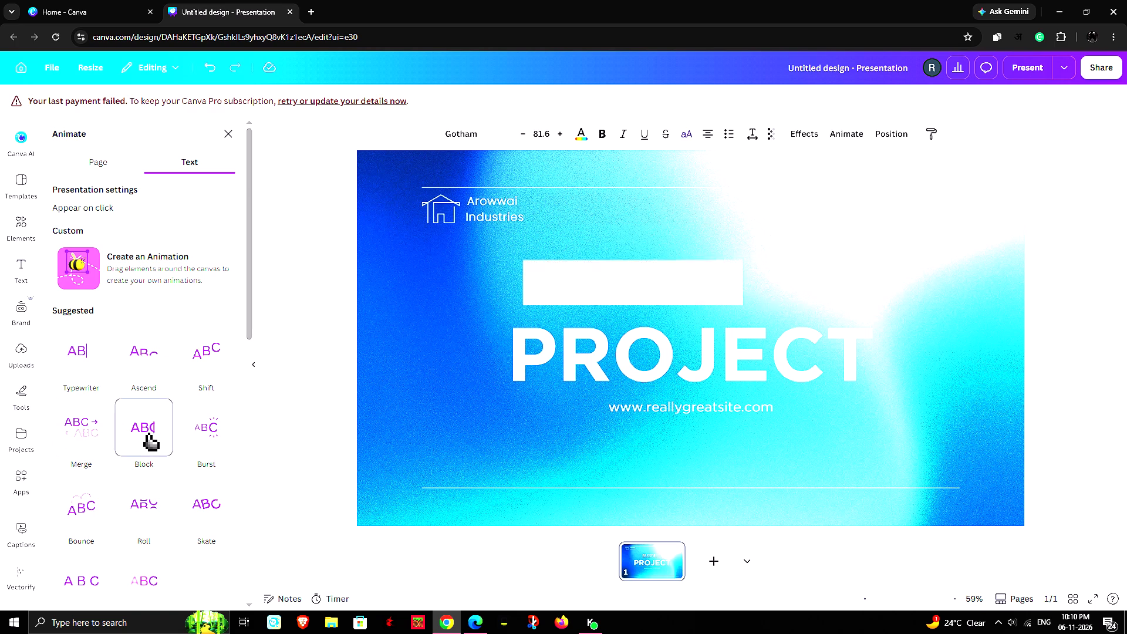
{"action": "left_click", "coordinate": [215, 431]}
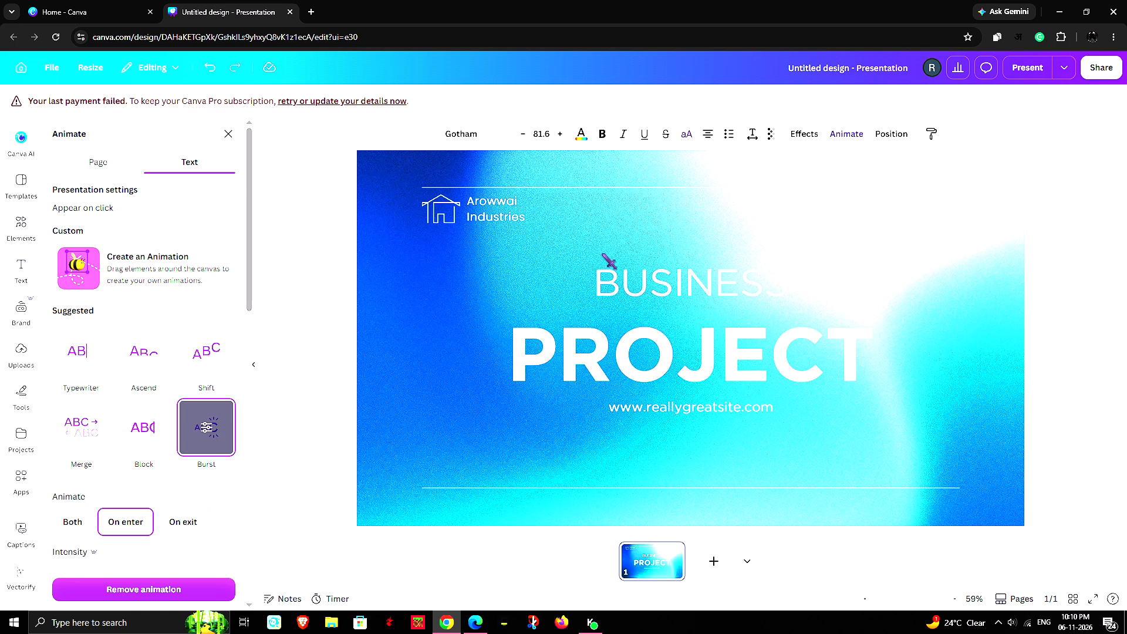
{"action": "left_click", "coordinate": [602, 245]}
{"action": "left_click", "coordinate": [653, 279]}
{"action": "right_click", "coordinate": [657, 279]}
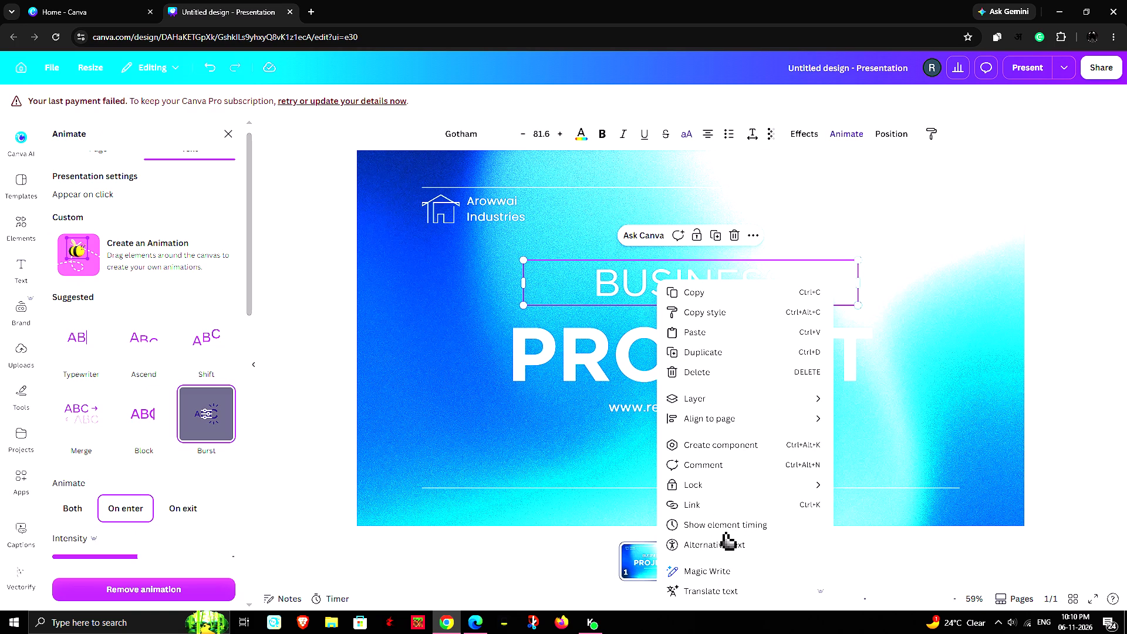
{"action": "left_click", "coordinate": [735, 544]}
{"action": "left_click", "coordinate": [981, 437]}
Show the slide's layers from the "BUSINESS" heading and examine both the overlapping and full lists.
{"action": "right_click", "coordinate": [662, 282]}
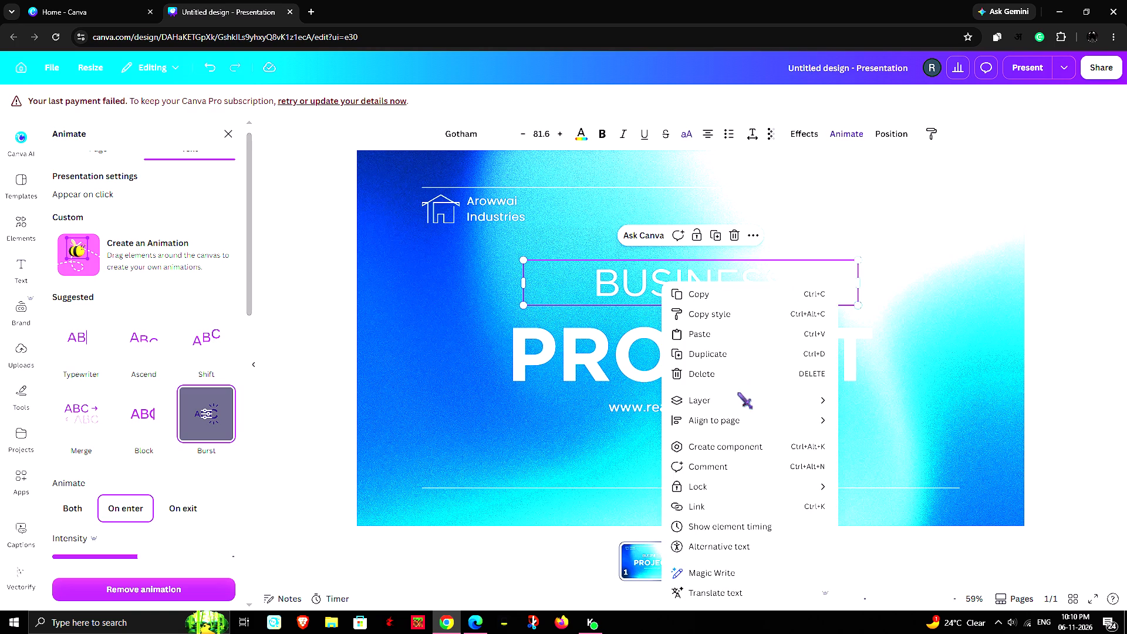
{"action": "left_click", "coordinate": [746, 402]}
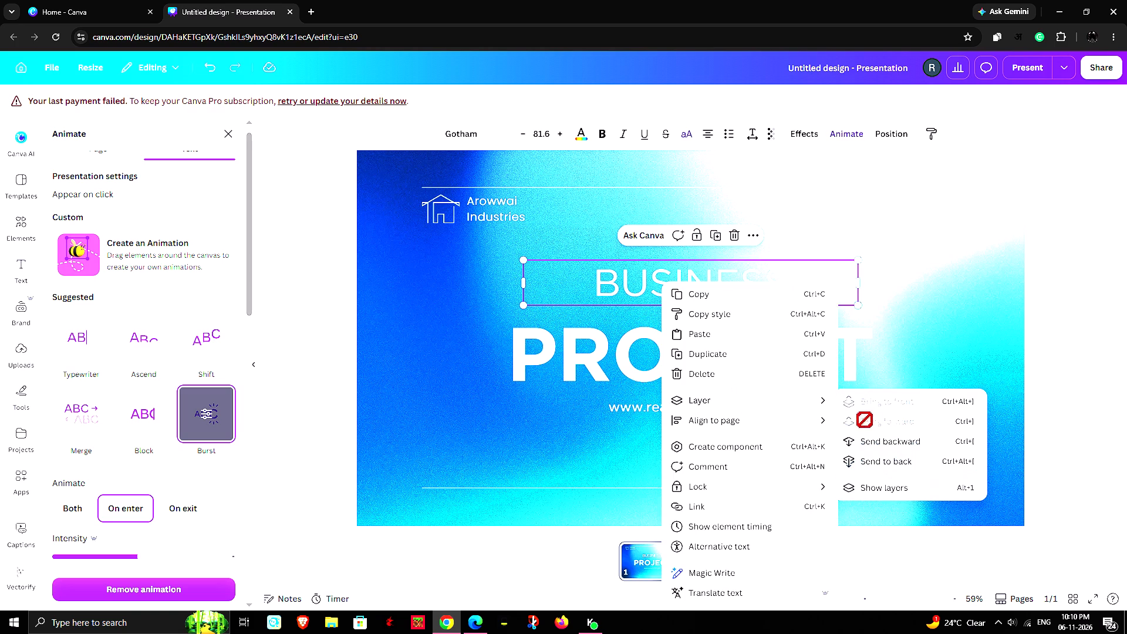
{"action": "left_click", "coordinate": [866, 487]}
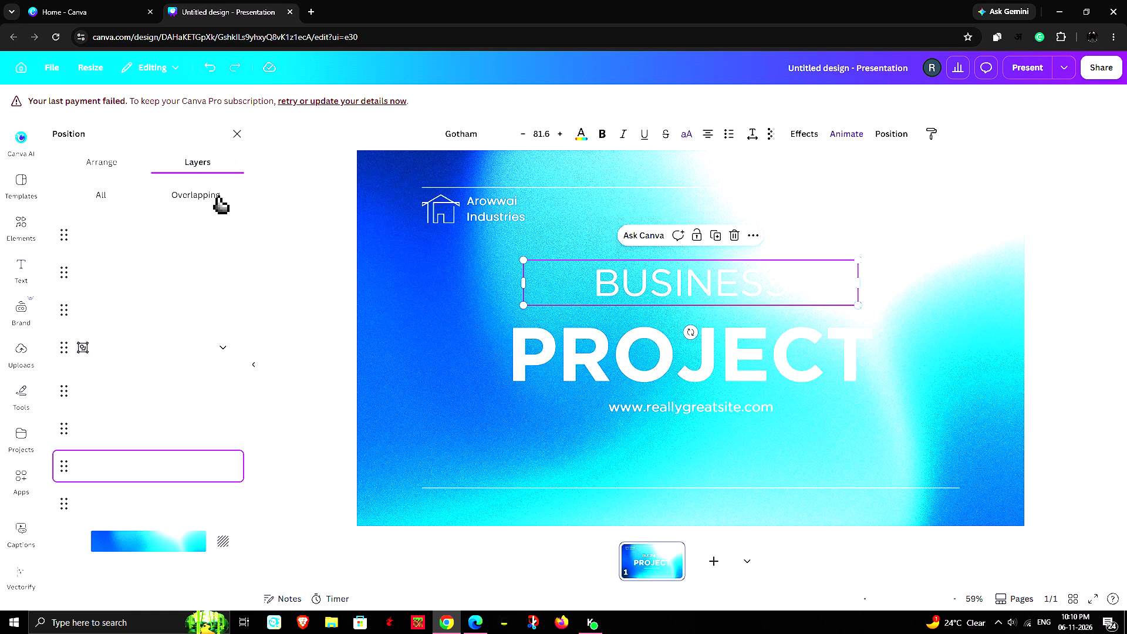
{"action": "left_click", "coordinate": [218, 195]}
{"action": "left_click", "coordinate": [123, 203]}
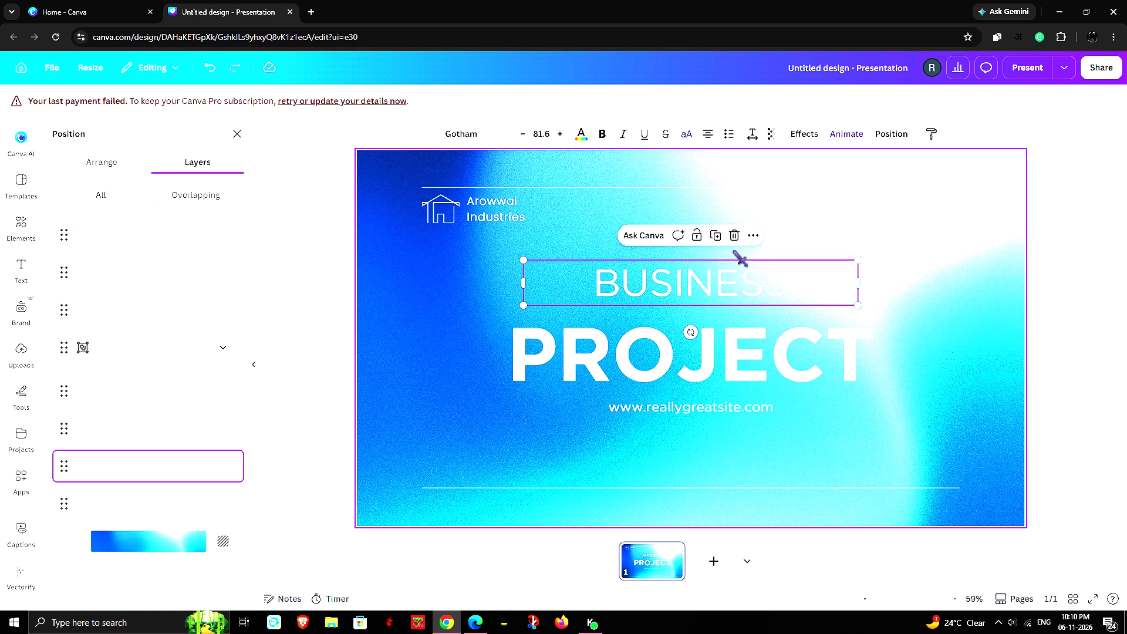
Show the element timing for the "BUSINESS" heading.
{"action": "left_click", "coordinate": [745, 237]}
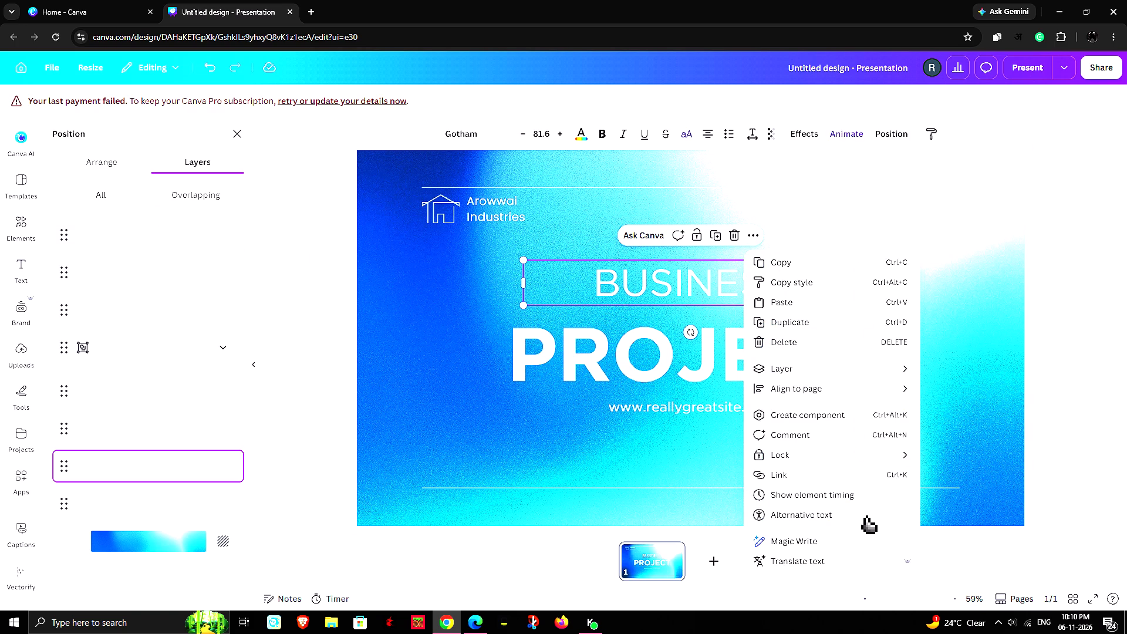
{"action": "left_click", "coordinate": [848, 498]}
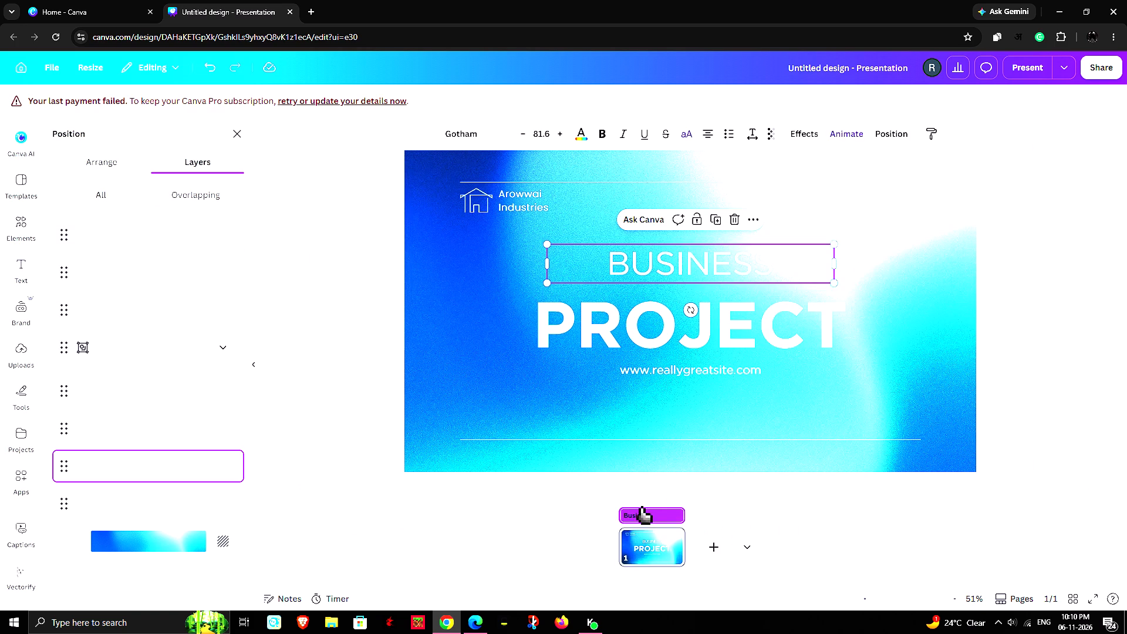
{"action": "scroll", "coordinate": [656, 505], "scroll_direction": "down", "scroll_amount": 4}
{"action": "scroll", "coordinate": [663, 511], "scroll_direction": "up", "scroll_amount": 6}
Select all the elements on the cover slide together to bring up their timing tracks.
{"action": "left_click_drag", "start_coordinate": [434, 160], "coordinate": [575, 304]}
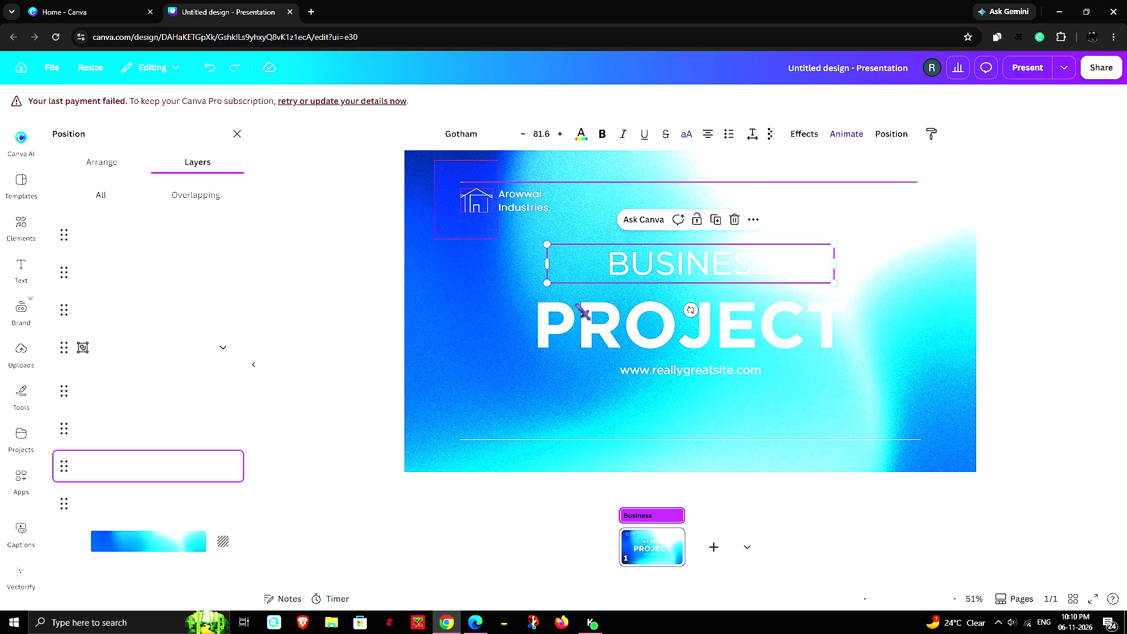
{"action": "left_click_drag", "start_coordinate": [575, 304], "coordinate": [907, 510]}
{"action": "scroll", "coordinate": [890, 413], "scroll_direction": "down", "scroll_amount": 2}
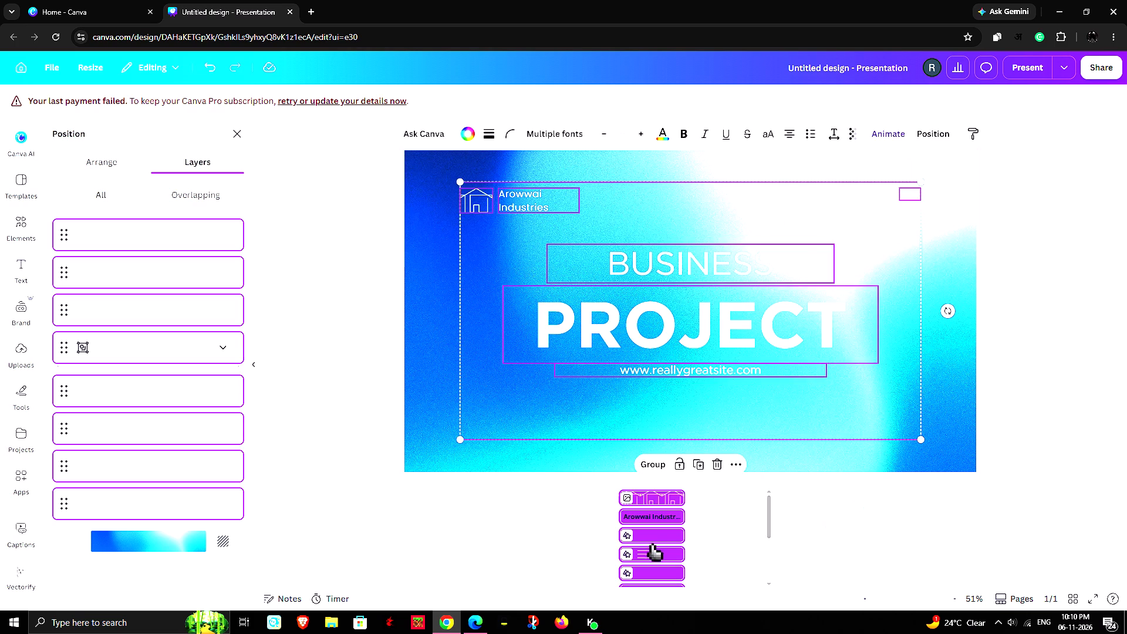
{"action": "scroll", "coordinate": [654, 543], "scroll_direction": "down", "scroll_amount": 4}
{"action": "scroll", "coordinate": [706, 535], "scroll_direction": "up", "scroll_amount": 5}
{"action": "left_click", "coordinate": [714, 509]}
{"action": "left_click", "coordinate": [714, 525]}
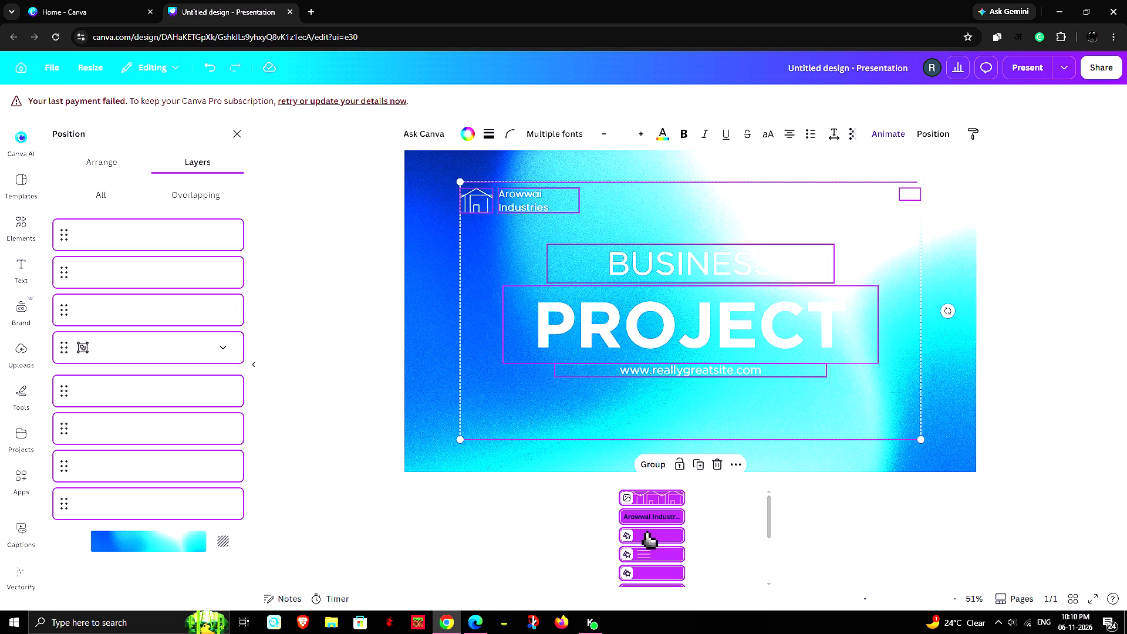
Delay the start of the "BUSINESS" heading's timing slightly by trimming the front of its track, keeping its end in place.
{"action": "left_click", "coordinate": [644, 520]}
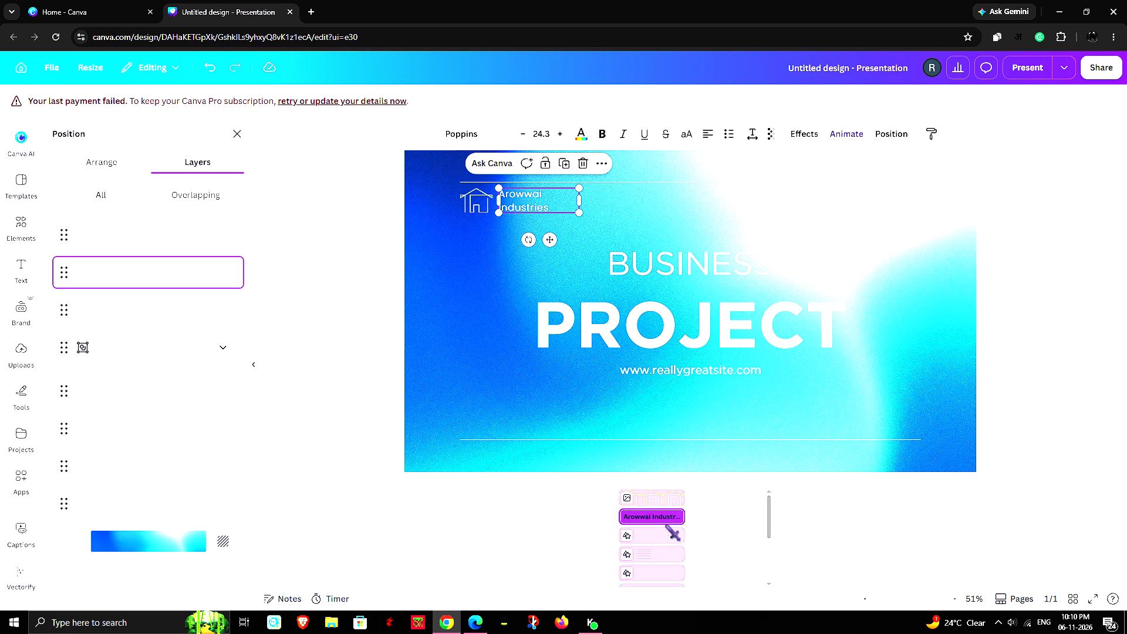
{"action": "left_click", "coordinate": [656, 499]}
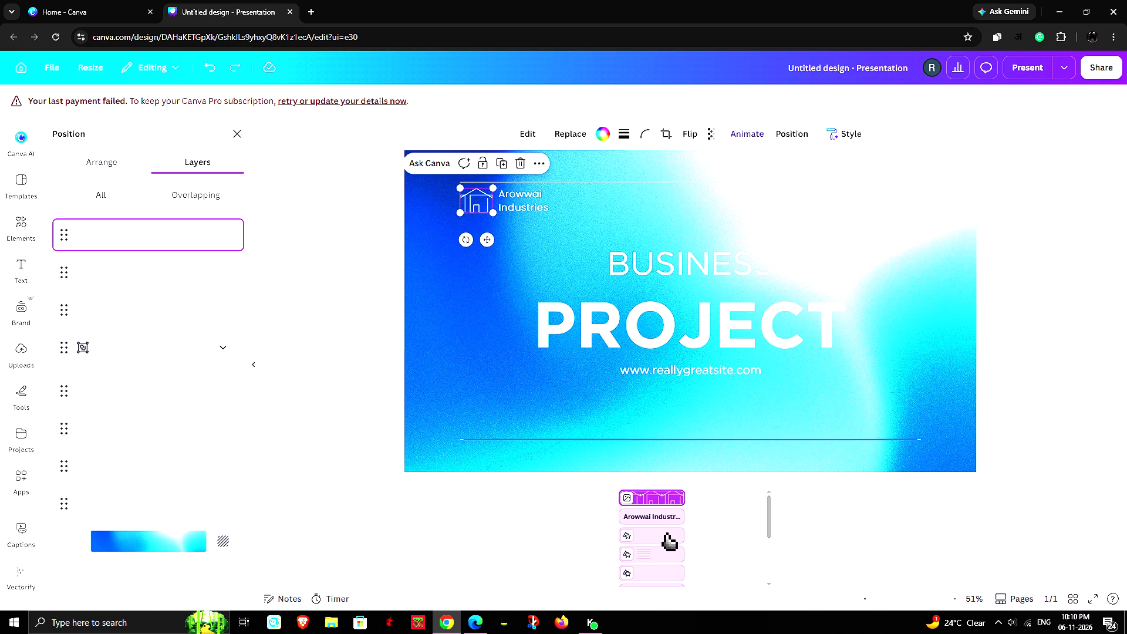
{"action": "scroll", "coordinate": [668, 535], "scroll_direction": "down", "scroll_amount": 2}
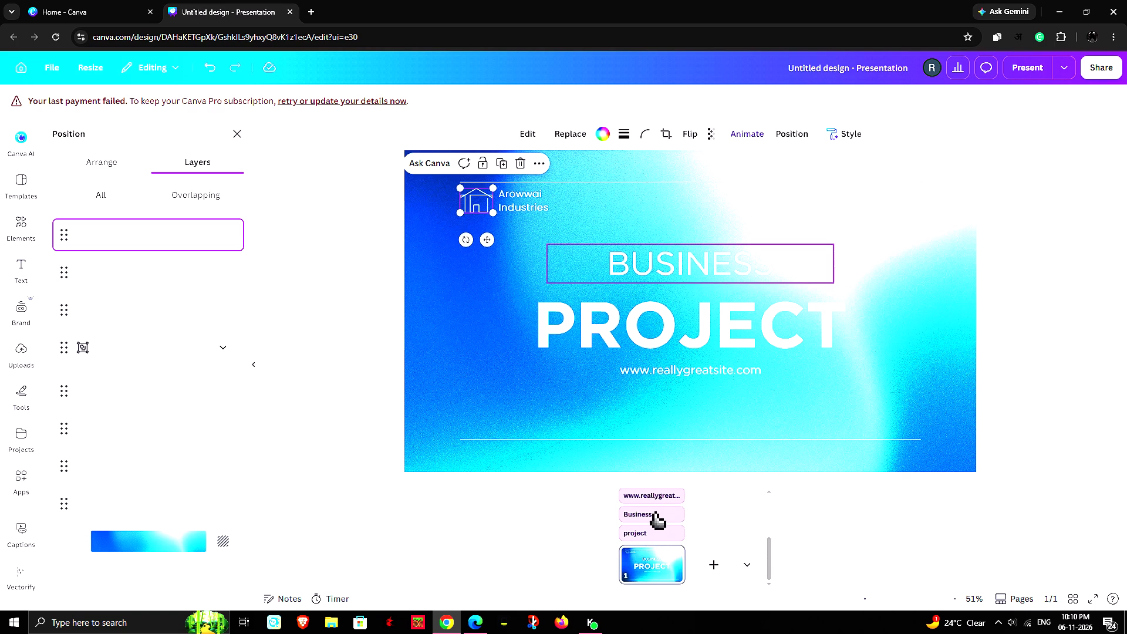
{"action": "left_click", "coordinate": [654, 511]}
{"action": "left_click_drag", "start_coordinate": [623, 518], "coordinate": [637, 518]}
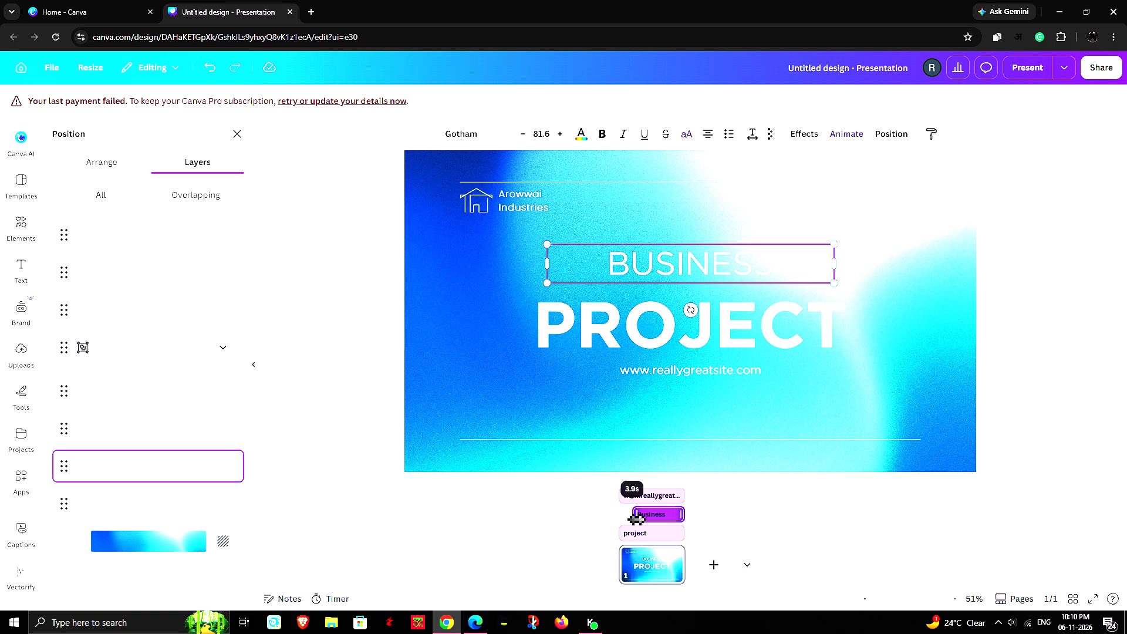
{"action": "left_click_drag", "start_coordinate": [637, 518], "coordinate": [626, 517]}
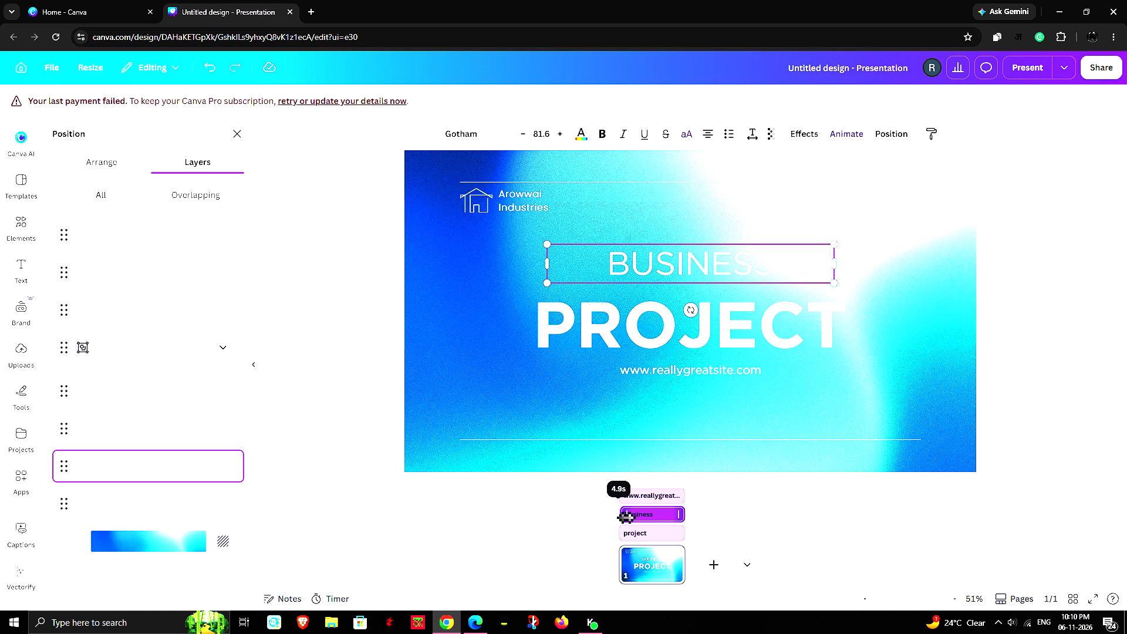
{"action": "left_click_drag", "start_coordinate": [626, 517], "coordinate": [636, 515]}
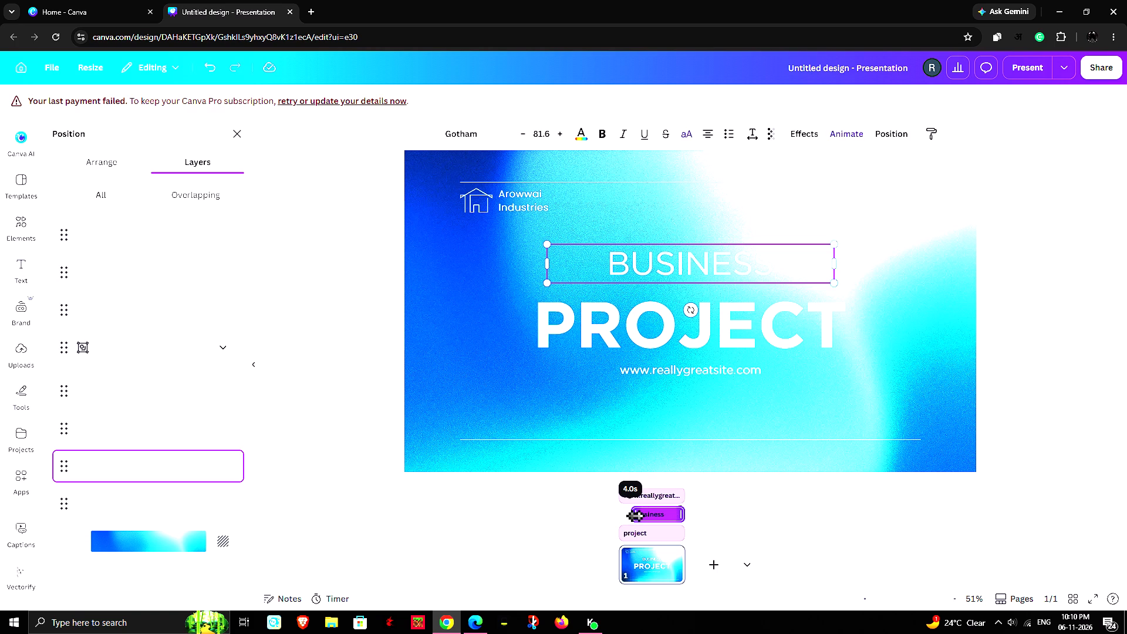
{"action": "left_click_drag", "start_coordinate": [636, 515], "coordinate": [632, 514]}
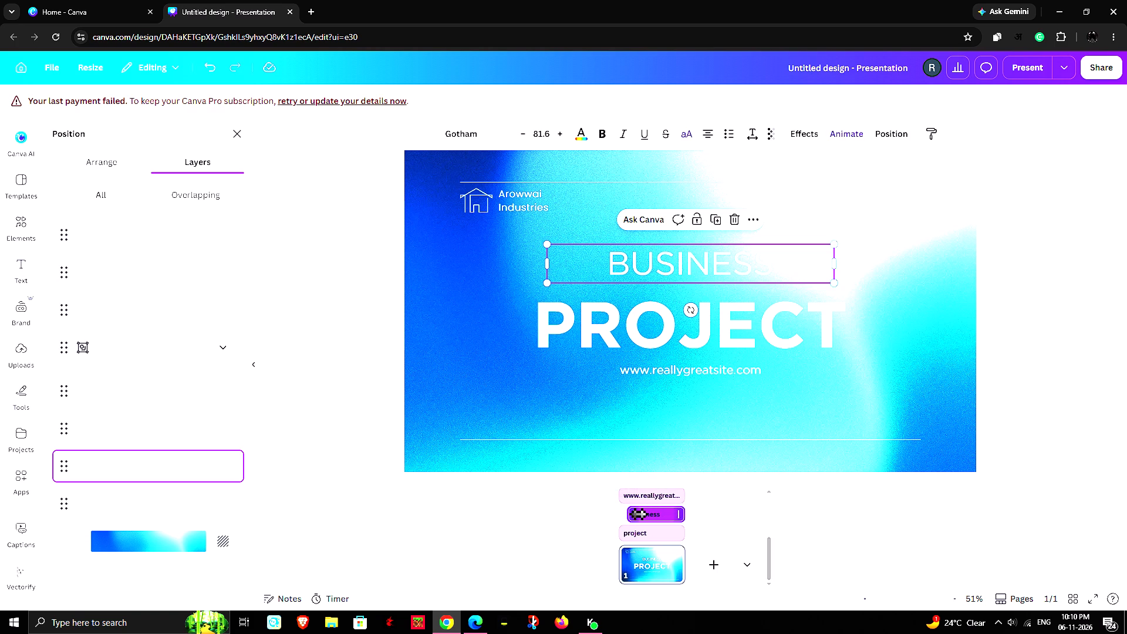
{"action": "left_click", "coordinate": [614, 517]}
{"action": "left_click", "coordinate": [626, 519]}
Play the cover slide full screen to check the delayed "BUSINESS" heading, and return to the editor.
{"action": "scroll", "coordinate": [703, 473], "scroll_direction": "up", "scroll_amount": 7}
{"action": "scroll", "coordinate": [711, 497], "scroll_direction": "down", "scroll_amount": 3}
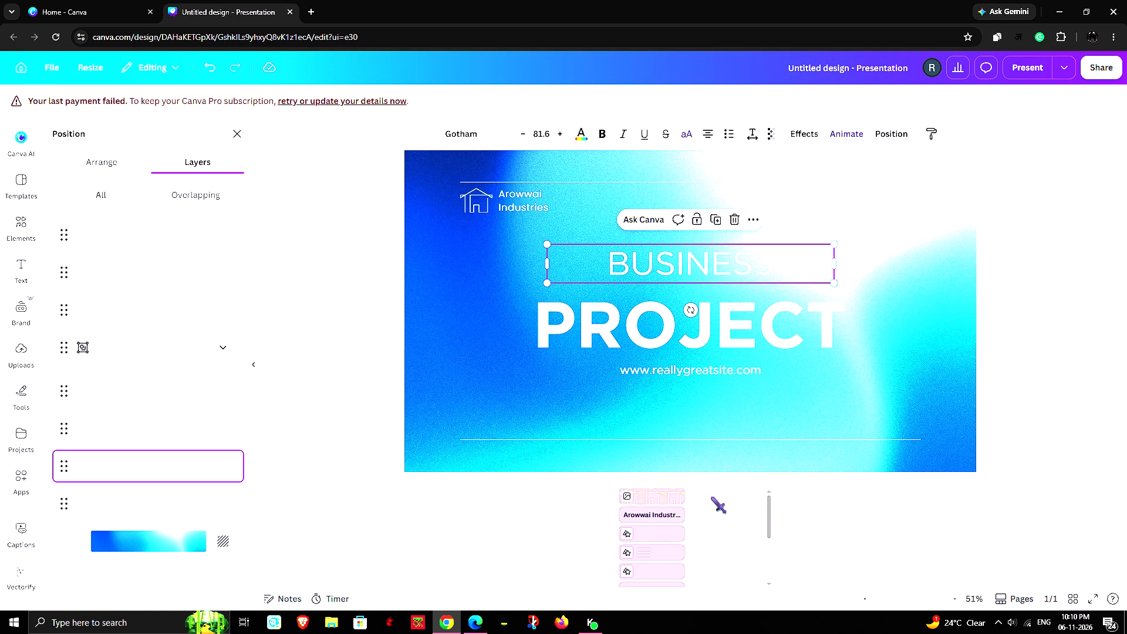
{"action": "scroll", "coordinate": [711, 497], "scroll_direction": "down", "scroll_amount": 3}
{"action": "left_click", "coordinate": [704, 503]}
{"action": "left_click", "coordinate": [1024, 70]}
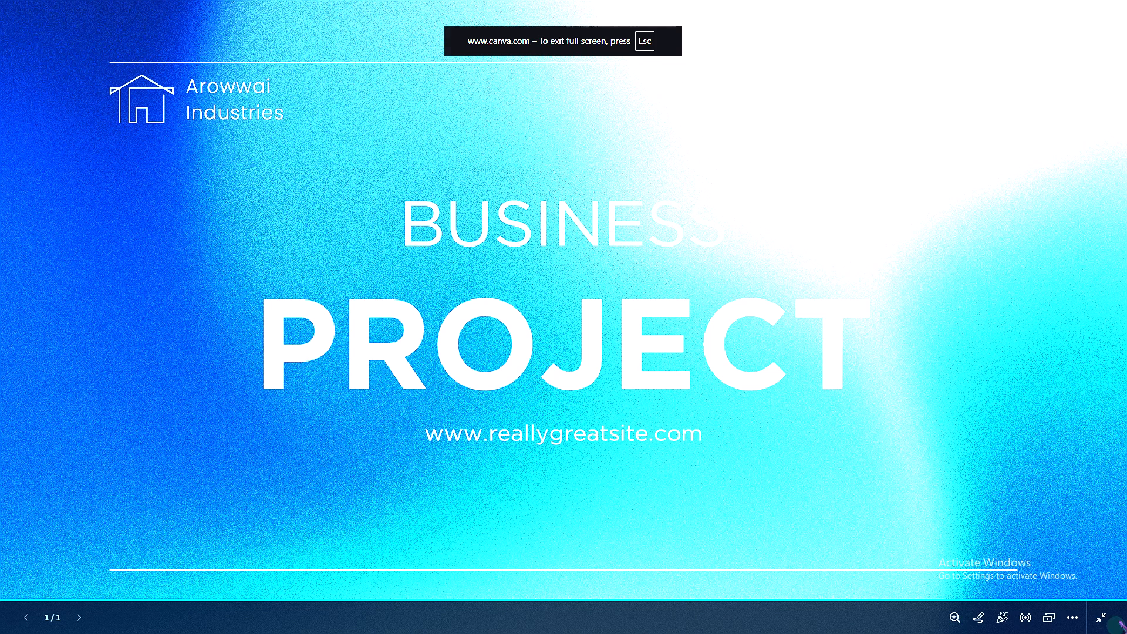
{"action": "left_click", "coordinate": [1104, 618]}
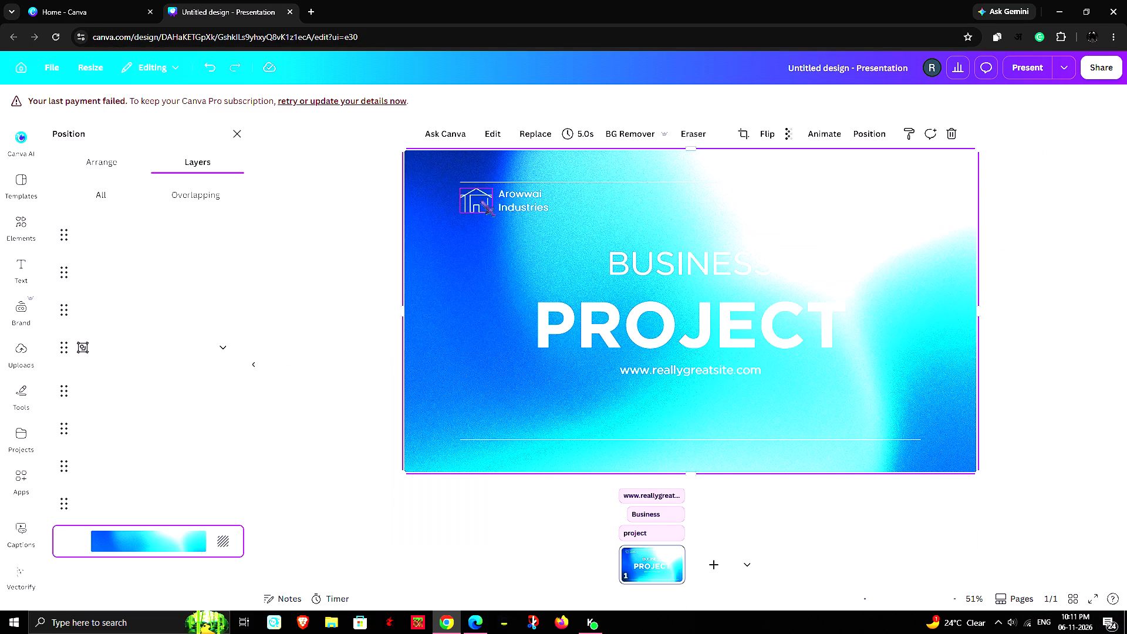
Check which animation is applied to the "Arowwai Industries" text.
{"action": "left_click", "coordinate": [506, 197]}
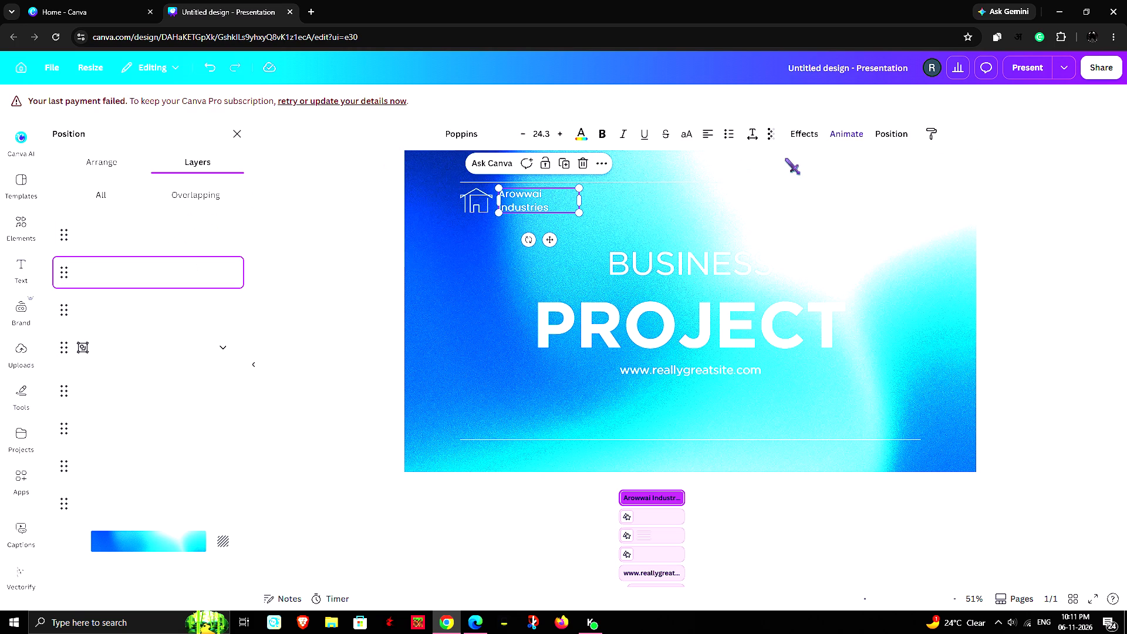
{"action": "left_click", "coordinate": [841, 130]}
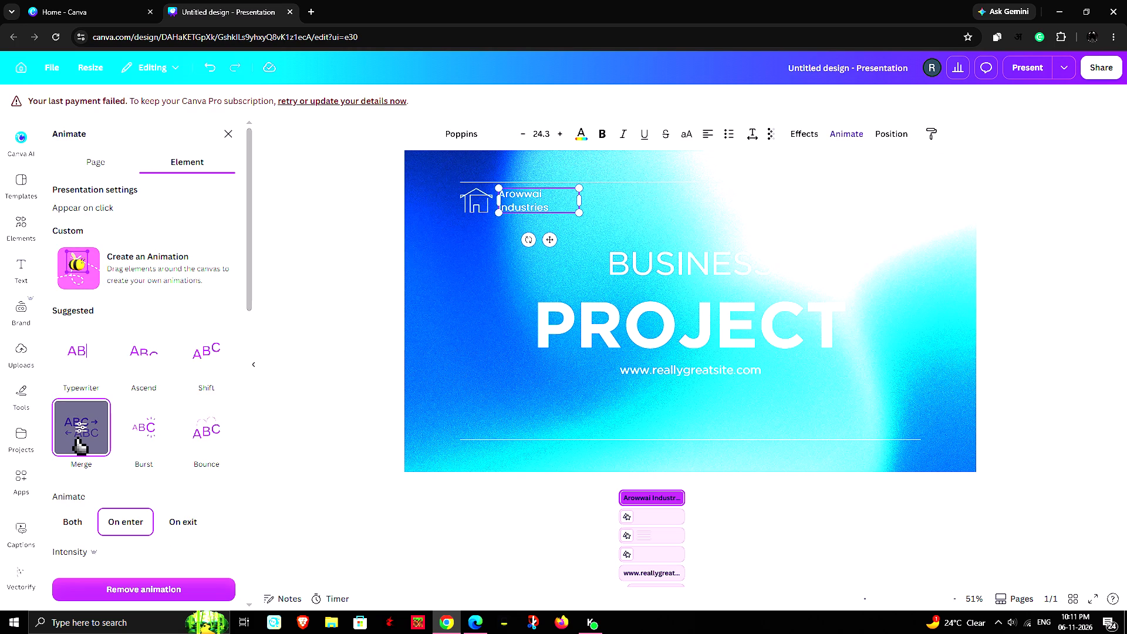
{"action": "left_click", "coordinate": [343, 402]}
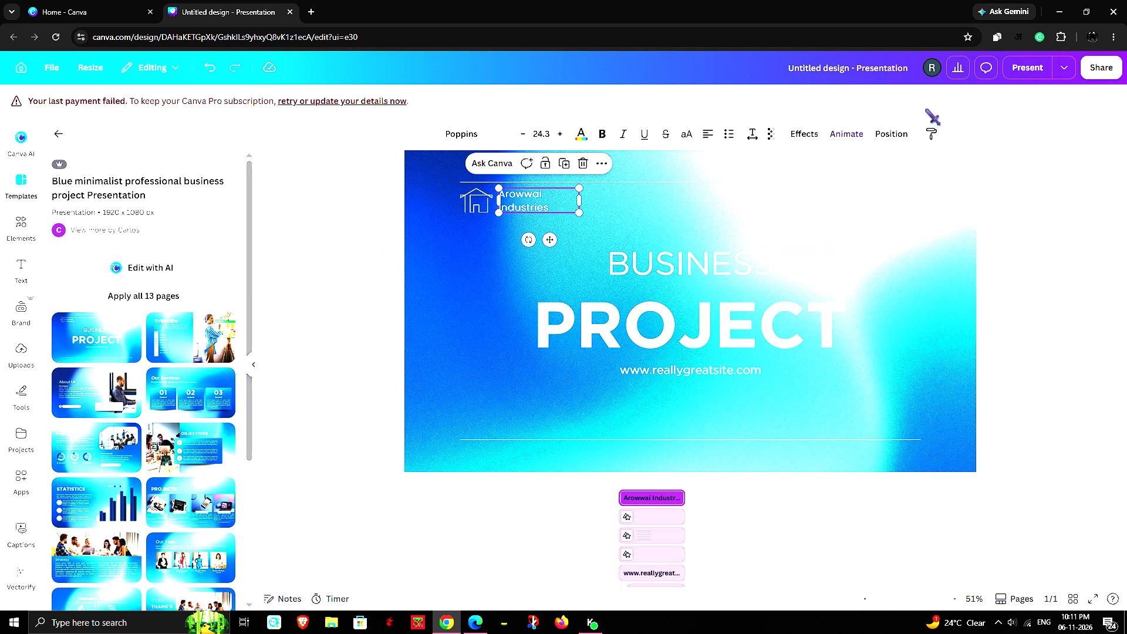
Present the cover slide full screen again to watch the element animations, and return to the editor.
{"action": "left_click", "coordinate": [1052, 271]}
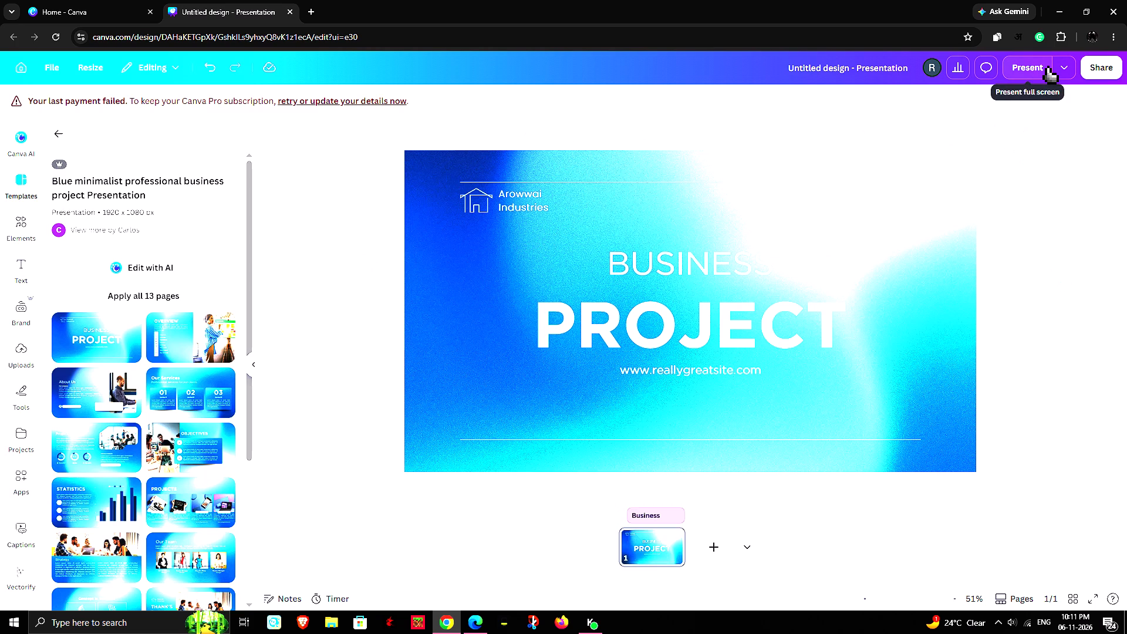
{"action": "left_click", "coordinate": [1037, 66]}
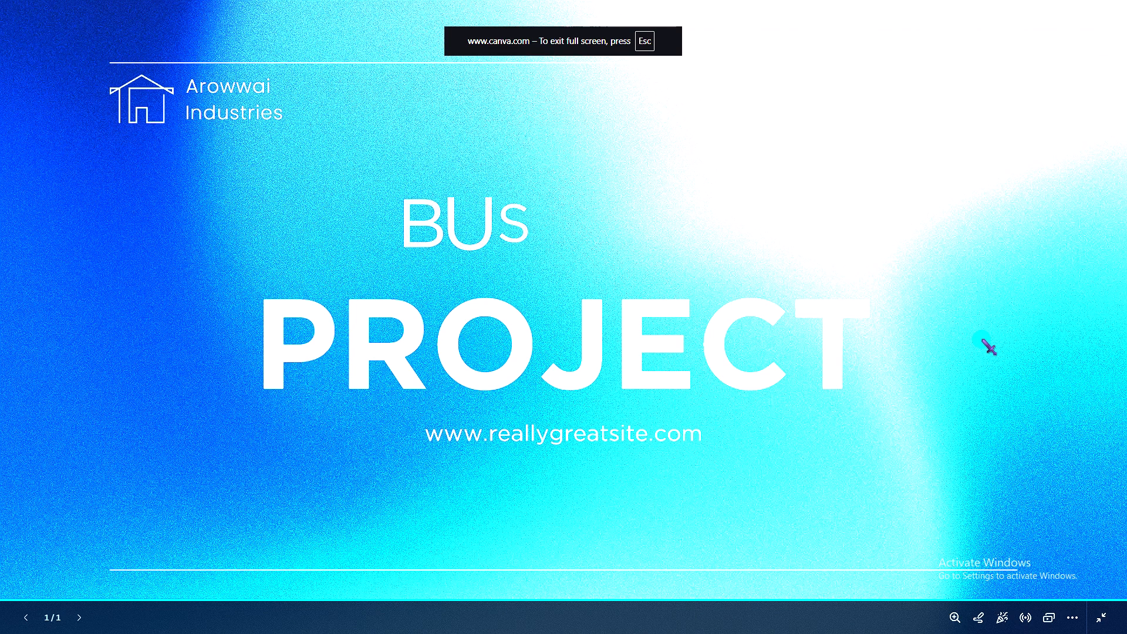
{"action": "left_click", "coordinate": [1099, 620]}
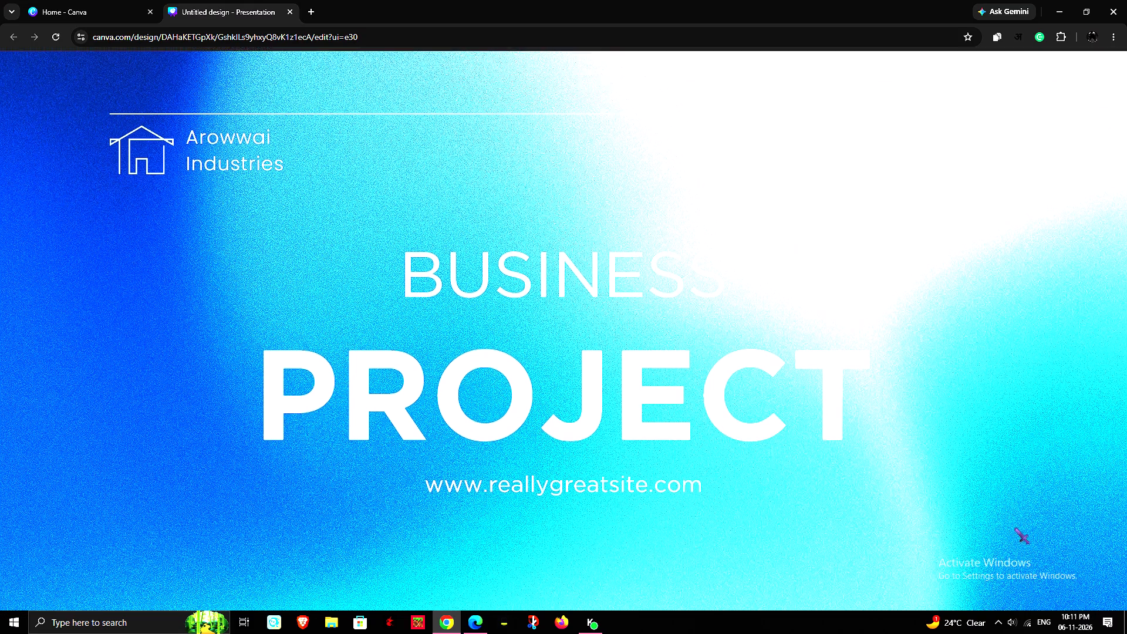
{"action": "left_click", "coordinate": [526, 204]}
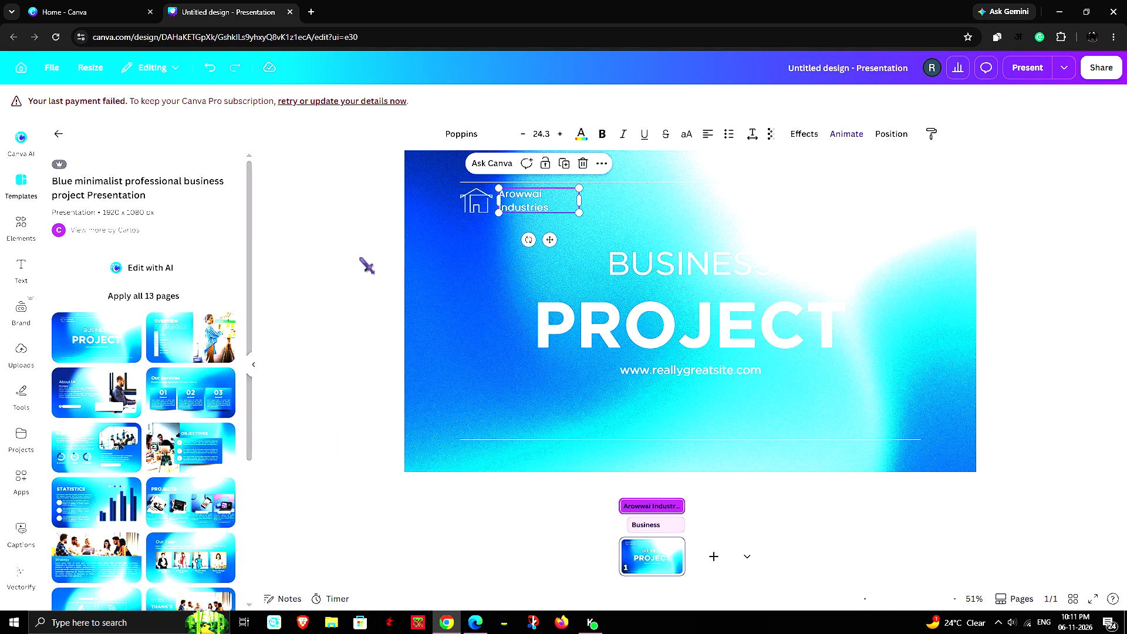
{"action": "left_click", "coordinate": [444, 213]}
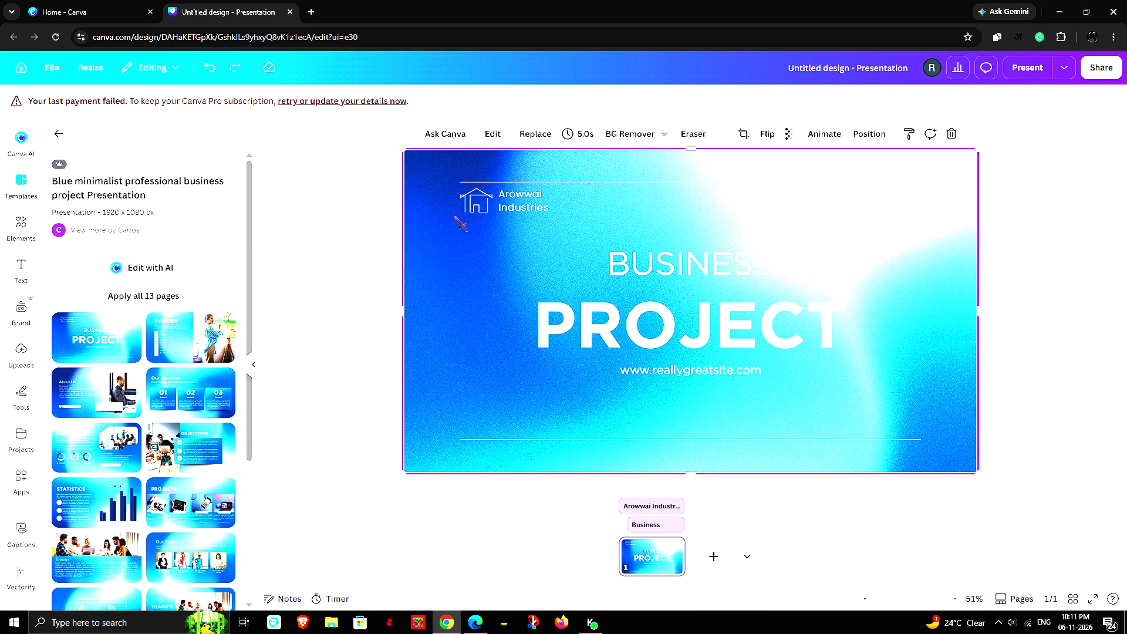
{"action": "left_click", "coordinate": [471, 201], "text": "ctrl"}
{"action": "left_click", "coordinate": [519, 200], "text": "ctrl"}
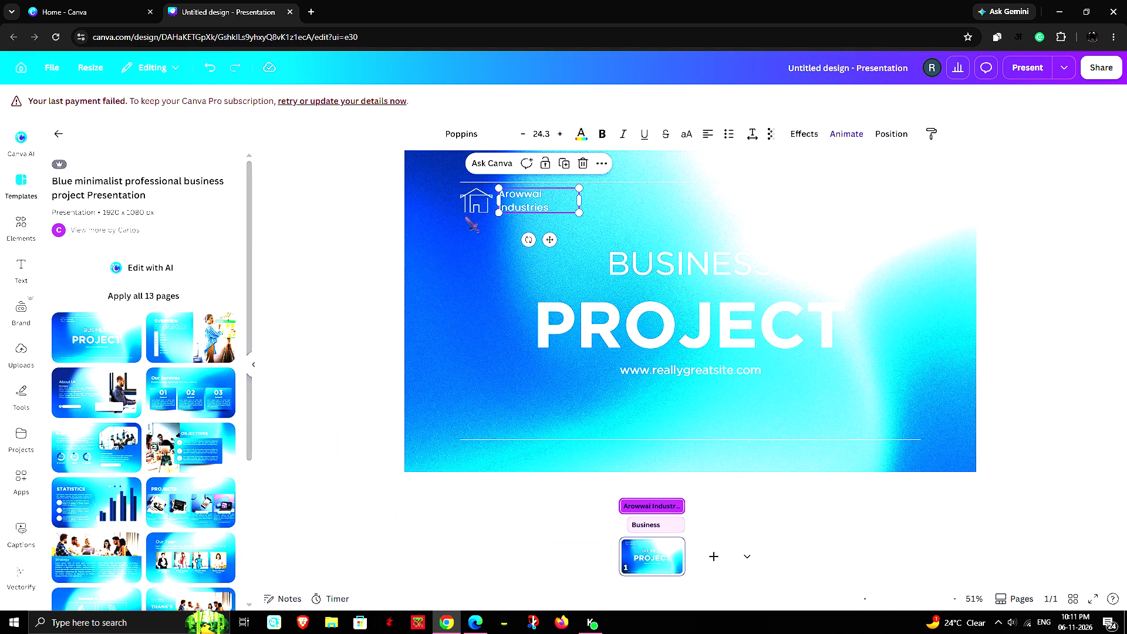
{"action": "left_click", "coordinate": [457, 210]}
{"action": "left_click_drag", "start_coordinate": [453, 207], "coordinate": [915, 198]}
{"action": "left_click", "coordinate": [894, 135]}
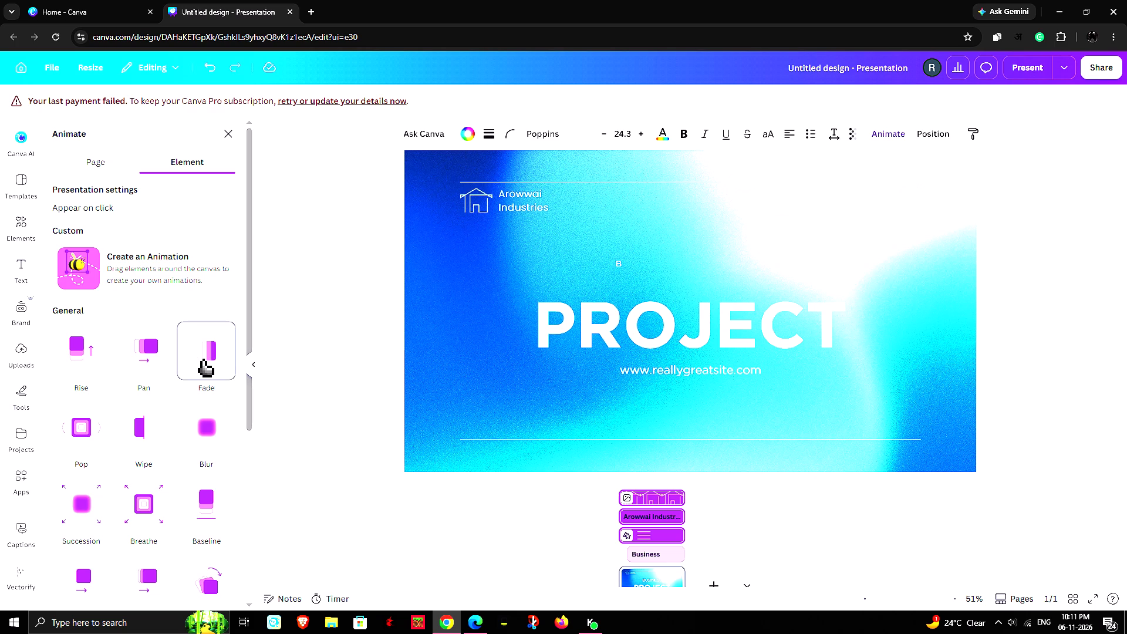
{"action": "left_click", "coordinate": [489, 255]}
Apply the Rise animation on enter to the logo, company name, three-line icon, both headings and website text together.
{"action": "left_click_drag", "start_coordinate": [431, 197], "coordinate": [512, 224]}
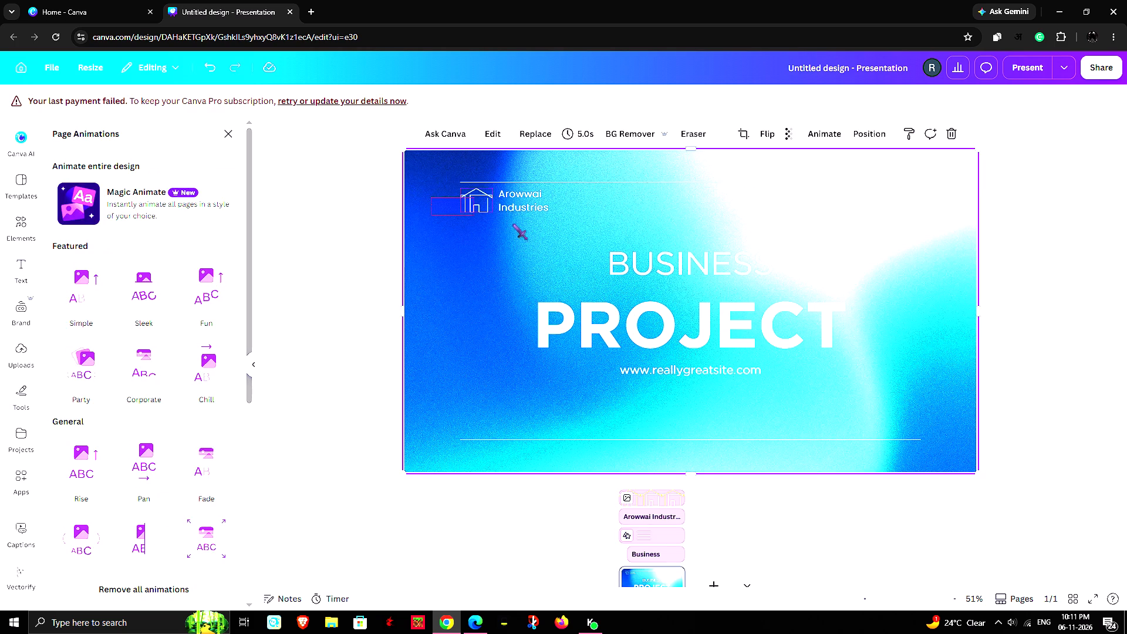
{"action": "left_click_drag", "start_coordinate": [512, 224], "coordinate": [933, 382]}
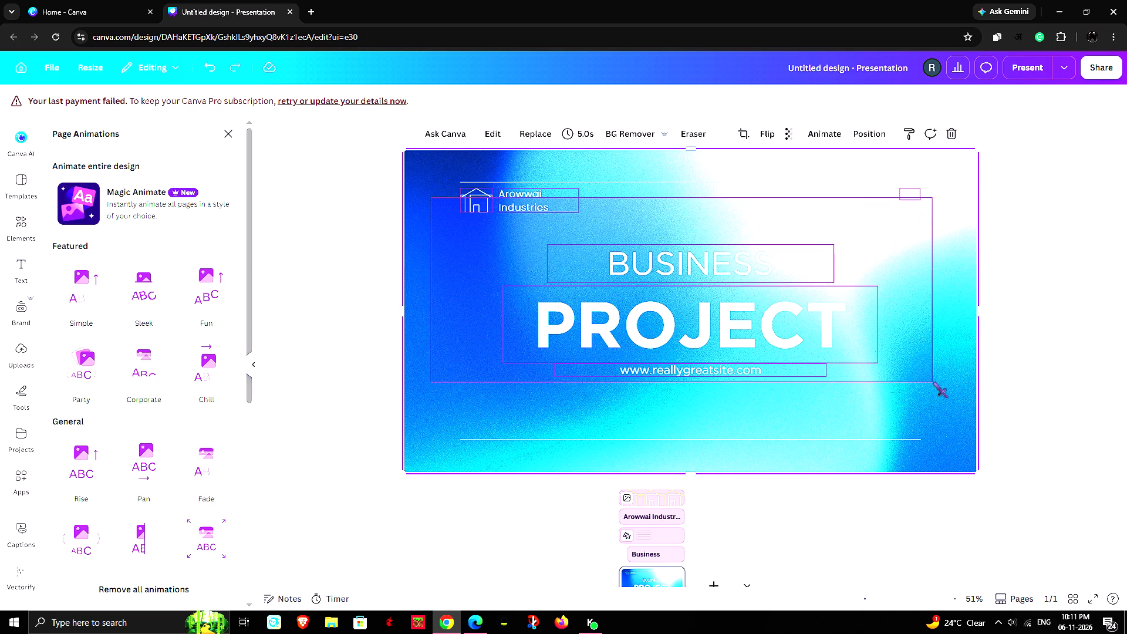
{"action": "left_click_drag", "start_coordinate": [933, 382], "coordinate": [934, 382]}
{"action": "left_click", "coordinate": [883, 141]}
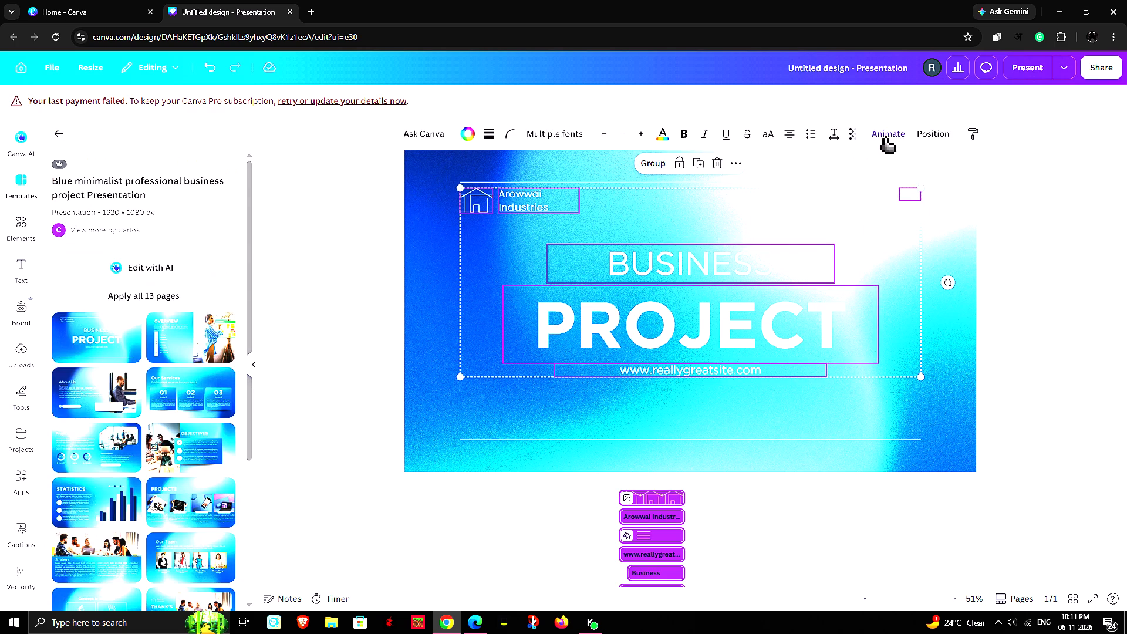
{"action": "left_click", "coordinate": [885, 133]}
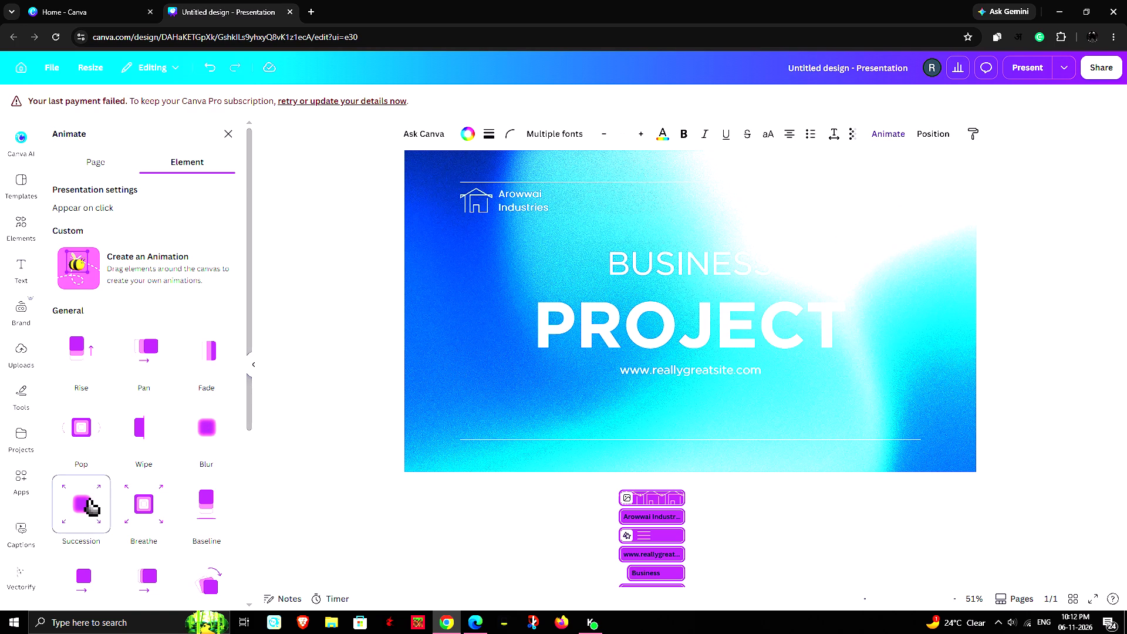
{"action": "left_click", "coordinate": [93, 359]}
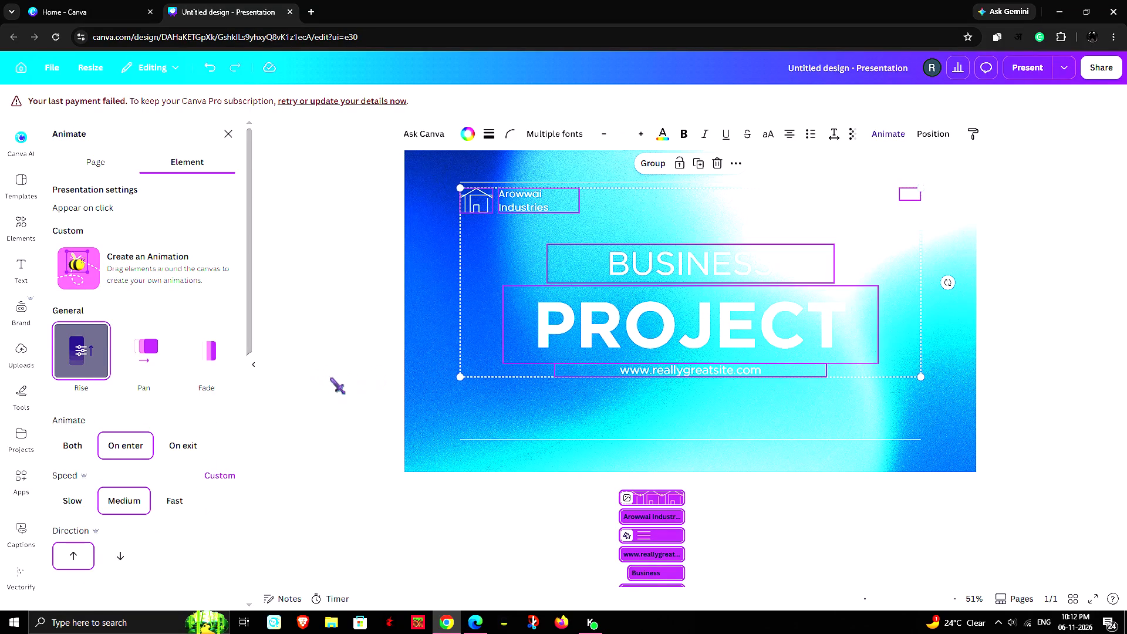
{"action": "left_click", "coordinate": [330, 378]}
Extend the start of the "BUSINESS" heading's timing back to the beginning of the slide.
{"action": "left_click_drag", "start_coordinate": [629, 569], "coordinate": [619, 567]}
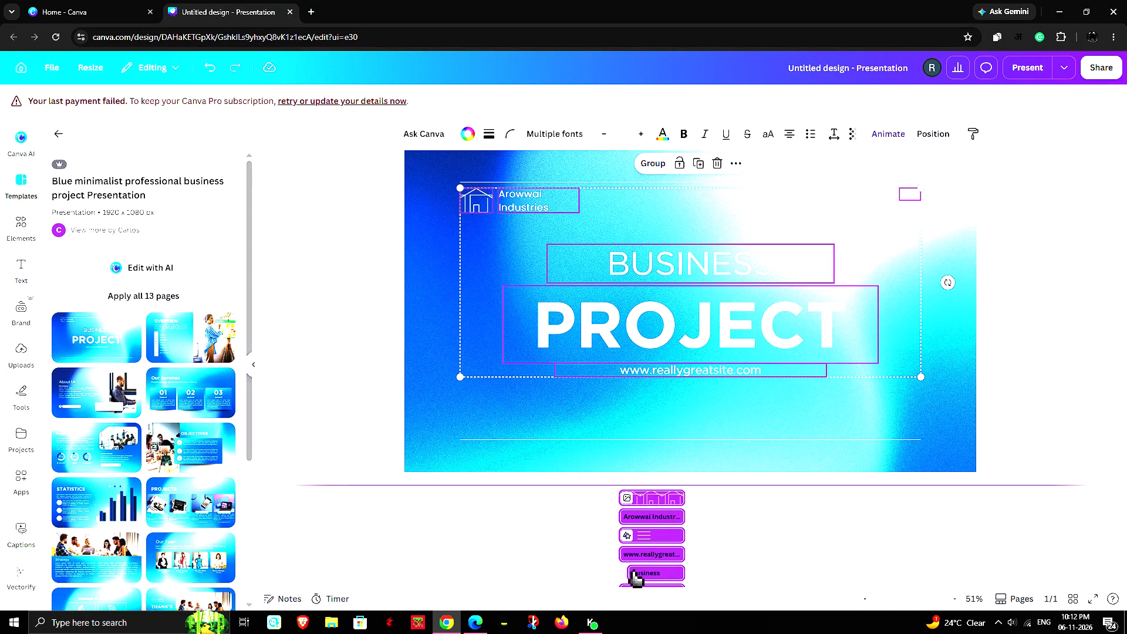
{"action": "left_click", "coordinate": [637, 570]}
{"action": "left_click_drag", "start_coordinate": [630, 574], "coordinate": [530, 574]}
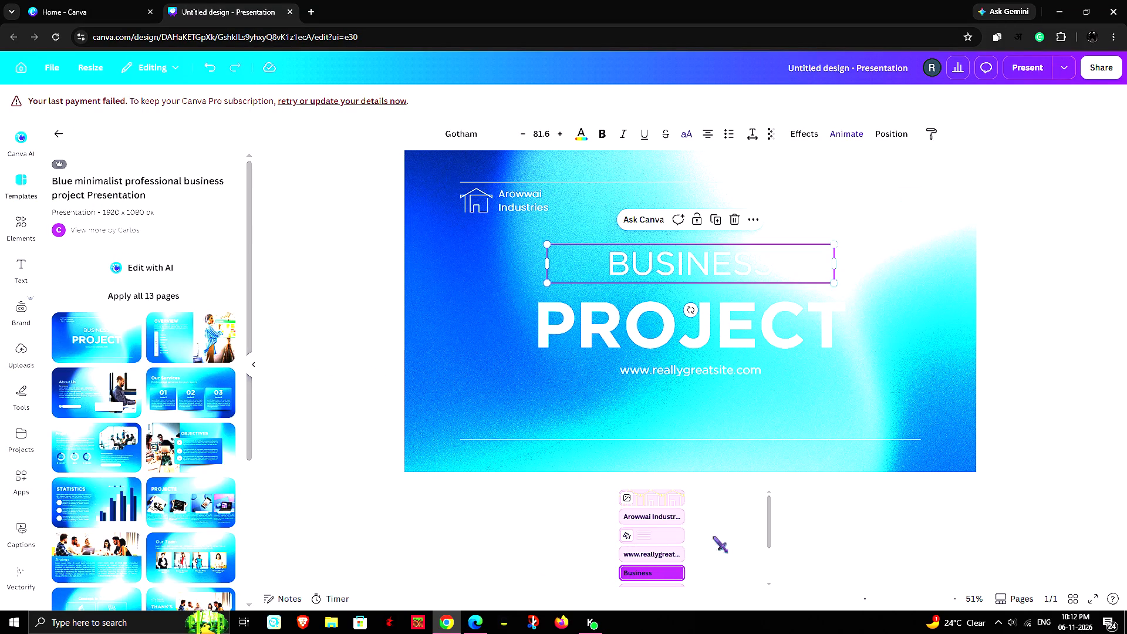
Present the cover slide full screen to check the updated animation and timing, and return to the editor.
{"action": "left_click", "coordinate": [725, 537]}
{"action": "left_click", "coordinate": [1037, 69]}
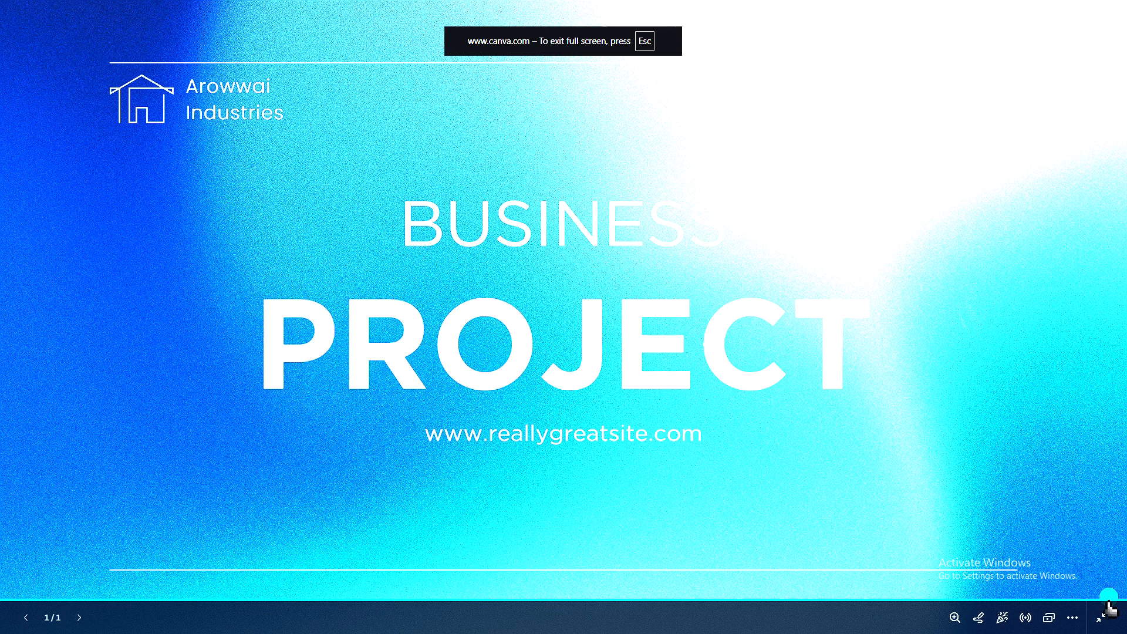
{"action": "left_click", "coordinate": [1106, 619]}
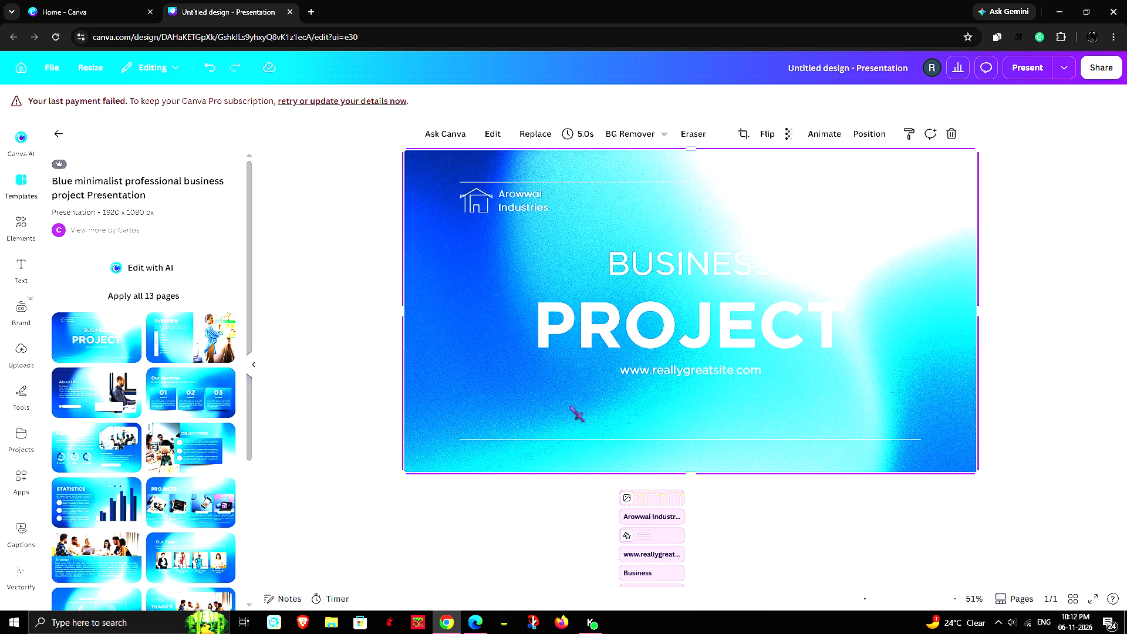
Select all the elements on the cover slide and turn on Appear on click for their animations.
{"action": "left_click", "coordinate": [312, 345]}
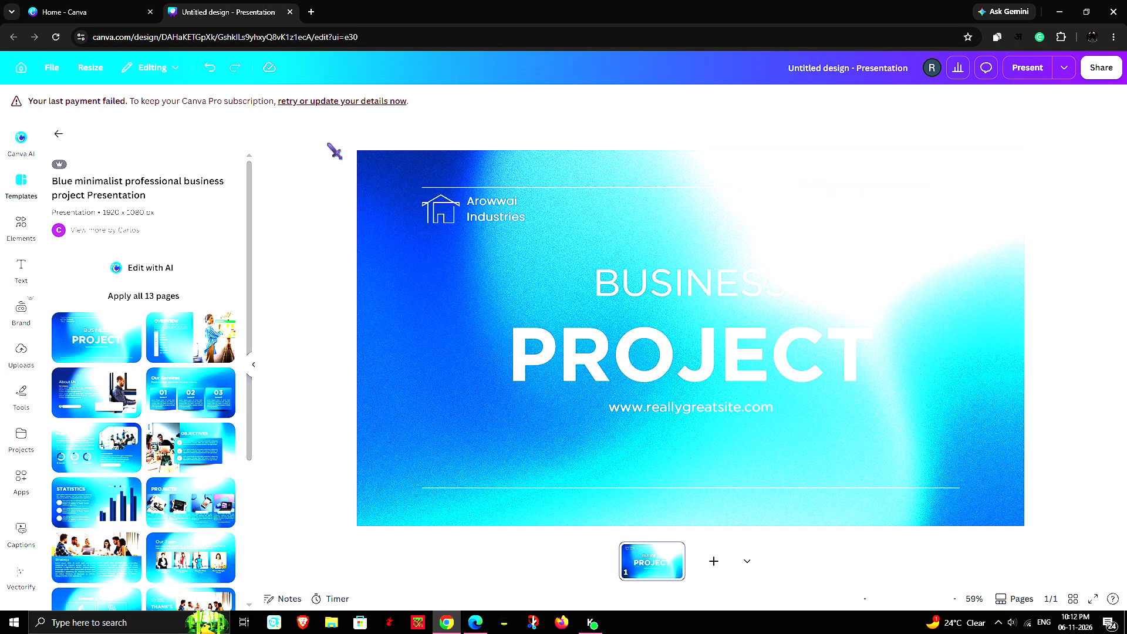
{"action": "left_click_drag", "start_coordinate": [313, 136], "coordinate": [1112, 560]}
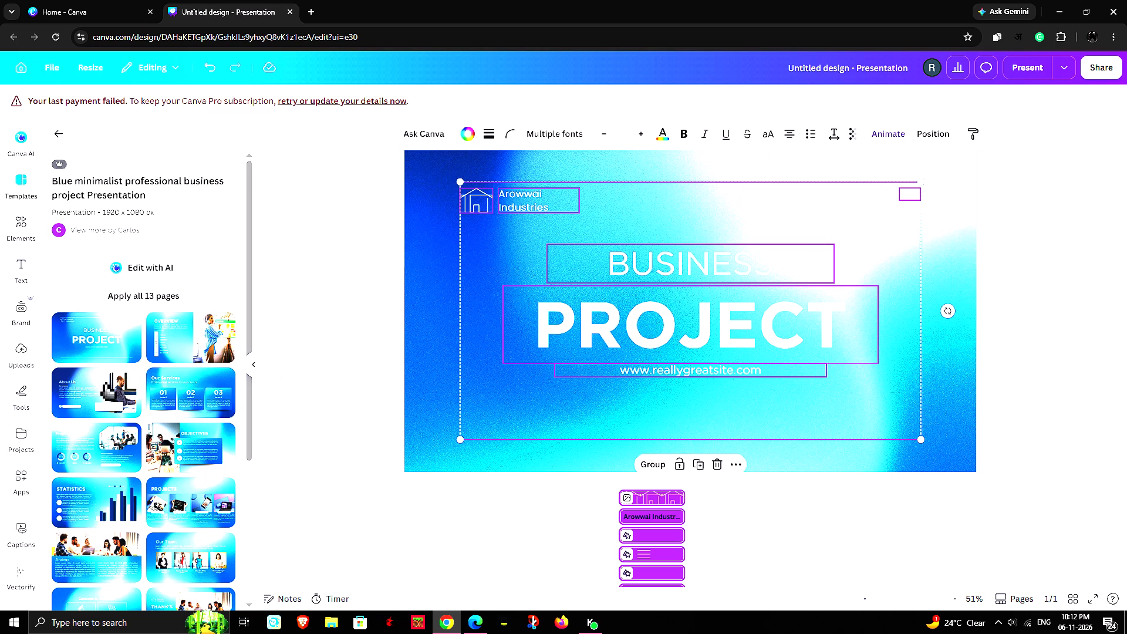
{"action": "left_click", "coordinate": [883, 129]}
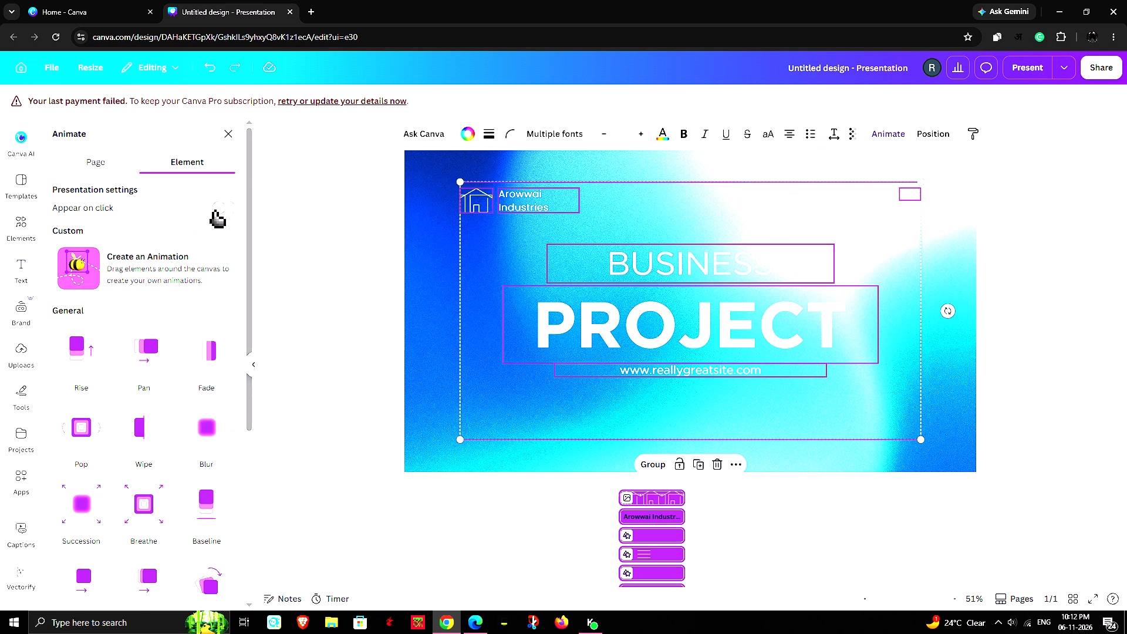
{"action": "left_click", "coordinate": [214, 210]}
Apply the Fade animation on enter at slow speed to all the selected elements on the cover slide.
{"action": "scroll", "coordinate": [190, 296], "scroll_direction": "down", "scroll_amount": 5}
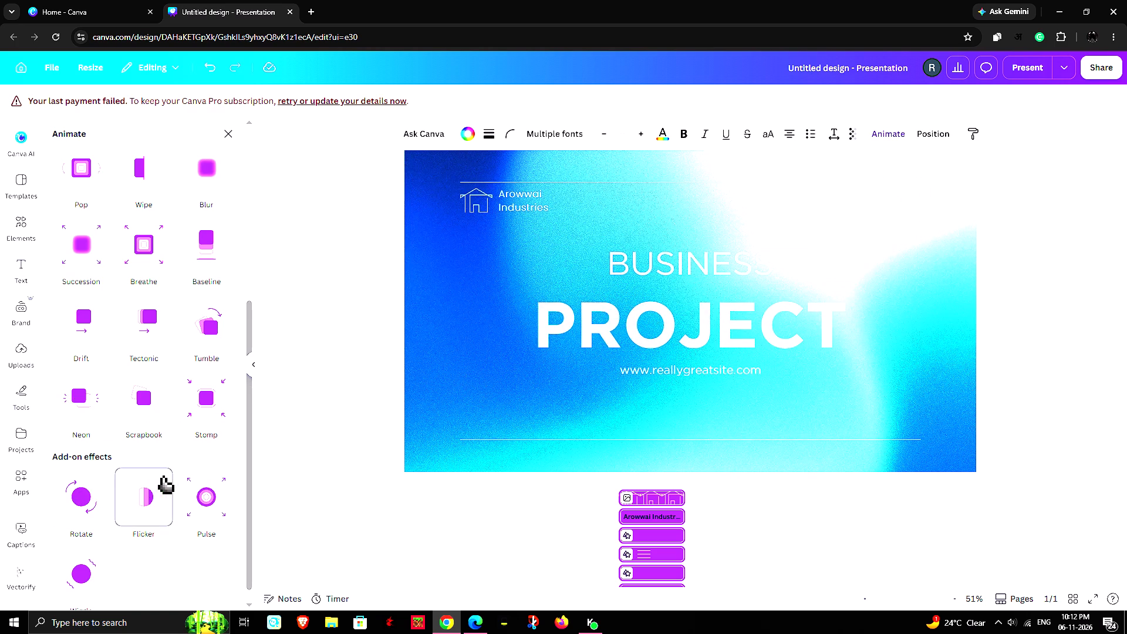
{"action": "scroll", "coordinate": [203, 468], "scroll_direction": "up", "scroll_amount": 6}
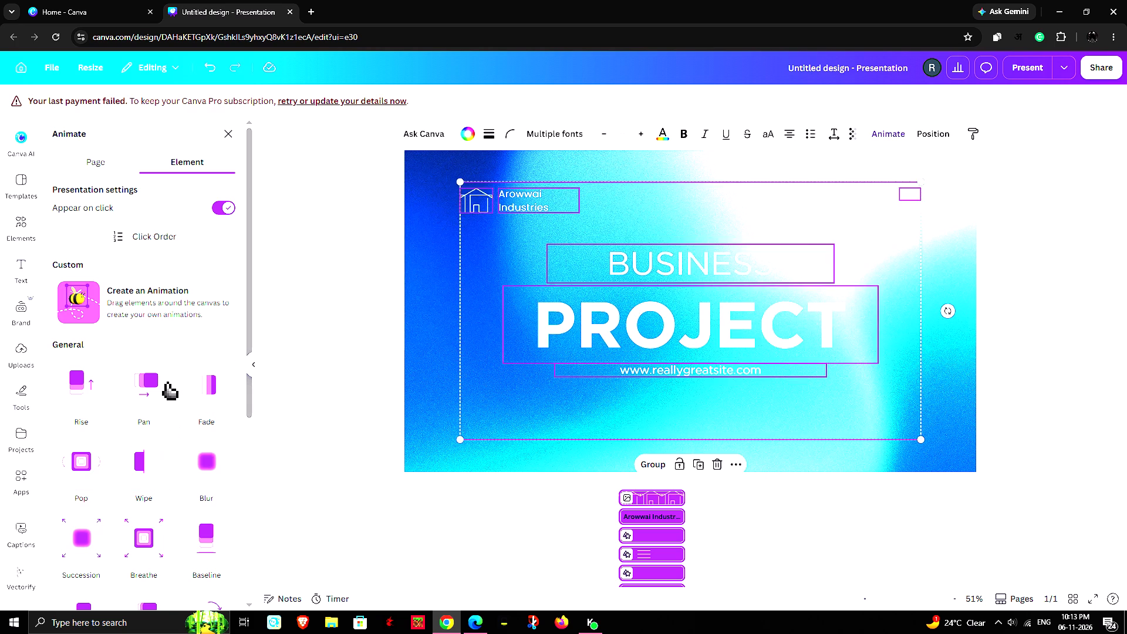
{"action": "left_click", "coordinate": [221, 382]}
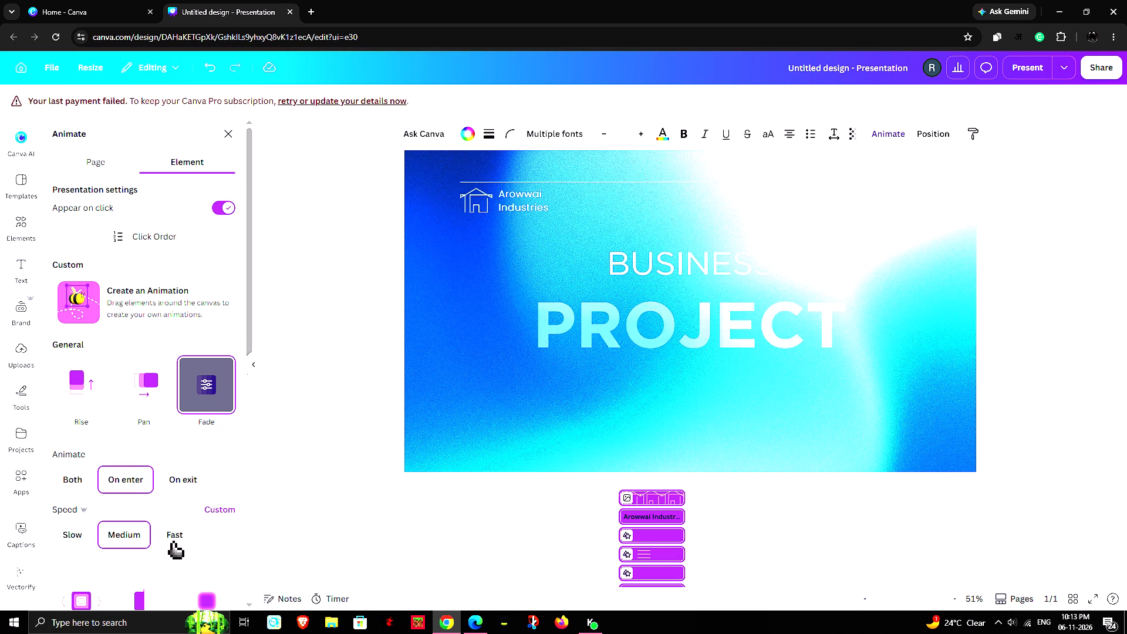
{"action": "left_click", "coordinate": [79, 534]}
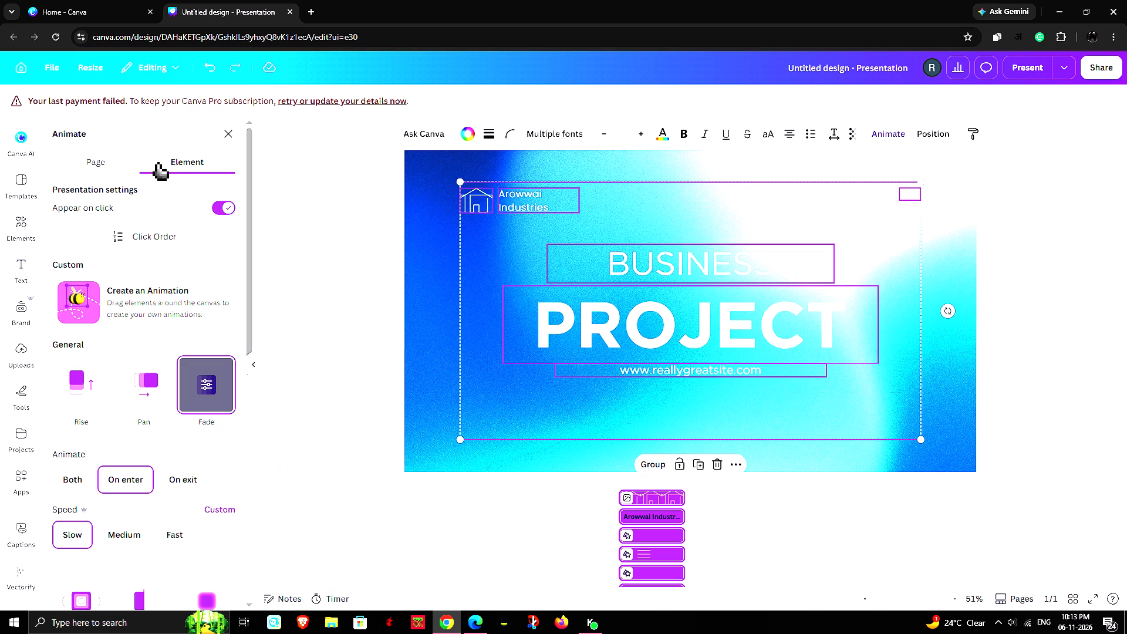
Examine the page-level animation styles available for the cover slide.
{"action": "left_click", "coordinate": [96, 163]}
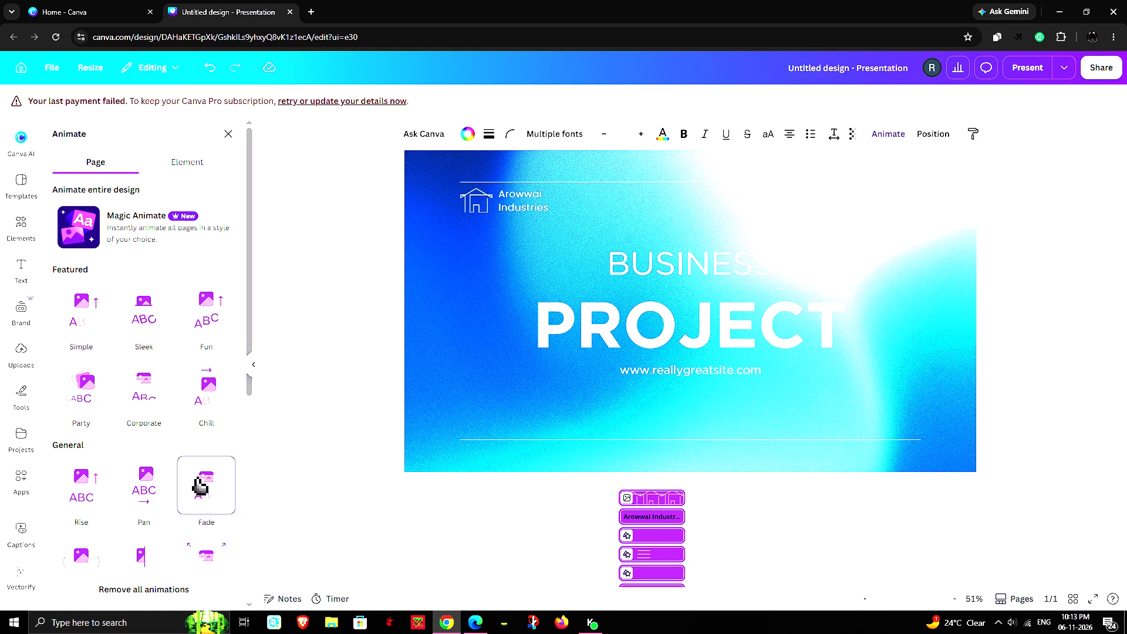
{"action": "scroll", "coordinate": [197, 477], "scroll_direction": "down", "scroll_amount": 2}
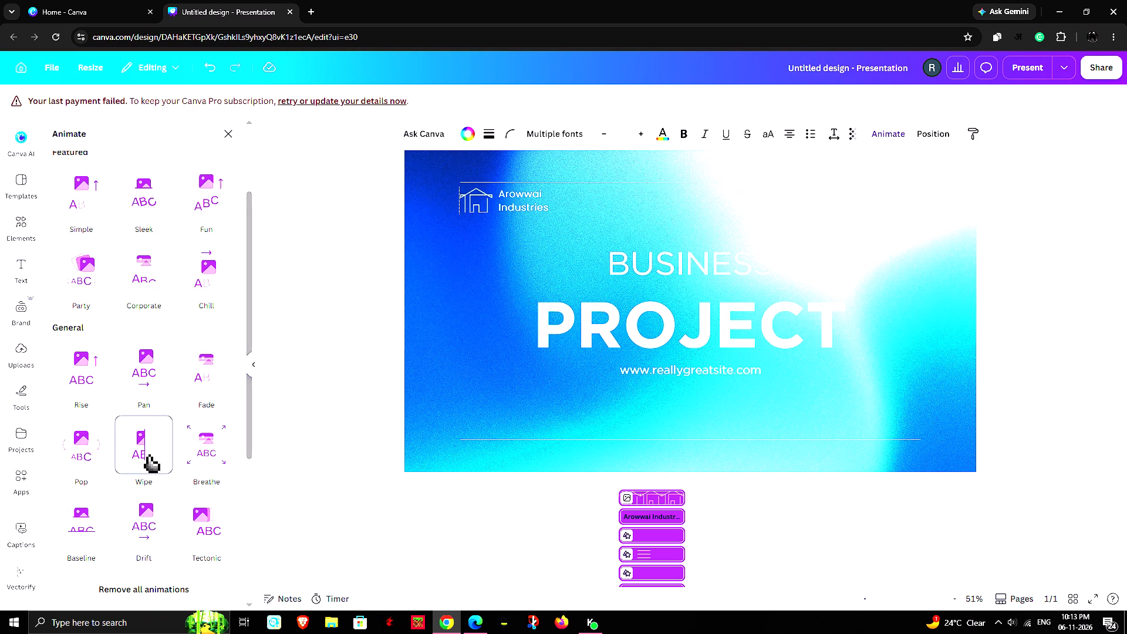
{"action": "scroll", "coordinate": [204, 435], "scroll_direction": "down", "scroll_amount": 3}
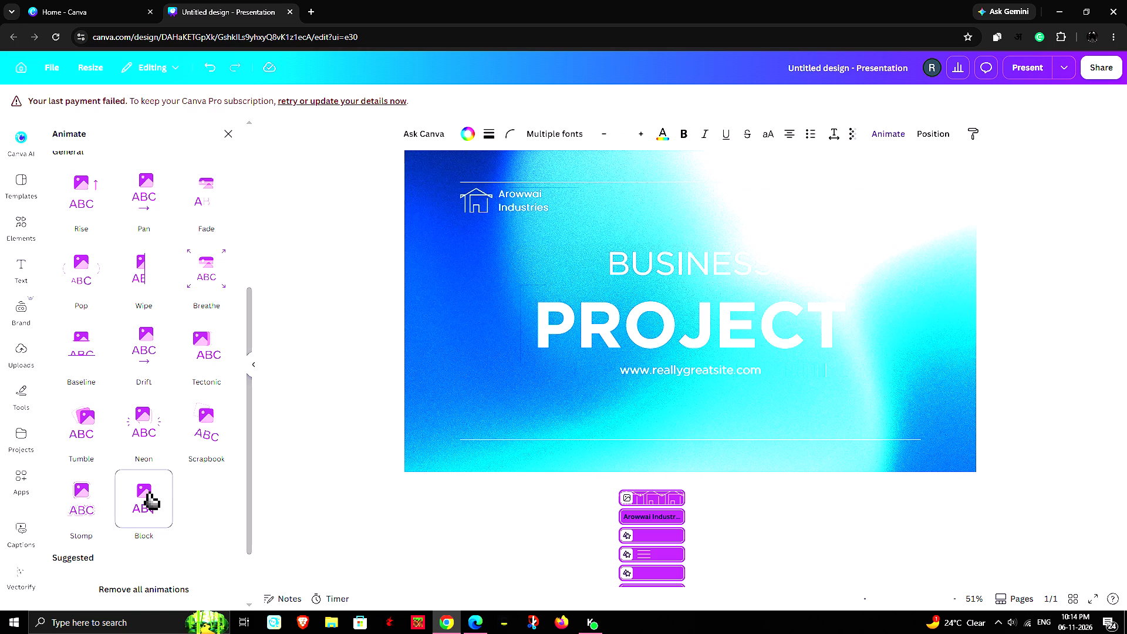
{"action": "left_click", "coordinate": [330, 315]}
{"action": "scroll", "coordinate": [161, 268], "scroll_direction": "up", "scroll_amount": 8}
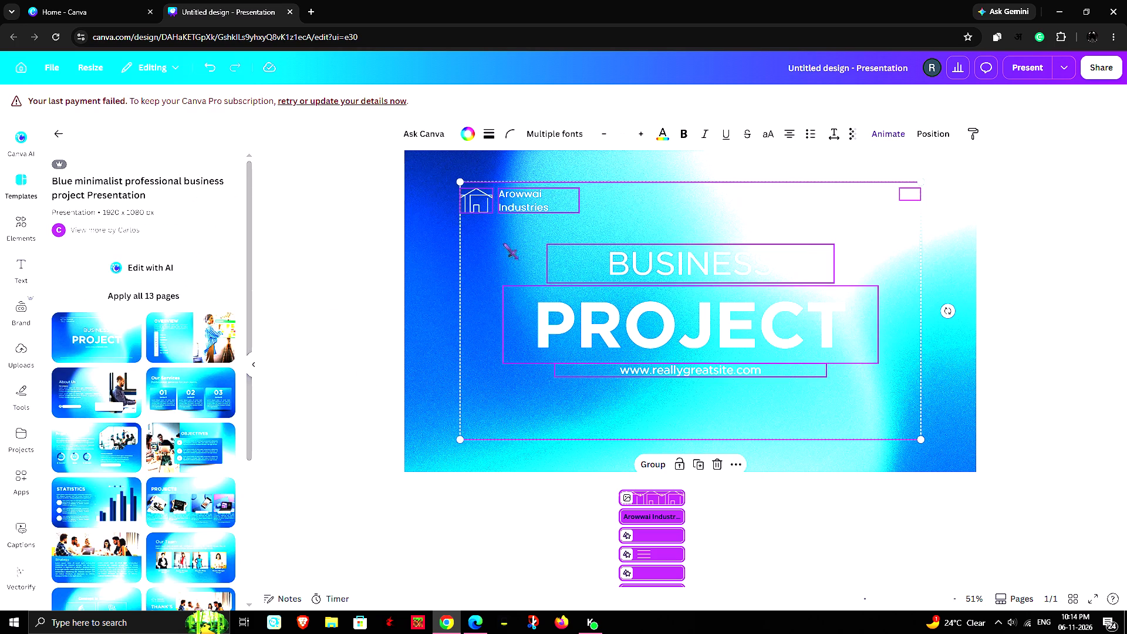
Present the cover slide full screen to check that its elements appear on click, and return to the editor.
{"action": "left_click", "coordinate": [1090, 151]}
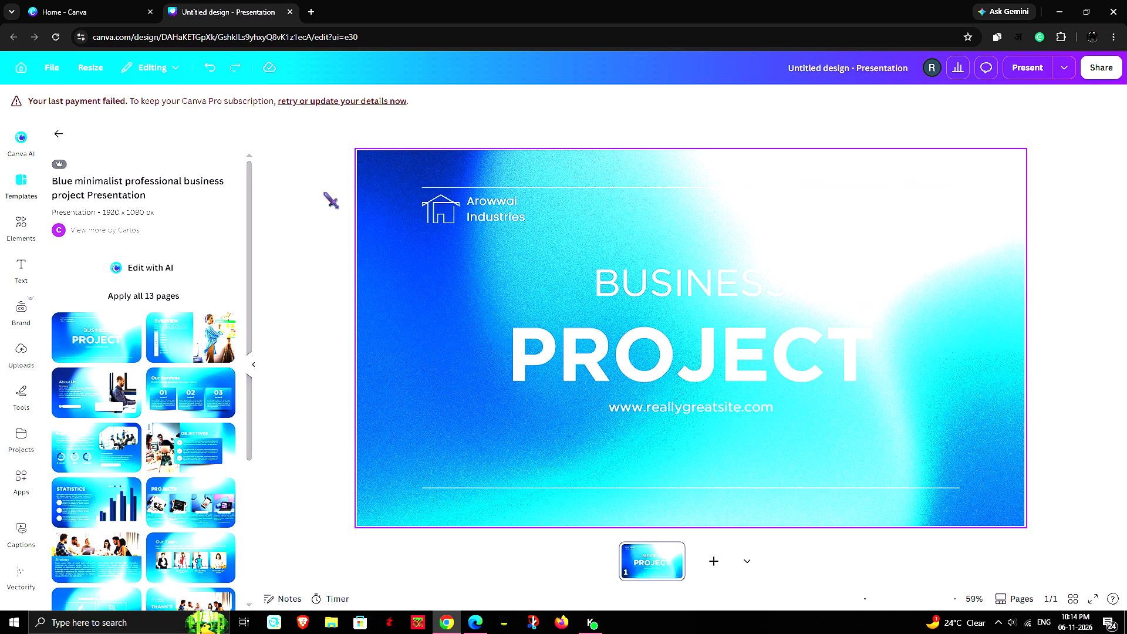
{"action": "left_click", "coordinate": [1077, 63]}
{"action": "left_click", "coordinate": [1058, 65]}
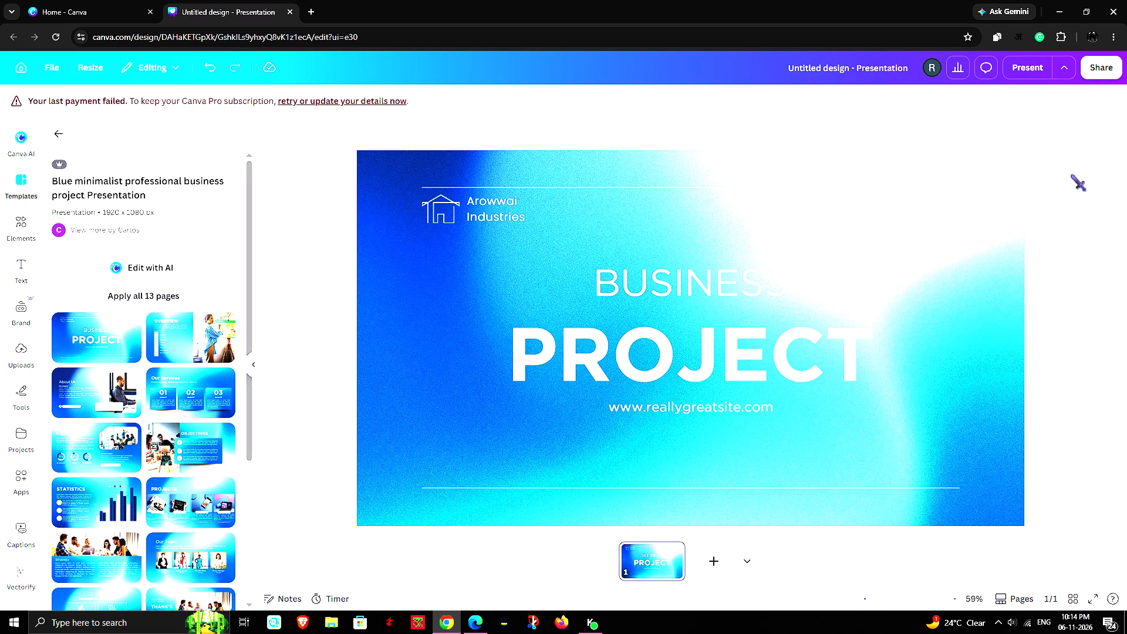
{"action": "left_click", "coordinate": [1068, 69]}
{"action": "left_click", "coordinate": [1059, 65]}
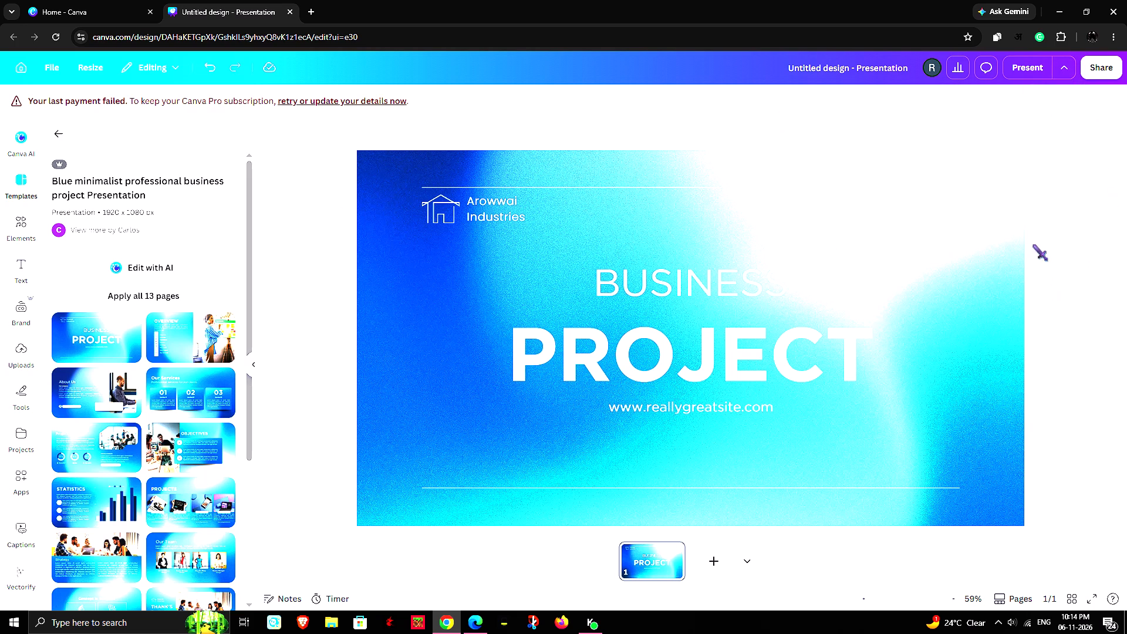
{"action": "left_click", "coordinate": [1096, 315]}
{"action": "left_click", "coordinate": [1067, 63]}
{"action": "left_click", "coordinate": [1015, 102]}
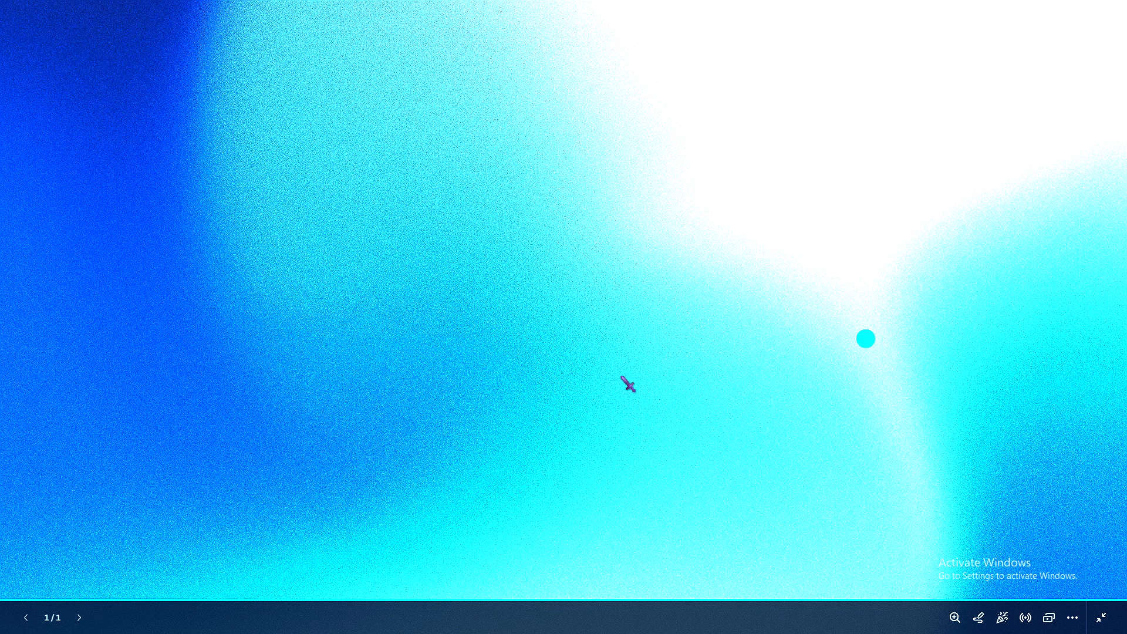
{"action": "left_click", "coordinate": [639, 413]}
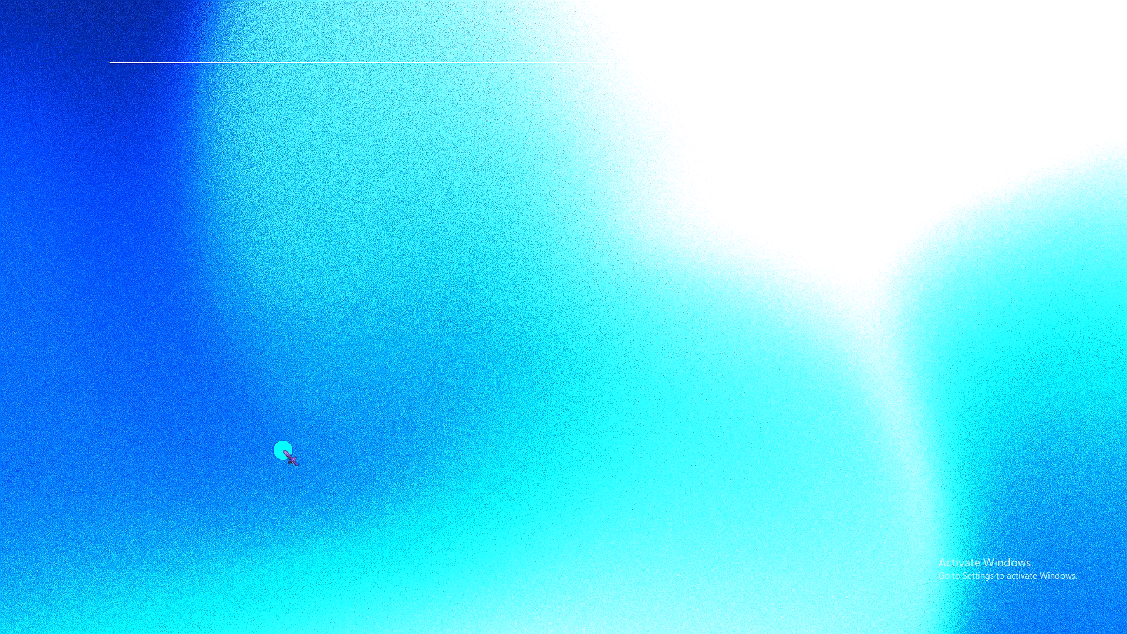
{"action": "left_click", "coordinate": [468, 487]}
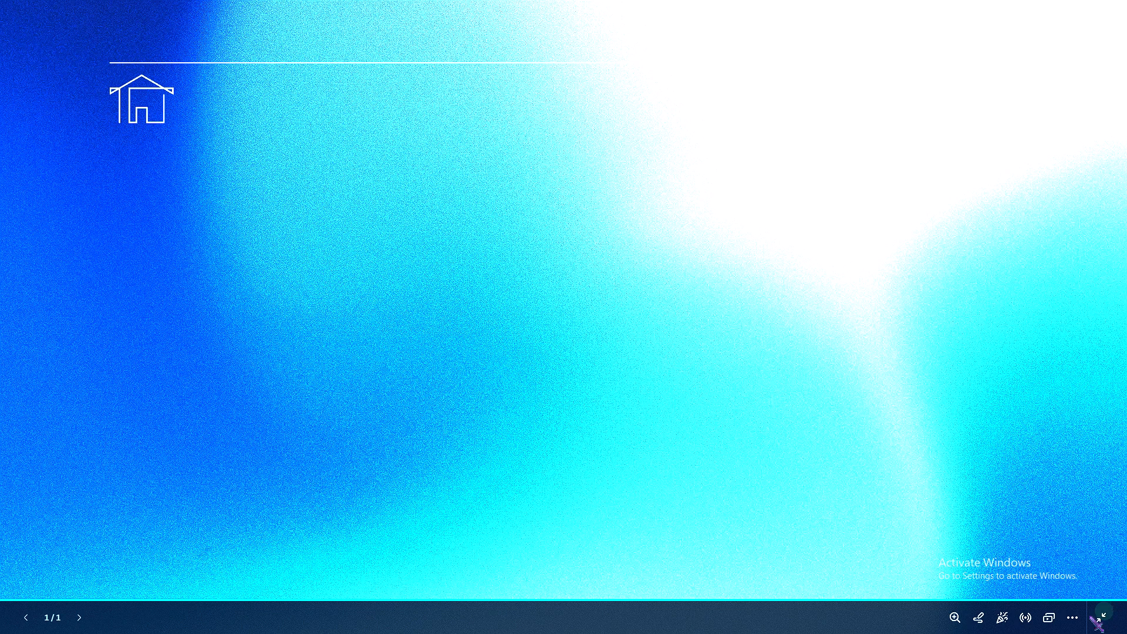
{"action": "left_click", "coordinate": [1101, 621]}
{"action": "left_click", "coordinate": [1069, 348]}
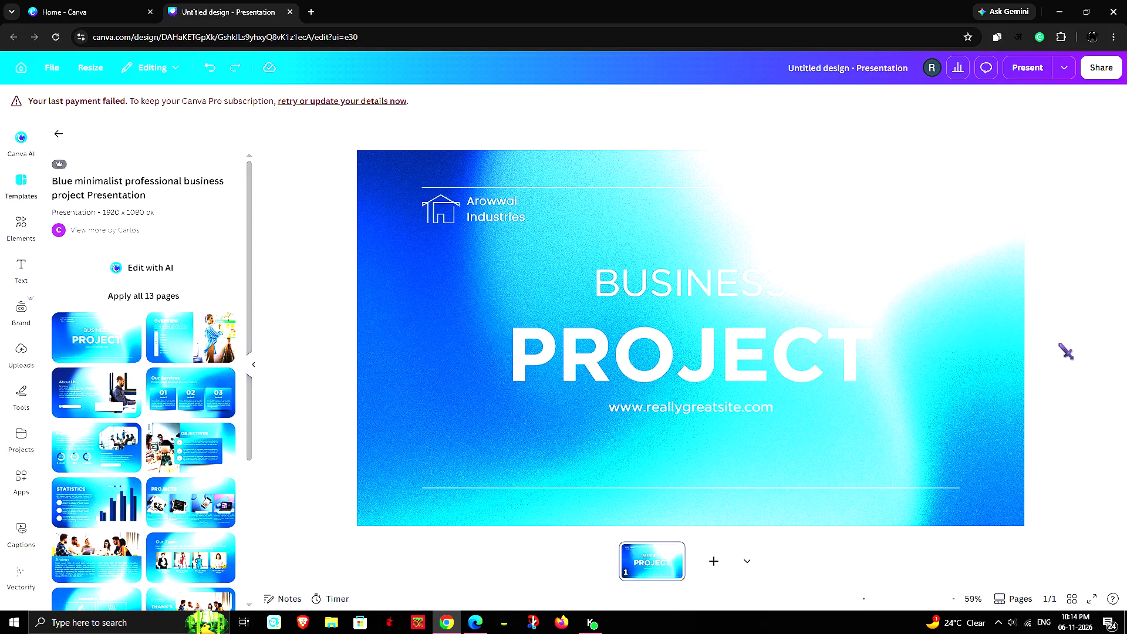
{"action": "left_click", "coordinate": [1026, 69]}
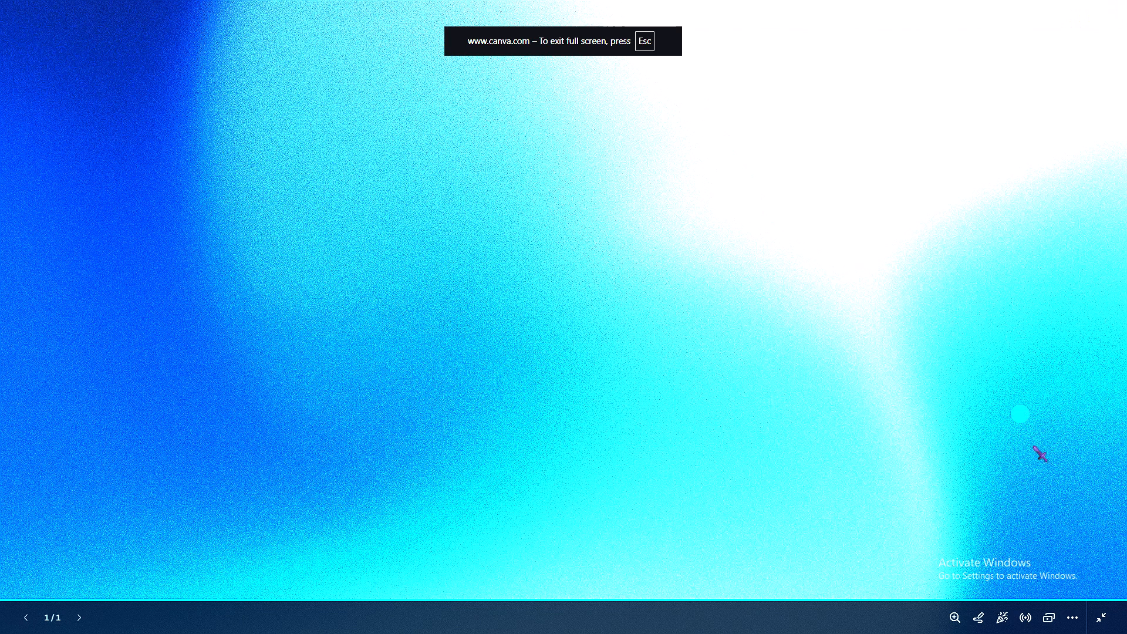
{"action": "left_click", "coordinate": [1105, 616]}
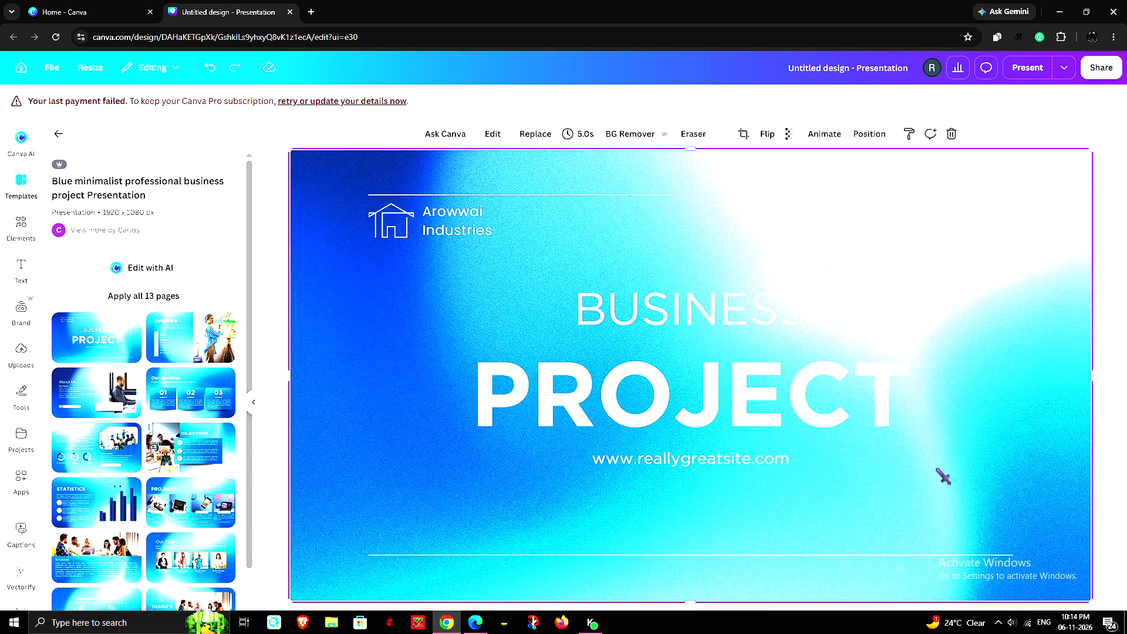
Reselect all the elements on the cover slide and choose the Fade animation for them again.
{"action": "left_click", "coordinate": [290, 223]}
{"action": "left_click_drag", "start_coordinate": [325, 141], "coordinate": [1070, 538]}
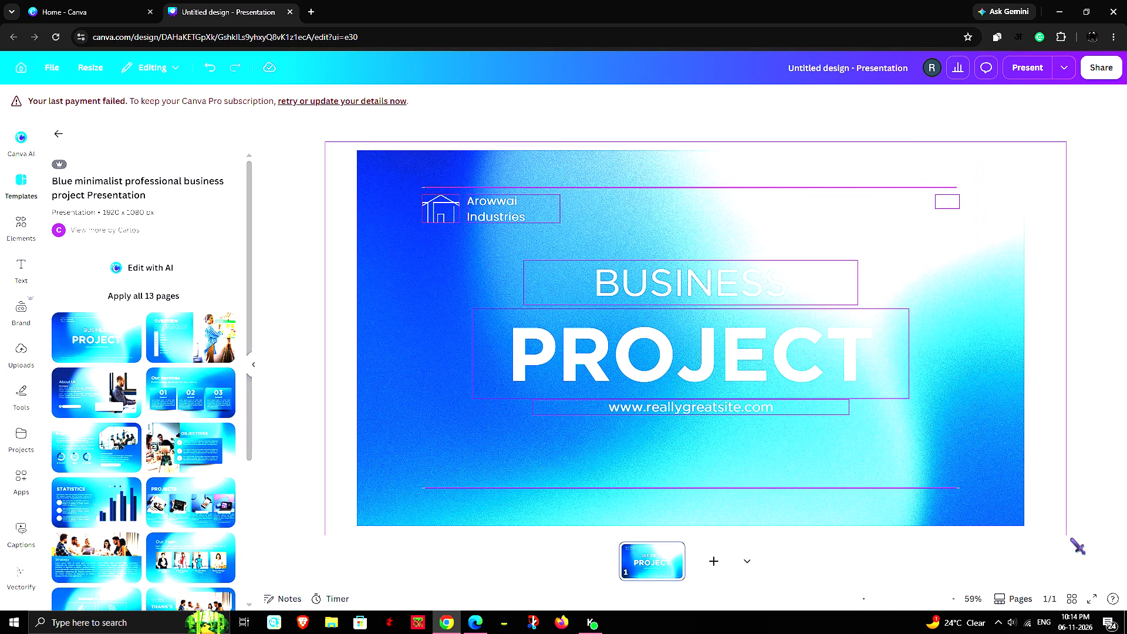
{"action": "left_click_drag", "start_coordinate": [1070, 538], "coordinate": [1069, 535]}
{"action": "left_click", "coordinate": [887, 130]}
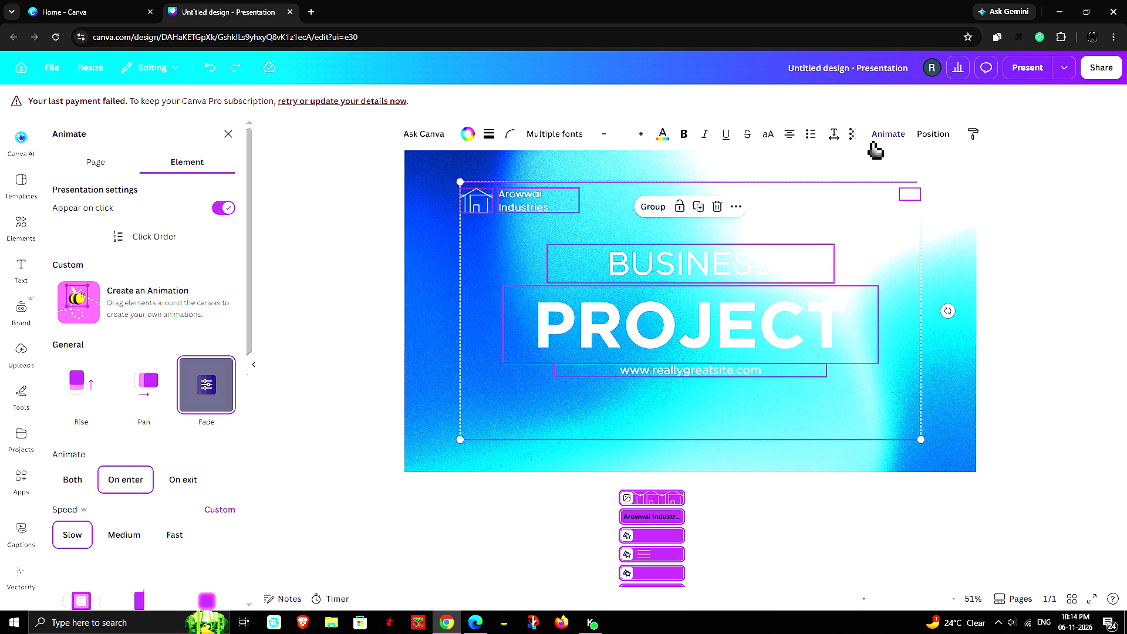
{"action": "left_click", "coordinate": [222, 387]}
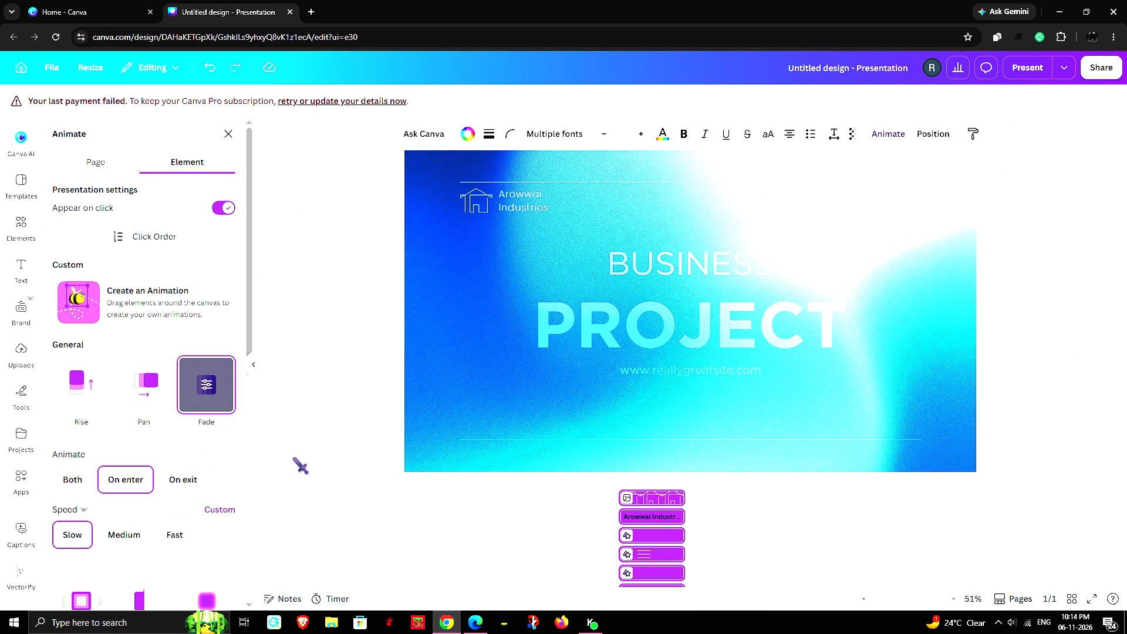
Present the cover slide full screen once more and return to the editor.
{"action": "left_click", "coordinate": [1030, 60]}
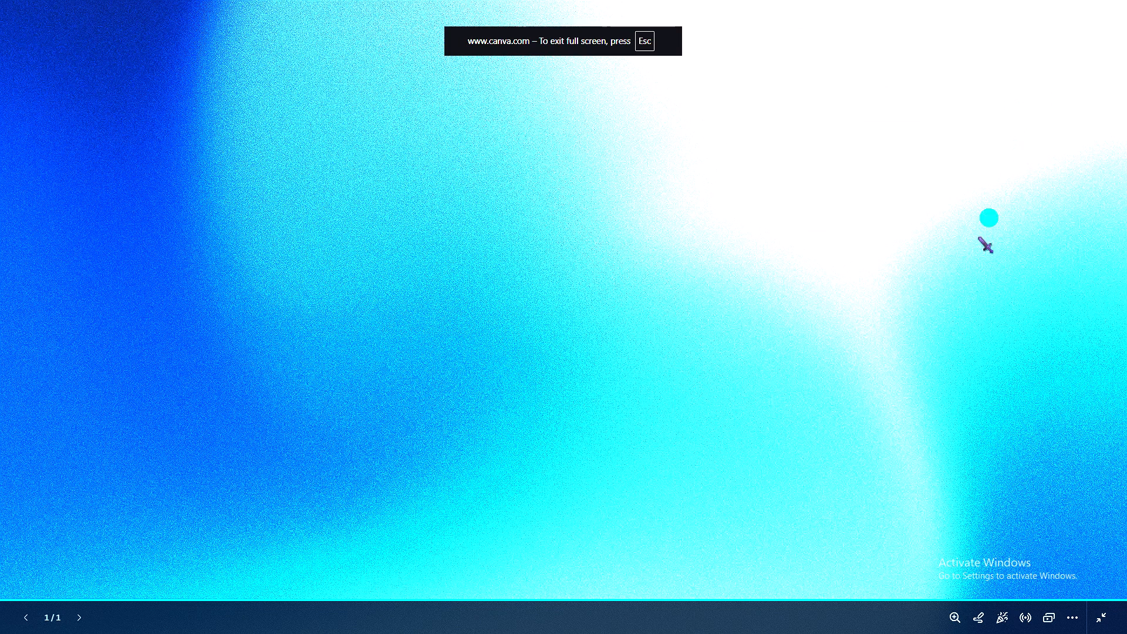
{"action": "left_click", "coordinate": [1096, 618]}
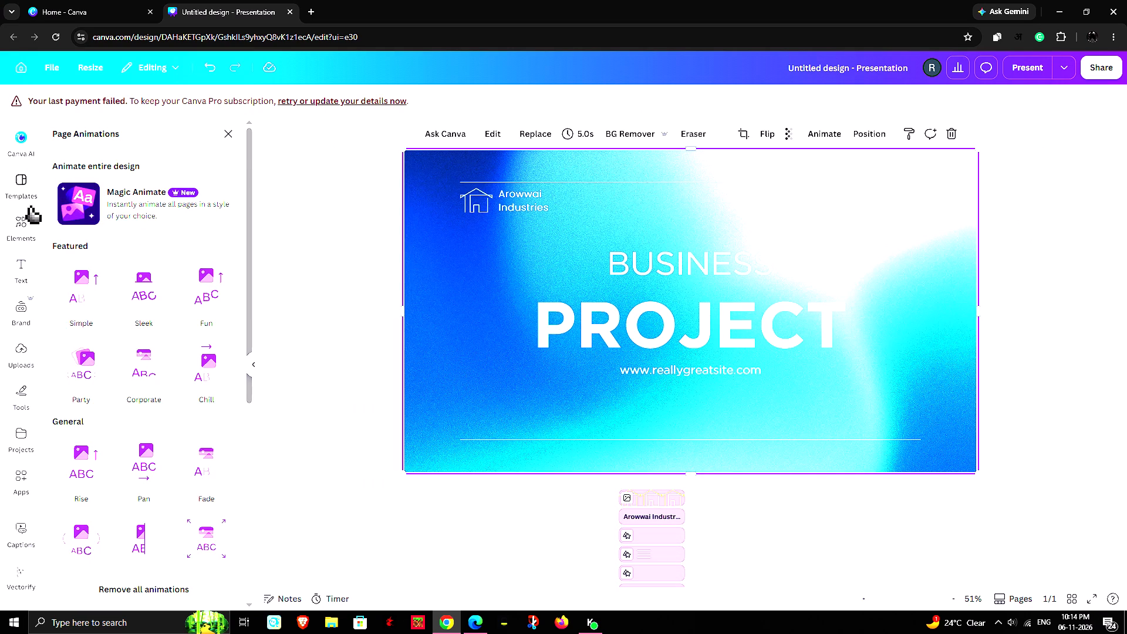
Browse the presentation templates and look through the pages of the Pink Gradient Group Project Presentation.
{"action": "left_click", "coordinate": [15, 179]}
{"action": "left_click", "coordinate": [59, 129]}
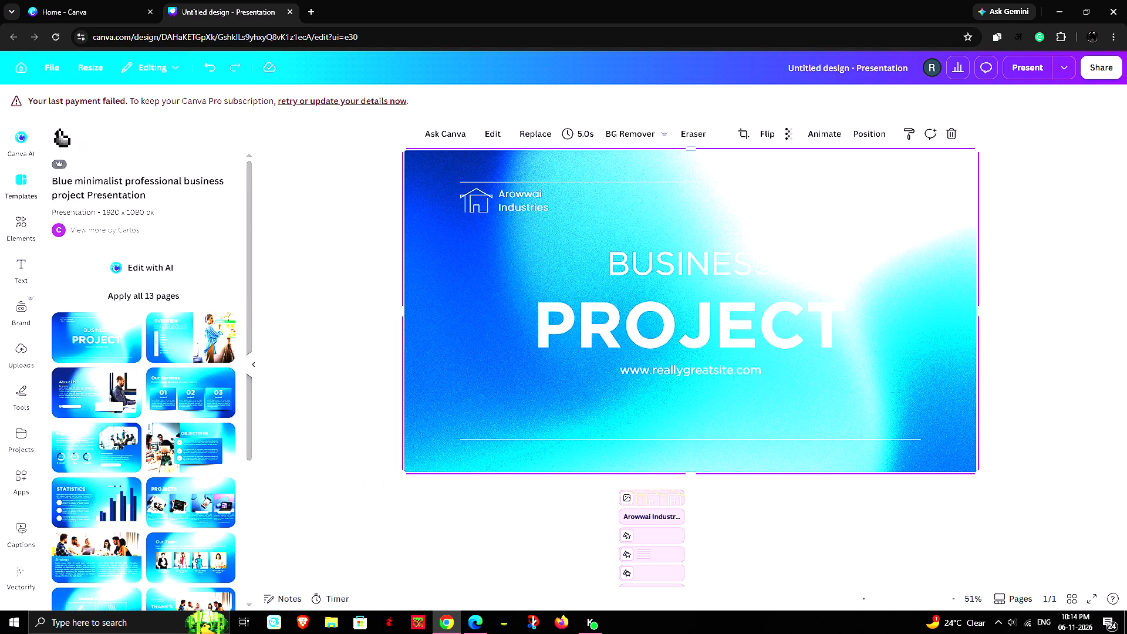
{"action": "scroll", "coordinate": [143, 412], "scroll_direction": "down", "scroll_amount": 3}
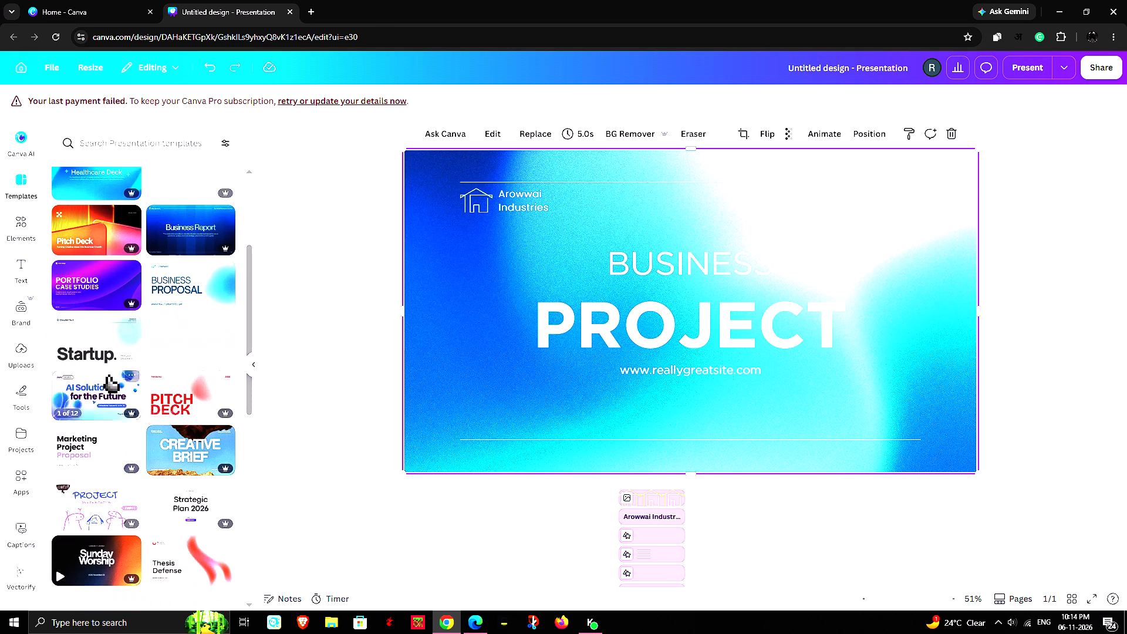
{"action": "scroll", "coordinate": [141, 407], "scroll_direction": "down", "scroll_amount": 1}
{"action": "scroll", "coordinate": [203, 431], "scroll_direction": "down", "scroll_amount": 2}
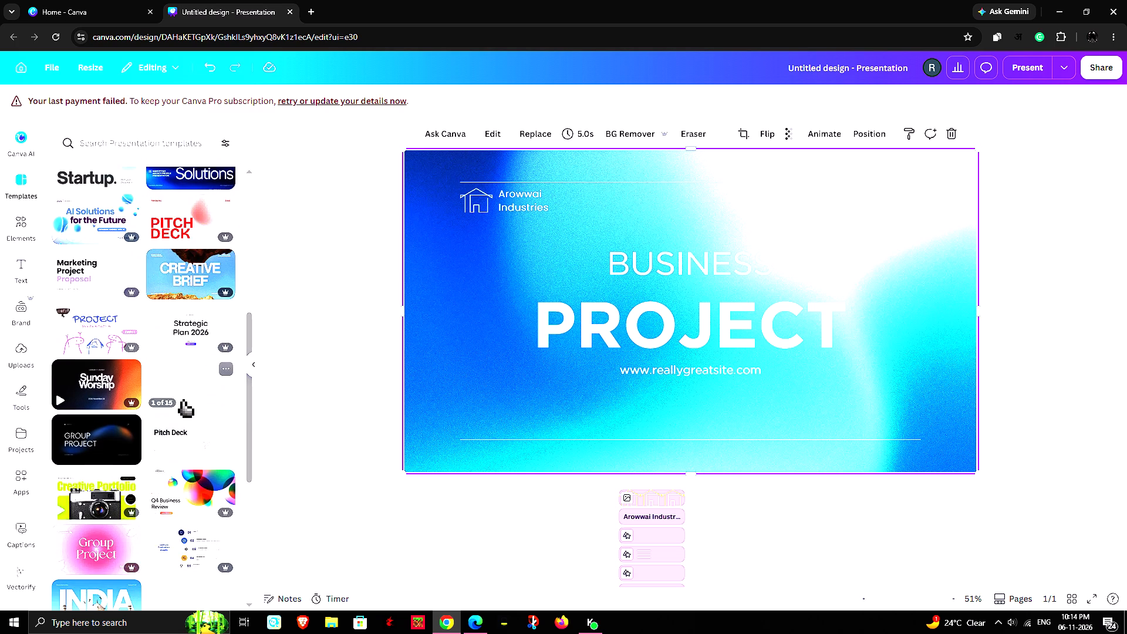
{"action": "scroll", "coordinate": [136, 470], "scroll_direction": "down", "scroll_amount": 1}
{"action": "left_click", "coordinate": [89, 495]}
{"action": "scroll", "coordinate": [102, 500], "scroll_direction": "down", "scroll_amount": 3}
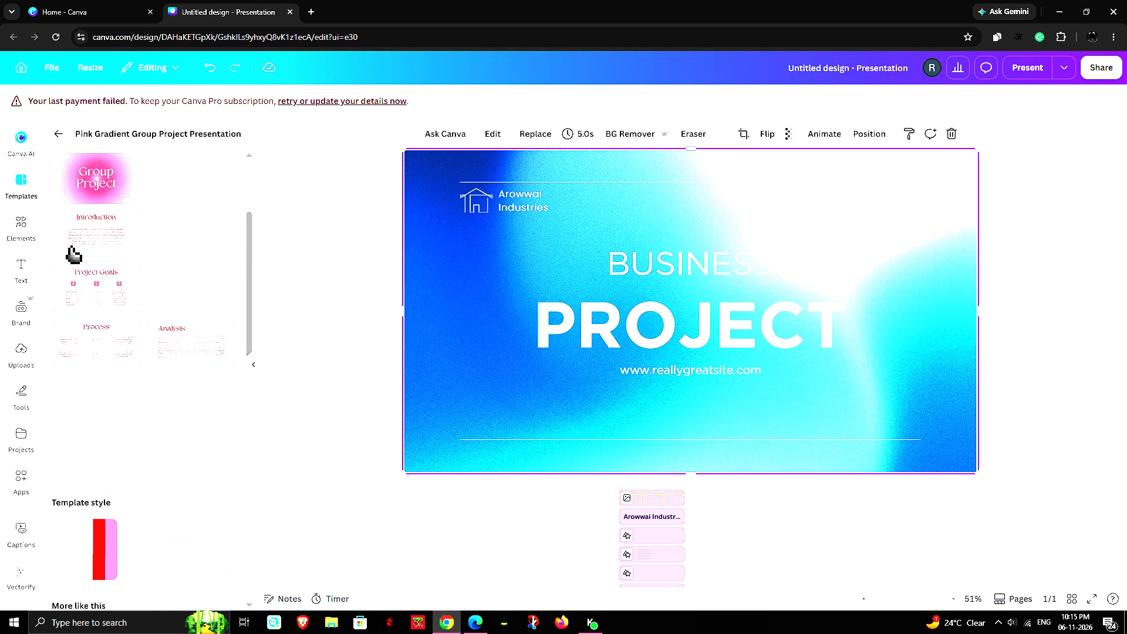
{"action": "scroll", "coordinate": [146, 372], "scroll_direction": "up", "scroll_amount": 6}
{"action": "left_click", "coordinate": [55, 136]}
Replace the cover slide with the INDIA cover page from the White Blue Bold Minimalist India Presentation template.
{"action": "scroll", "coordinate": [160, 433], "scroll_direction": "down", "scroll_amount": 2}
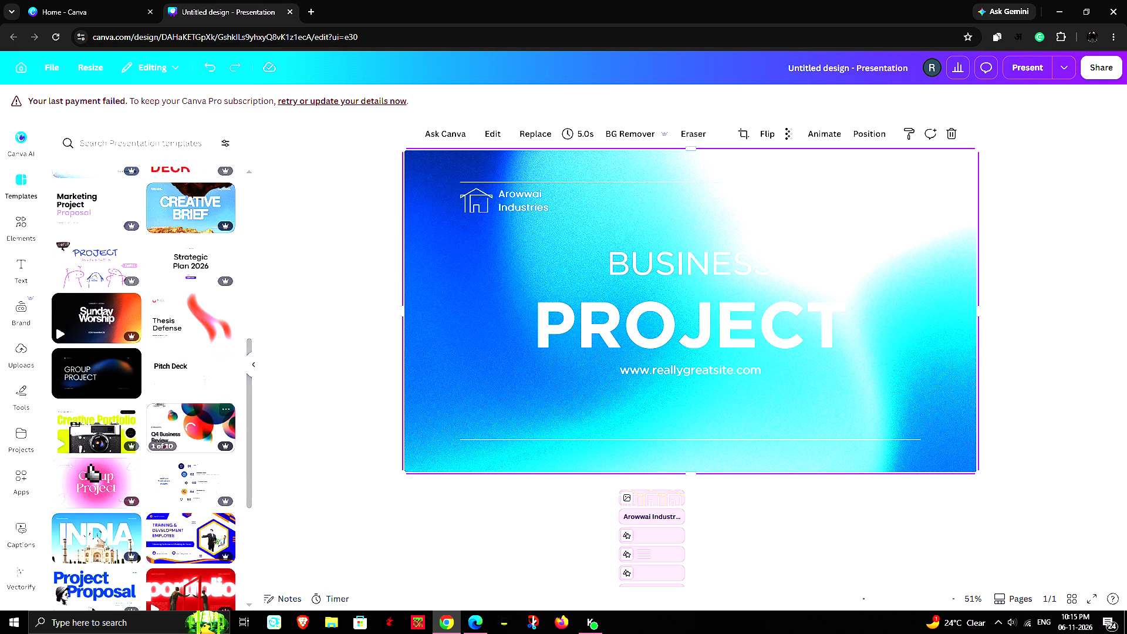
{"action": "left_click", "coordinate": [78, 431]}
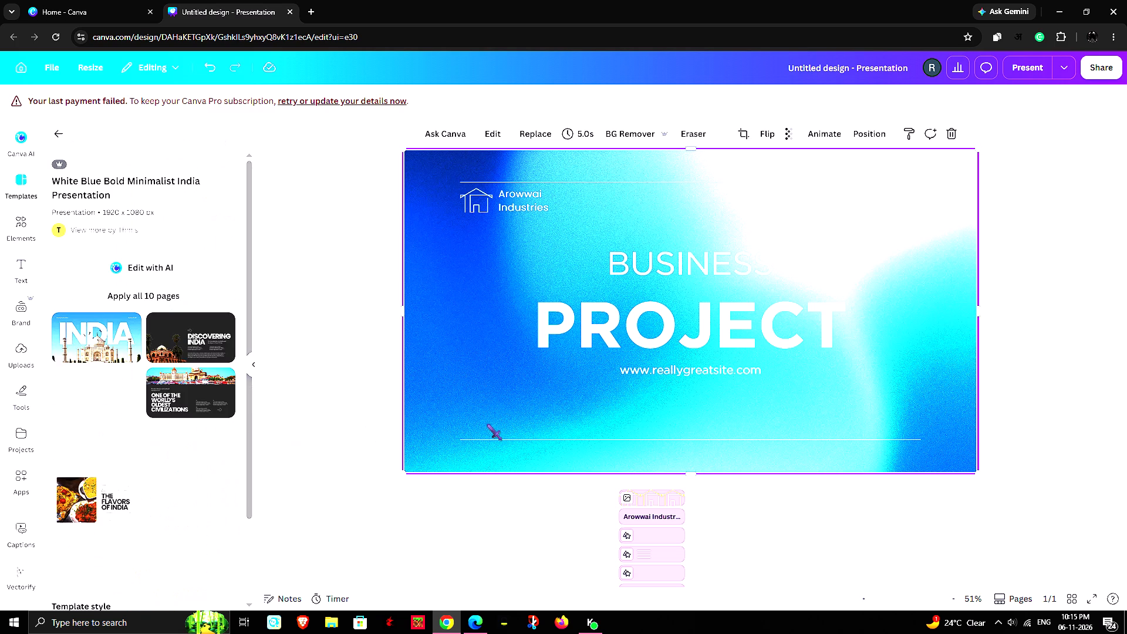
{"action": "left_click", "coordinate": [87, 333]}
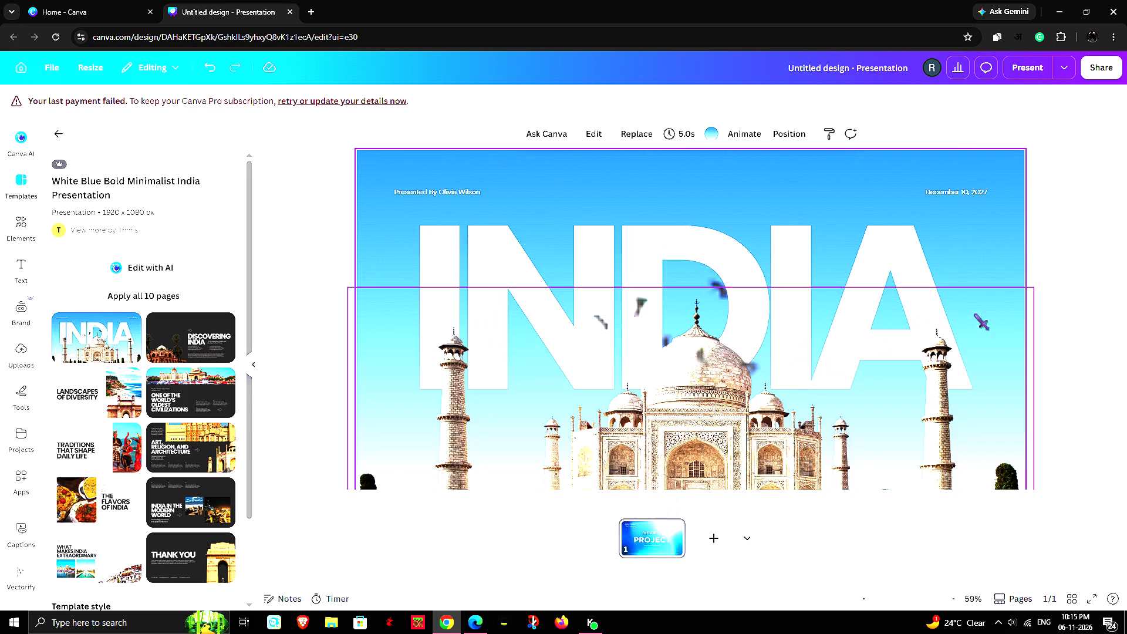
{"action": "scroll", "coordinate": [848, 336], "scroll_direction": "down", "scroll_amount": 2}
{"action": "scroll", "coordinate": [949, 391], "scroll_direction": "up", "scroll_amount": 2}
{"action": "left_click", "coordinate": [1079, 224]}
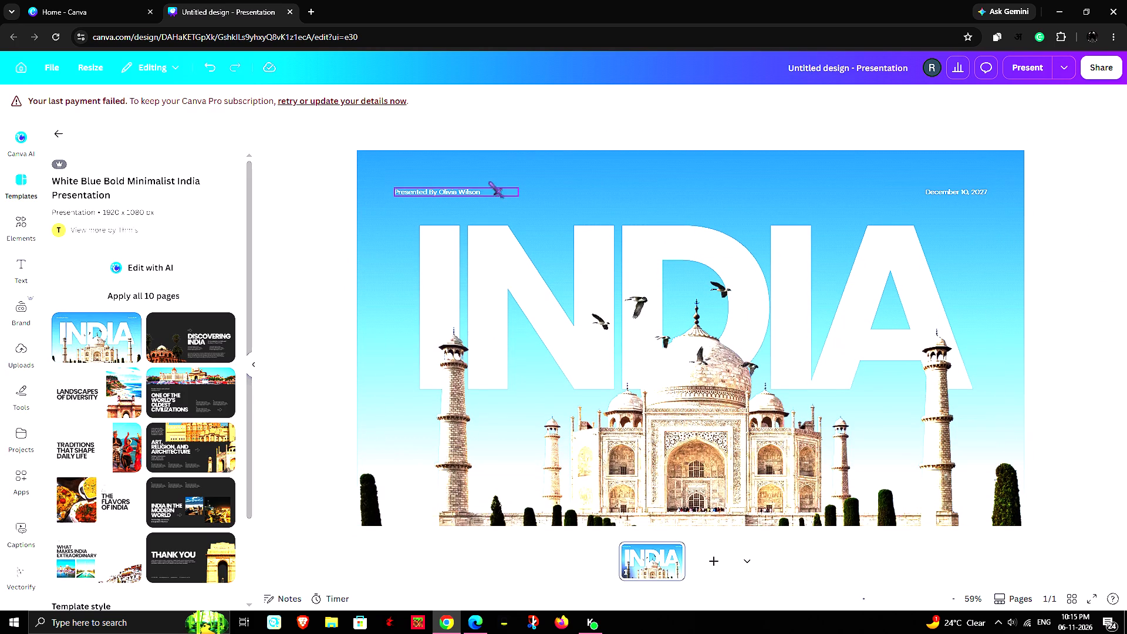
Select all the elements on the INDIA cover slide and preview the available element animations.
{"action": "left_click_drag", "start_coordinate": [324, 131], "coordinate": [504, 228]}
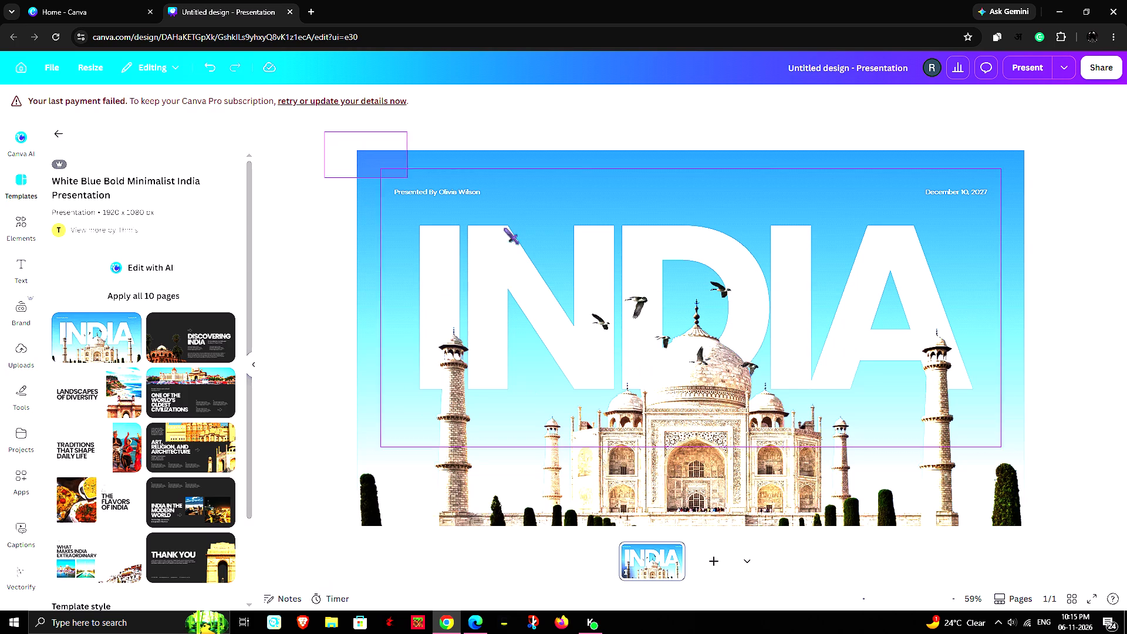
{"action": "left_click_drag", "start_coordinate": [504, 228], "coordinate": [1087, 524]}
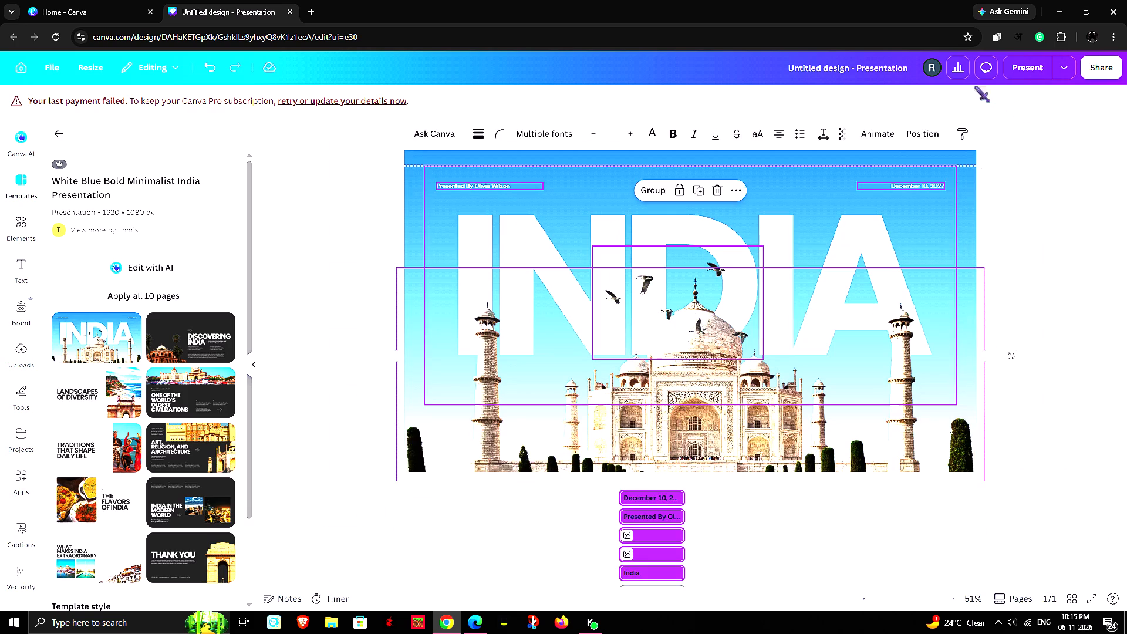
{"action": "left_click", "coordinate": [869, 129]}
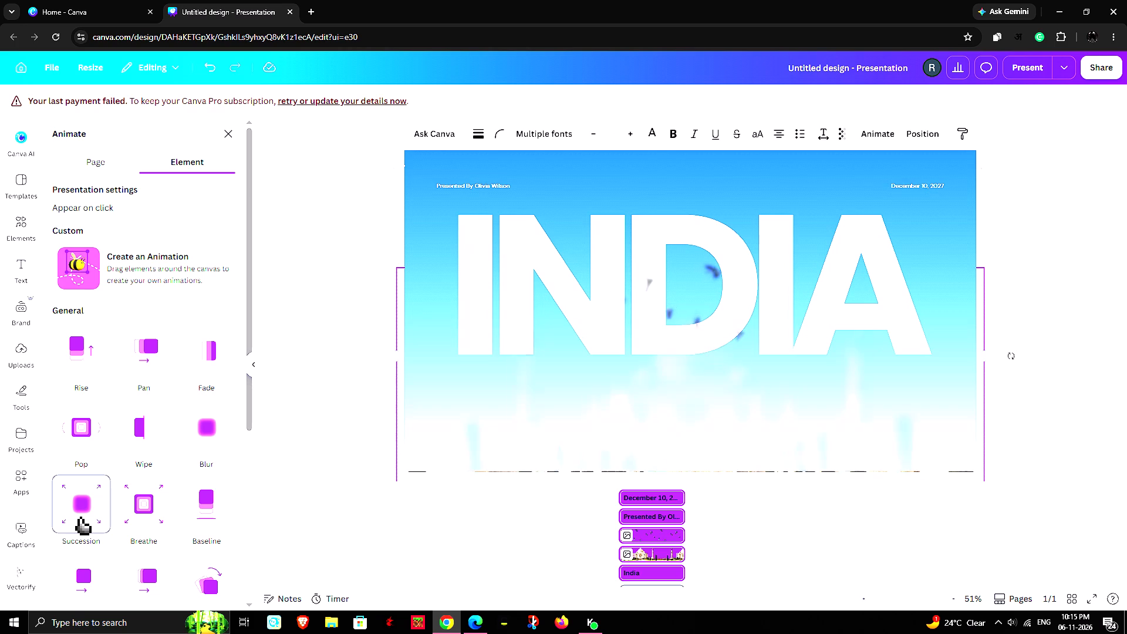
{"action": "left_click", "coordinate": [321, 349]}
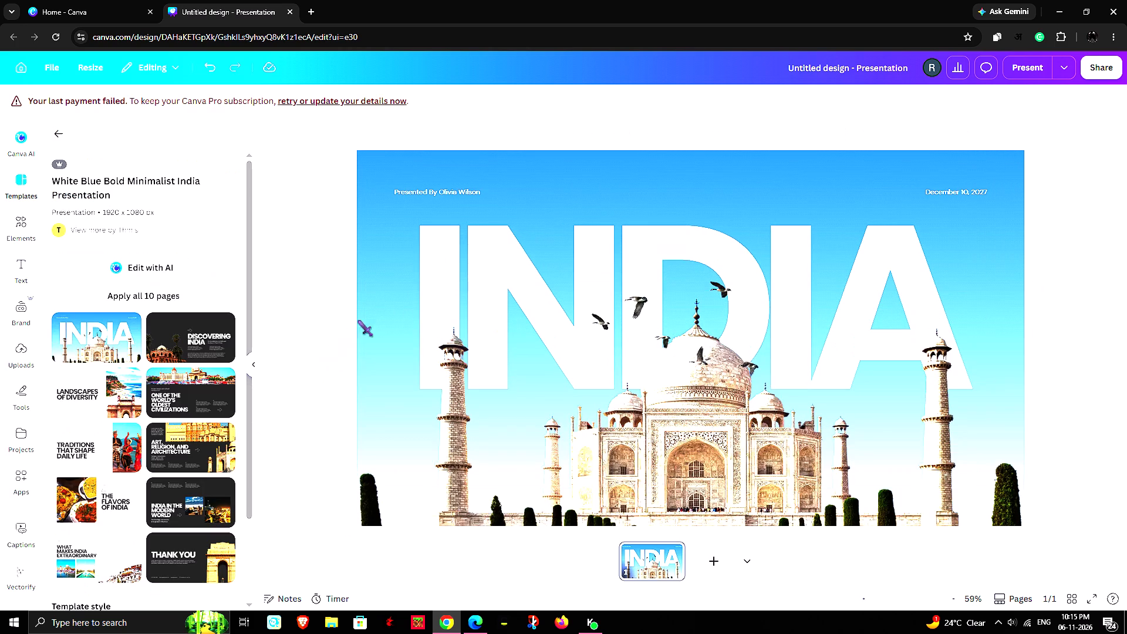
Apply the Baseline animation to the birds, the INDIA title, the presenter line and the date together, leaving out the Taj Mahal image.
{"action": "right_click", "coordinate": [582, 274]}
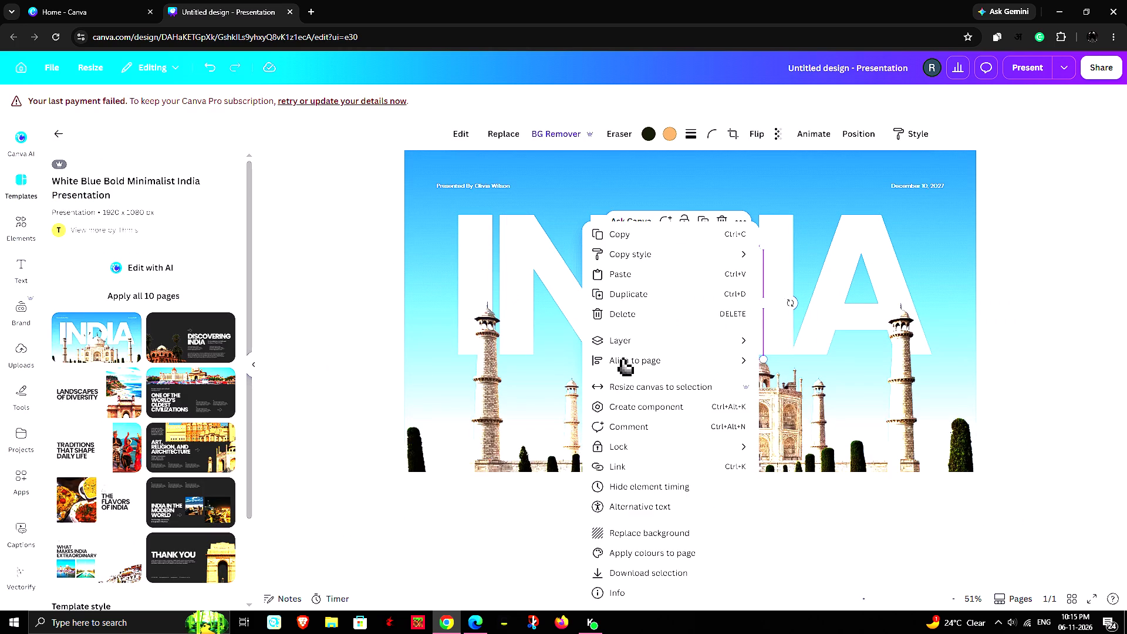
{"action": "left_click", "coordinate": [811, 431]}
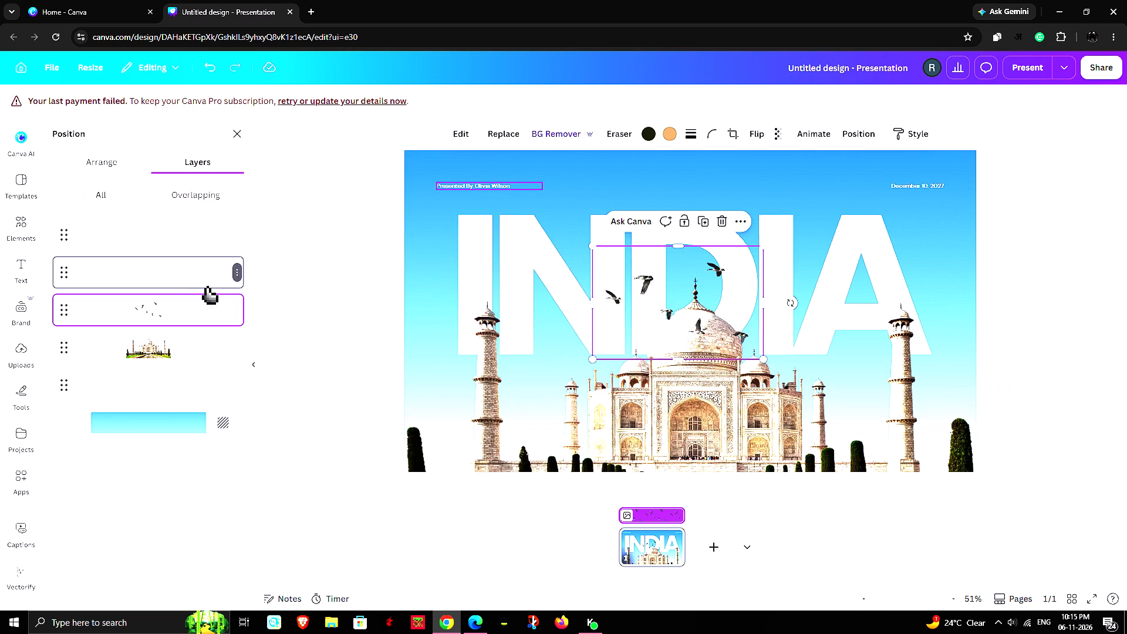
{"action": "left_click", "coordinate": [130, 454]}
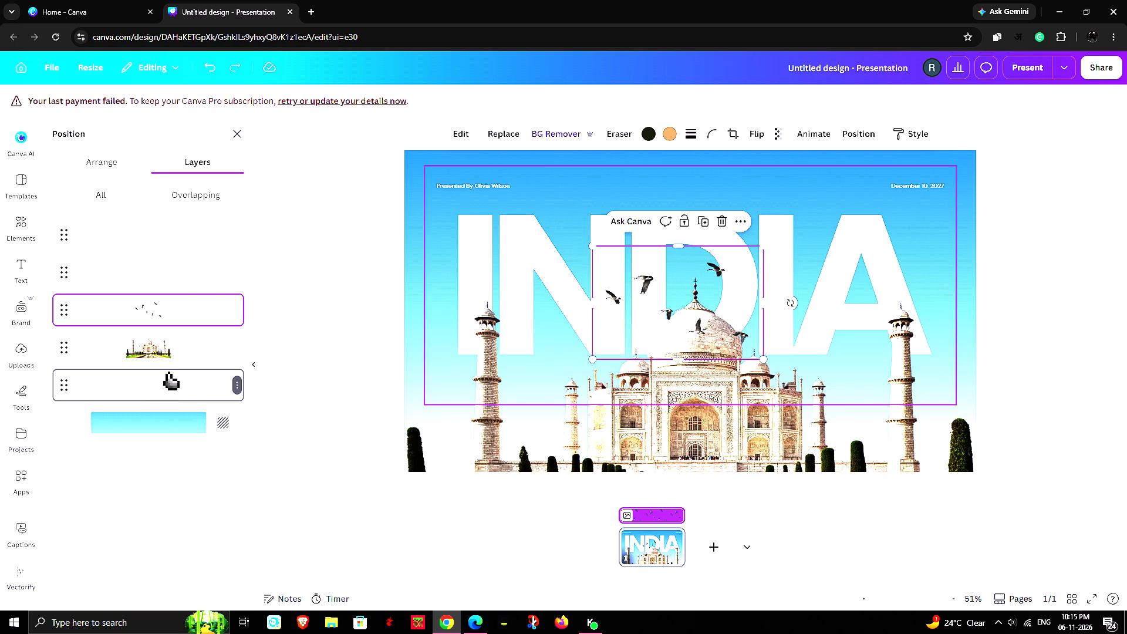
{"action": "left_click", "coordinate": [171, 275], "text": "ctrl"}
{"action": "left_click", "coordinate": [172, 228], "text": "ctrl"}
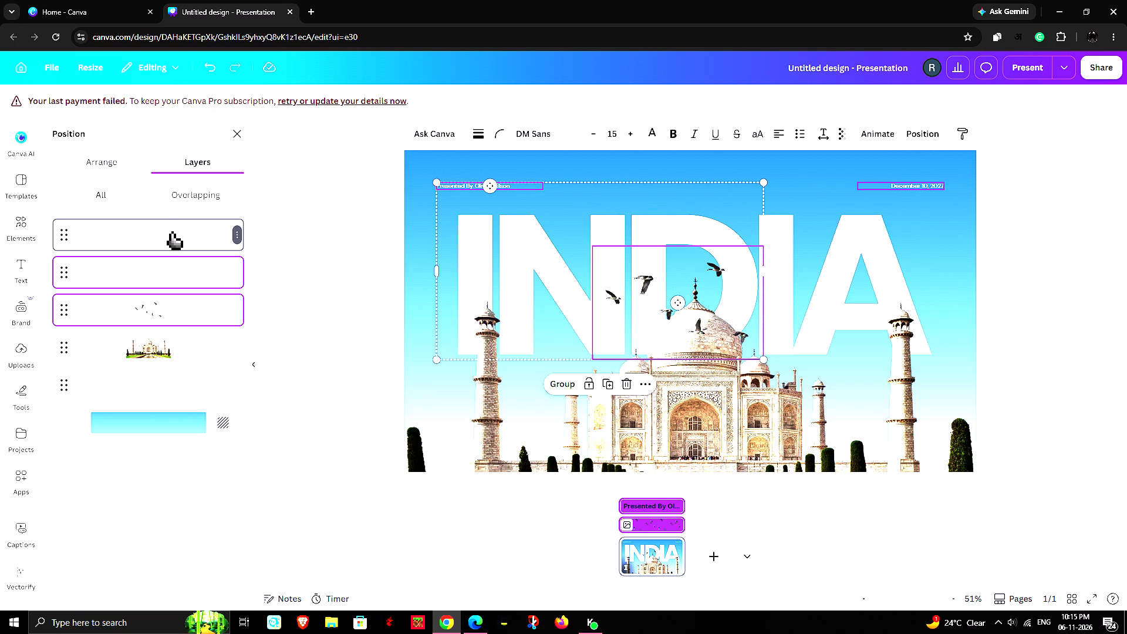
{"action": "left_click", "coordinate": [167, 382], "text": "ctrl"}
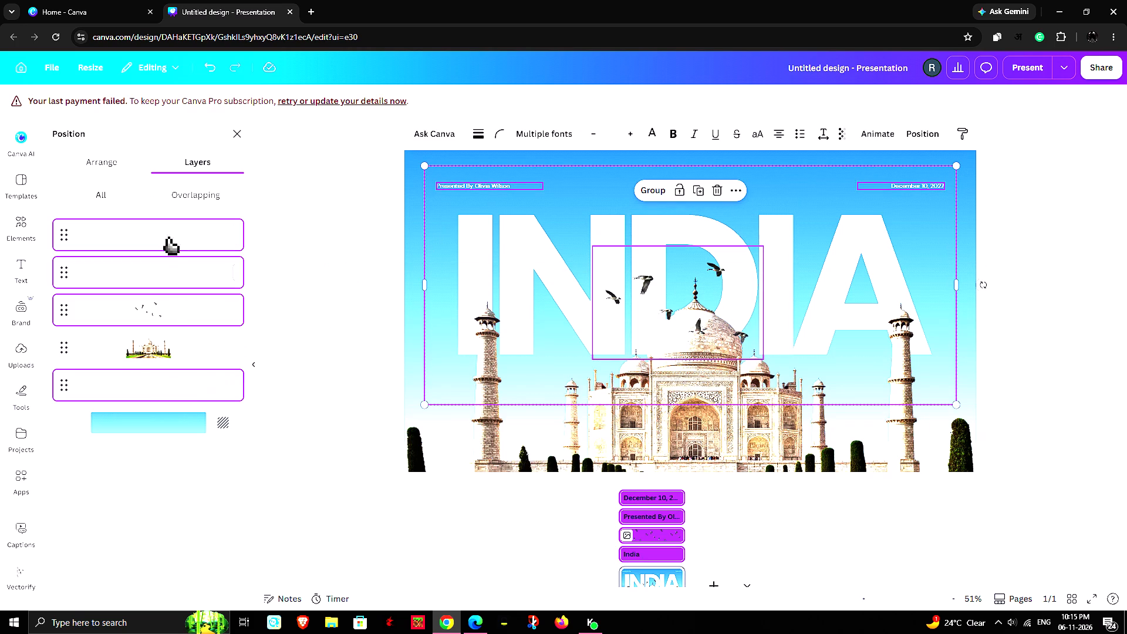
{"action": "left_click", "coordinate": [869, 133]}
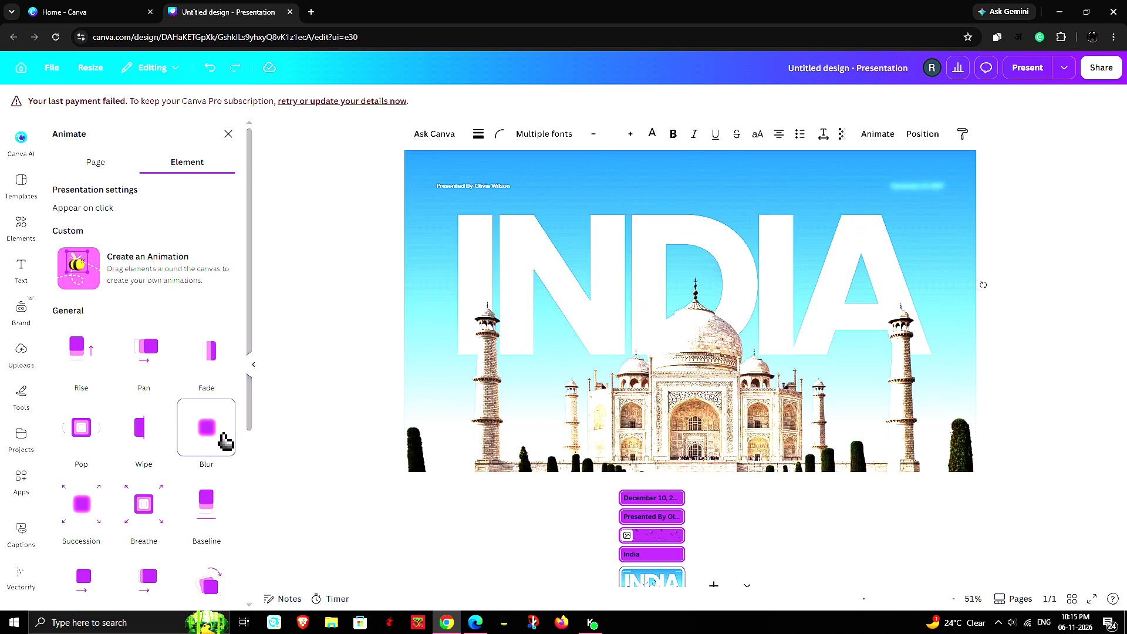
{"action": "scroll", "coordinate": [219, 430], "scroll_direction": "down", "scroll_amount": 1}
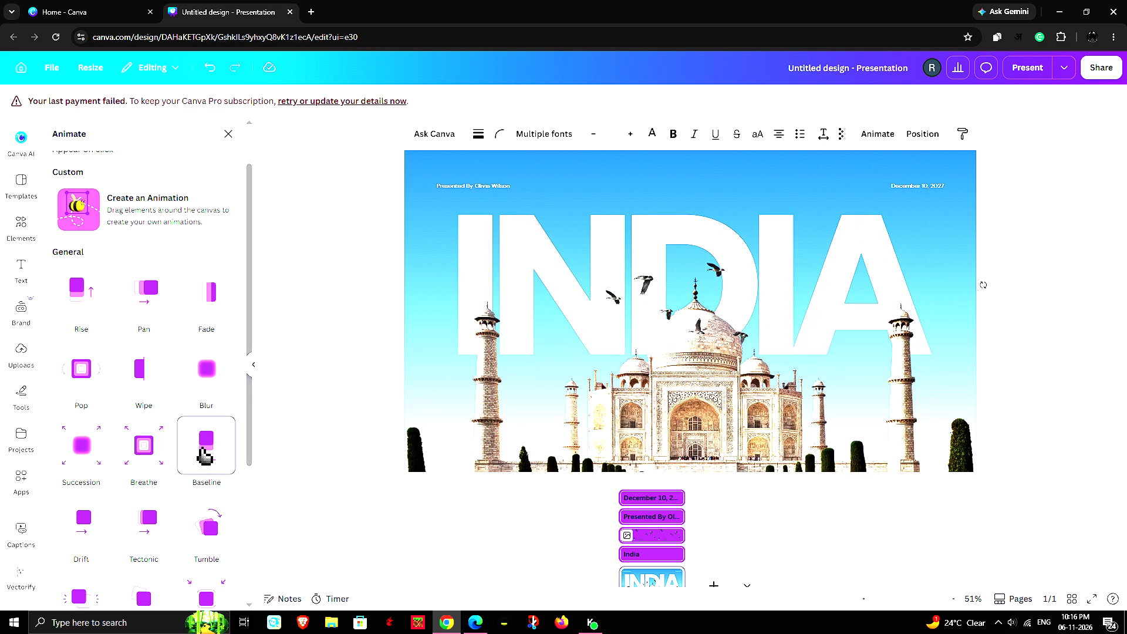
{"action": "scroll", "coordinate": [201, 447], "scroll_direction": "down", "scroll_amount": 2}
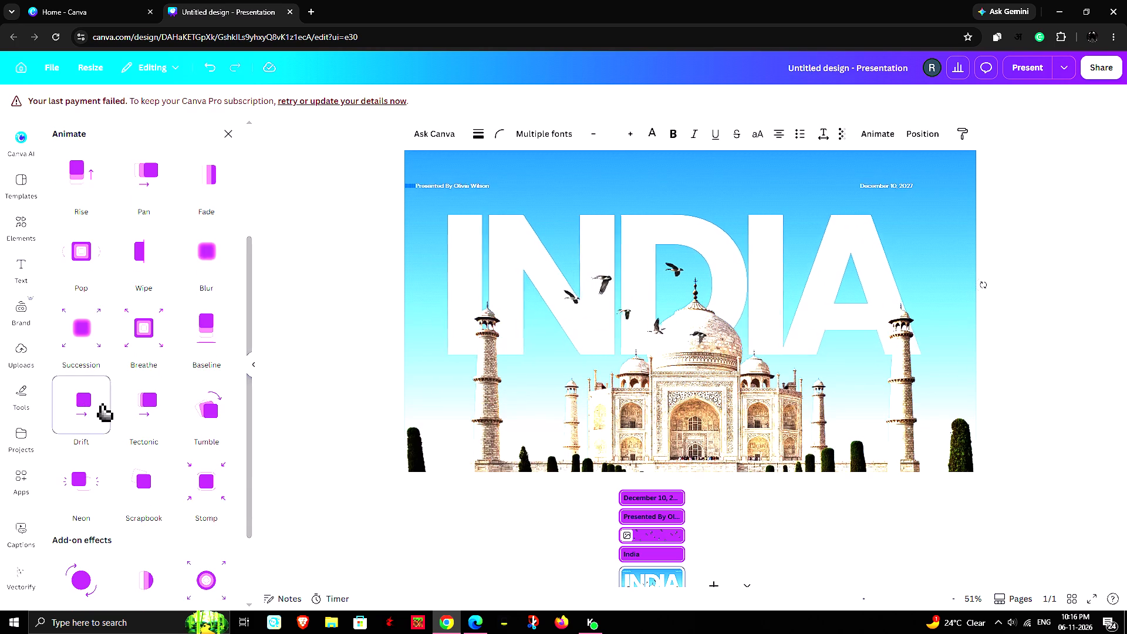
{"action": "left_click", "coordinate": [207, 333]}
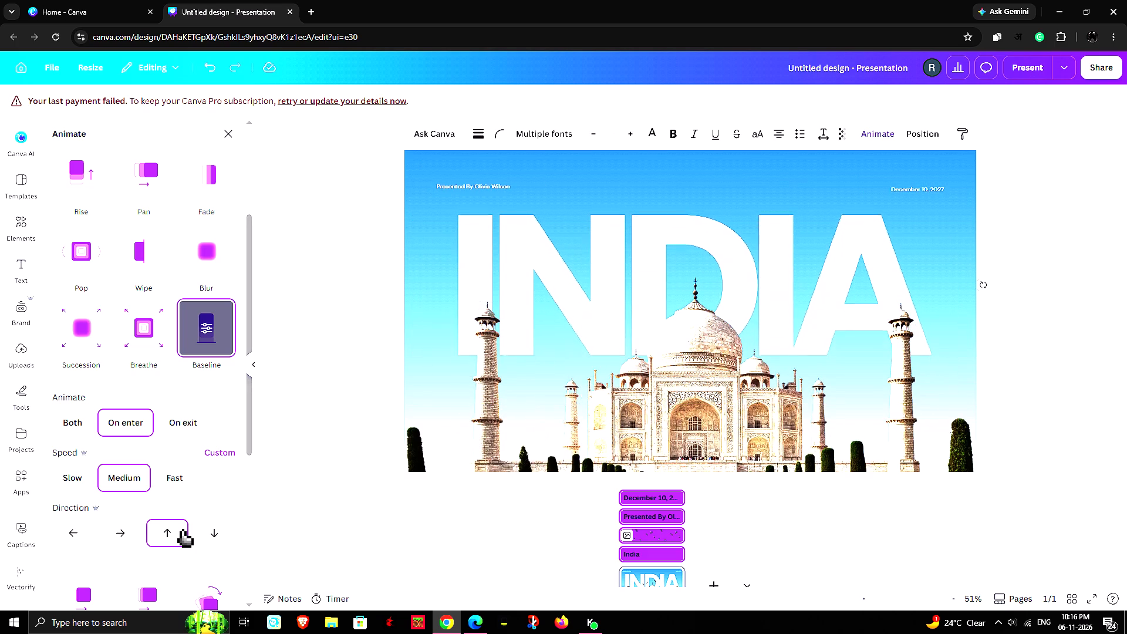
{"action": "left_click", "coordinate": [400, 512]}
{"action": "scroll", "coordinate": [775, 539], "scroll_direction": "down", "scroll_amount": 5}
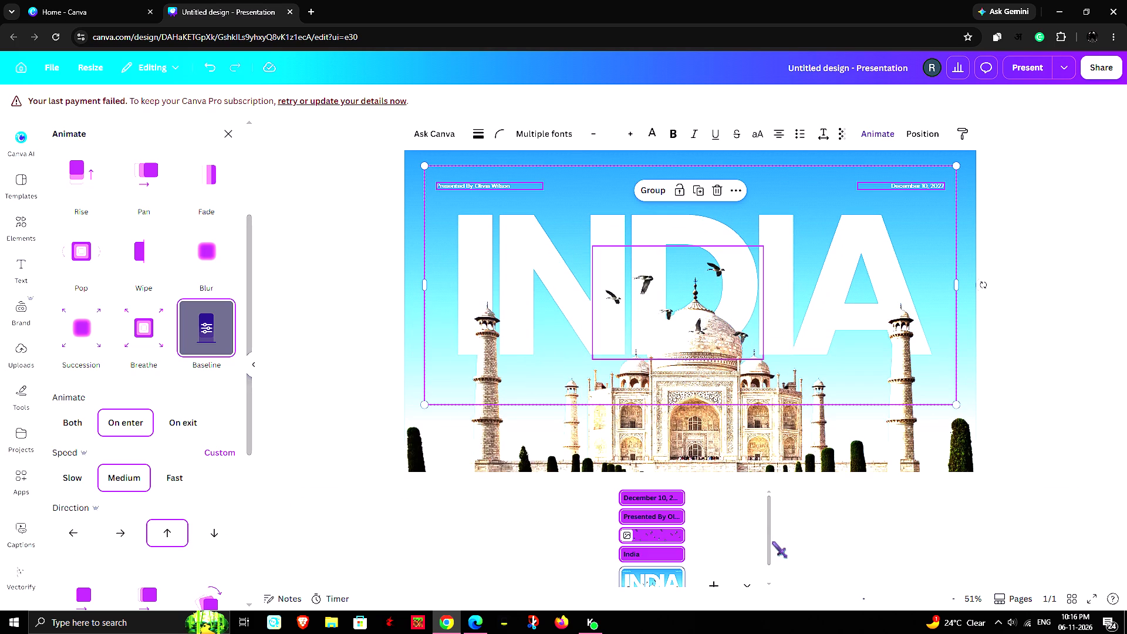
{"action": "left_click", "coordinate": [1099, 190]}
Present the INDIA cover slide full screen to preview its animation and return to the editor.
{"action": "left_click", "coordinate": [1037, 66]}
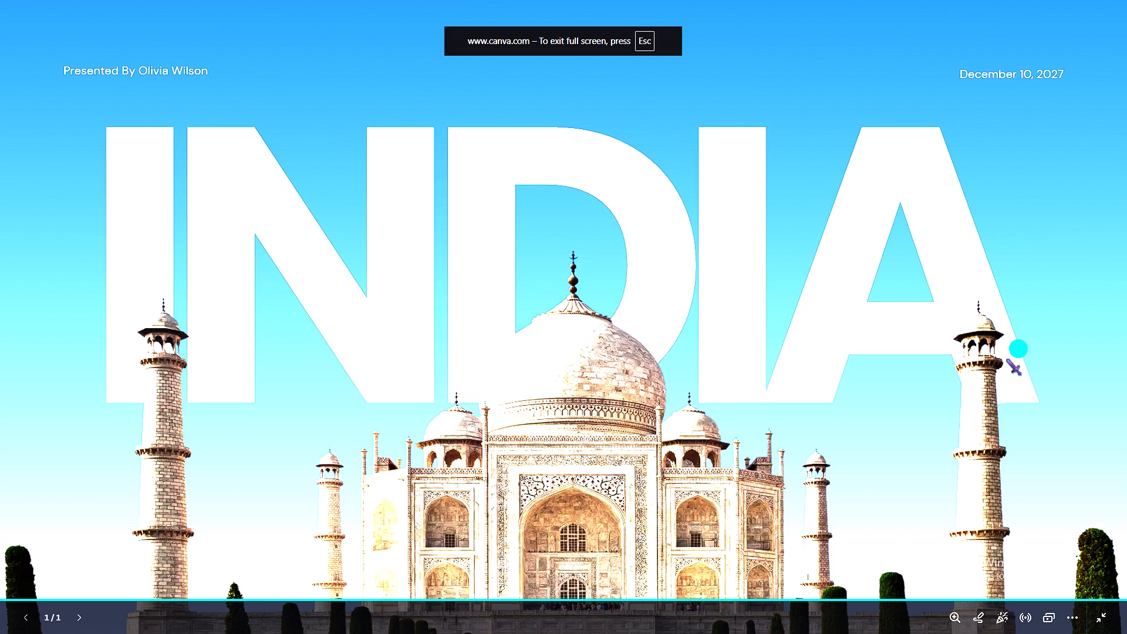
{"action": "left_click", "coordinate": [1098, 618]}
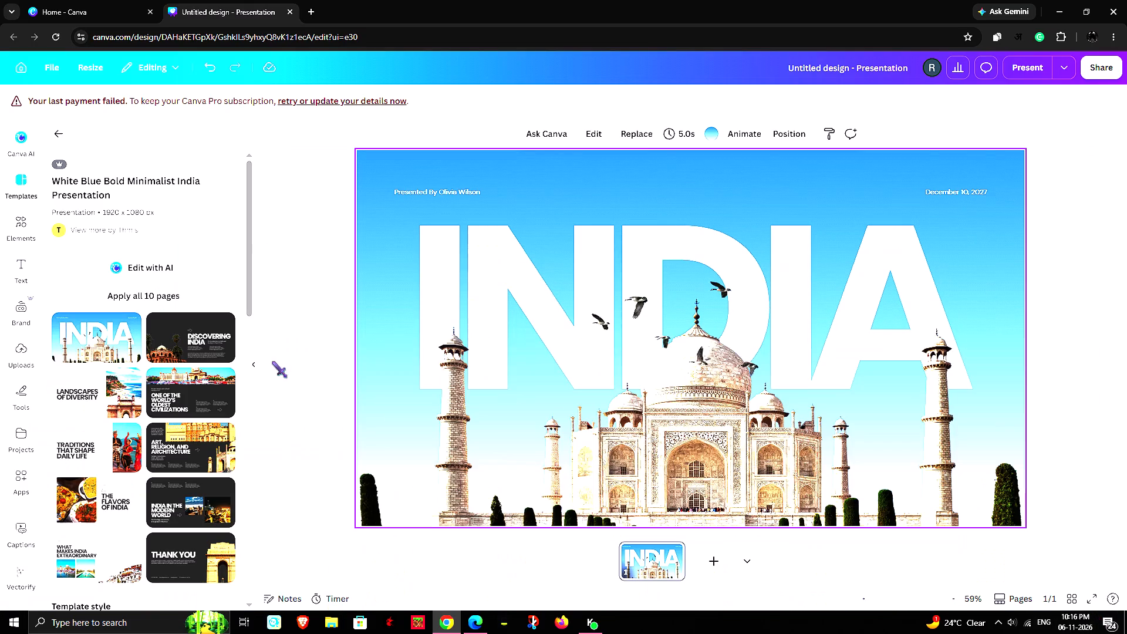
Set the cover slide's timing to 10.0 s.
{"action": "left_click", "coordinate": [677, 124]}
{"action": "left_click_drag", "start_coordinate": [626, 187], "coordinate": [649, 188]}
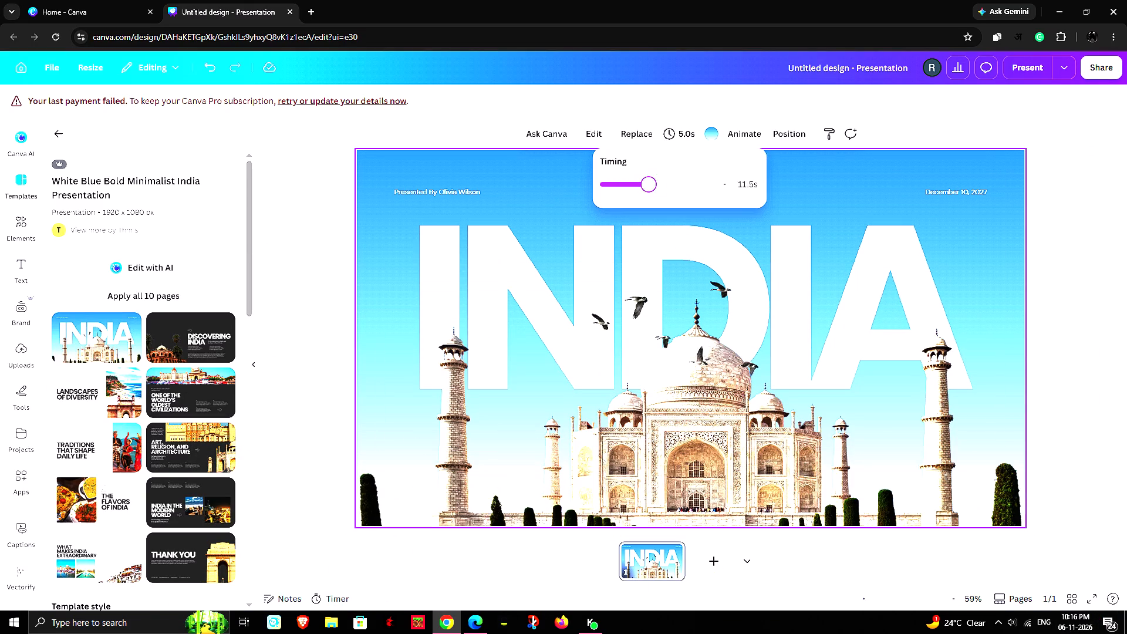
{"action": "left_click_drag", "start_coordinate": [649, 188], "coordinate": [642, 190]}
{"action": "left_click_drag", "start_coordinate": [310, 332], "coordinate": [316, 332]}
Present the INDIA cover slide full screen again to check its timing and return to the editor.
{"action": "left_click", "coordinate": [1021, 72]}
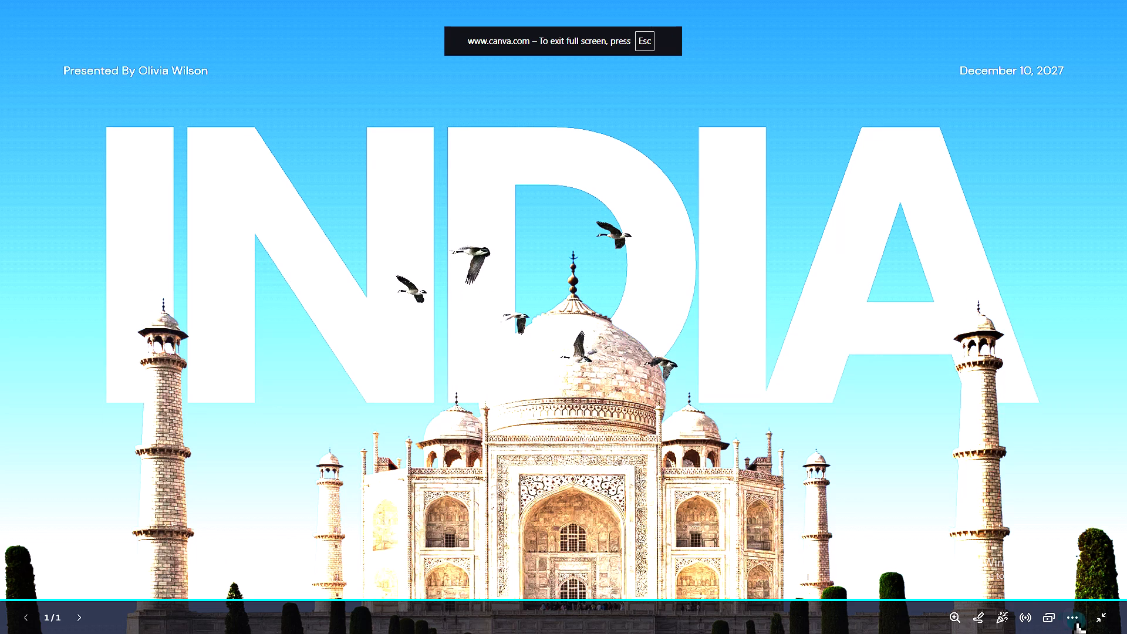
{"action": "left_click", "coordinate": [1101, 615]}
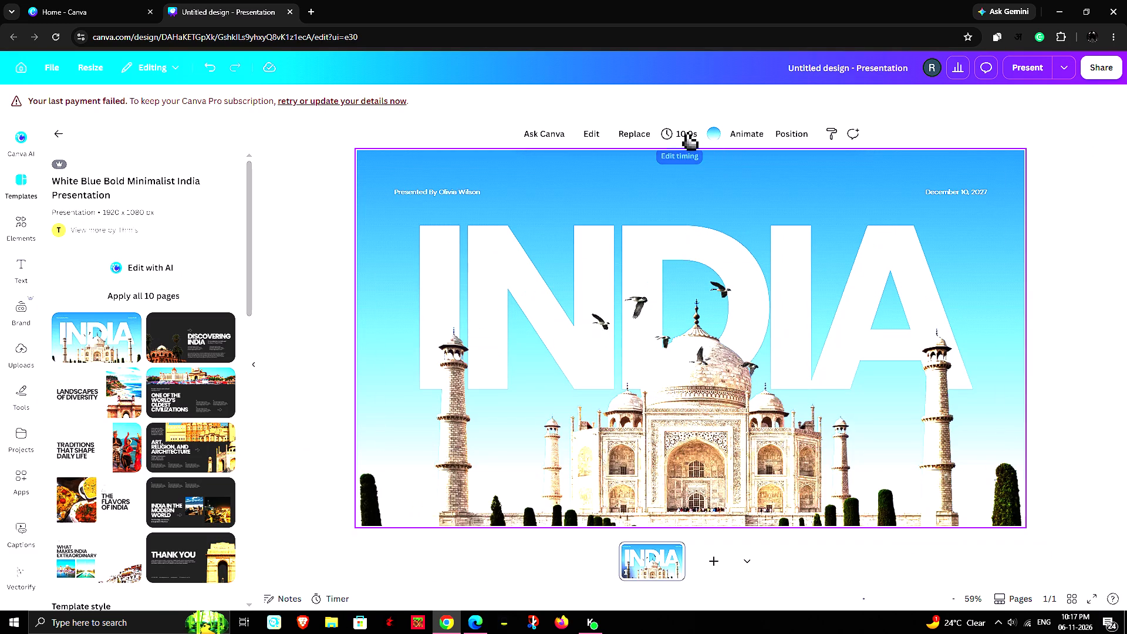
Set the cover slide's timing to 15.5 s.
{"action": "left_click", "coordinate": [684, 129]}
{"action": "left_click_drag", "start_coordinate": [642, 186], "coordinate": [658, 183]}
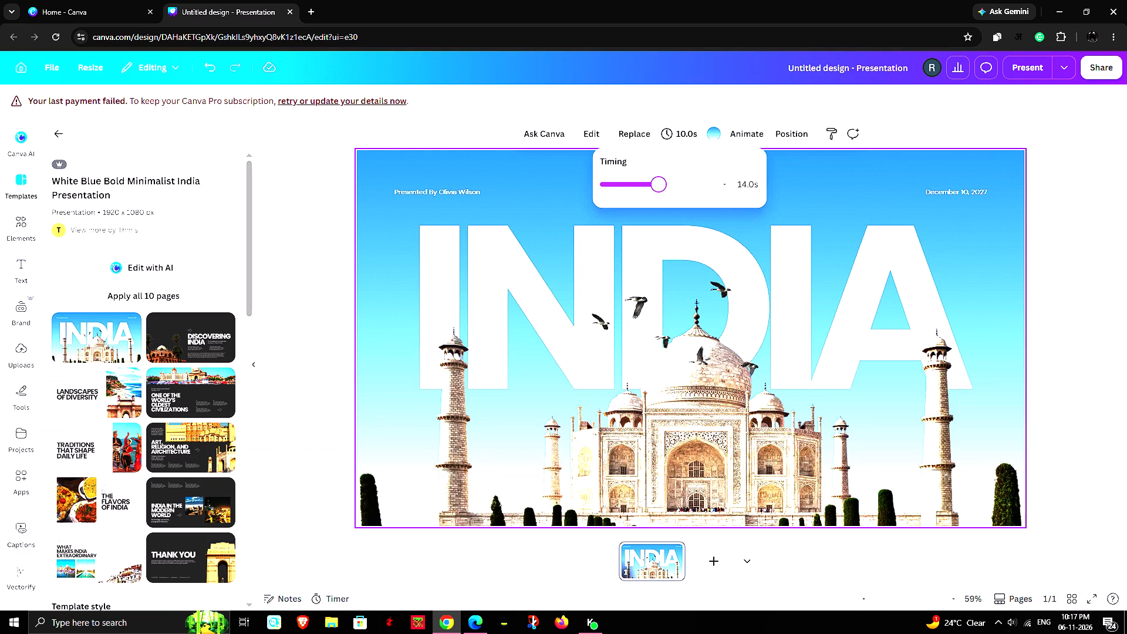
{"action": "left_click_drag", "start_coordinate": [658, 183], "coordinate": [661, 184]}
{"action": "left_click", "coordinate": [663, 183]}
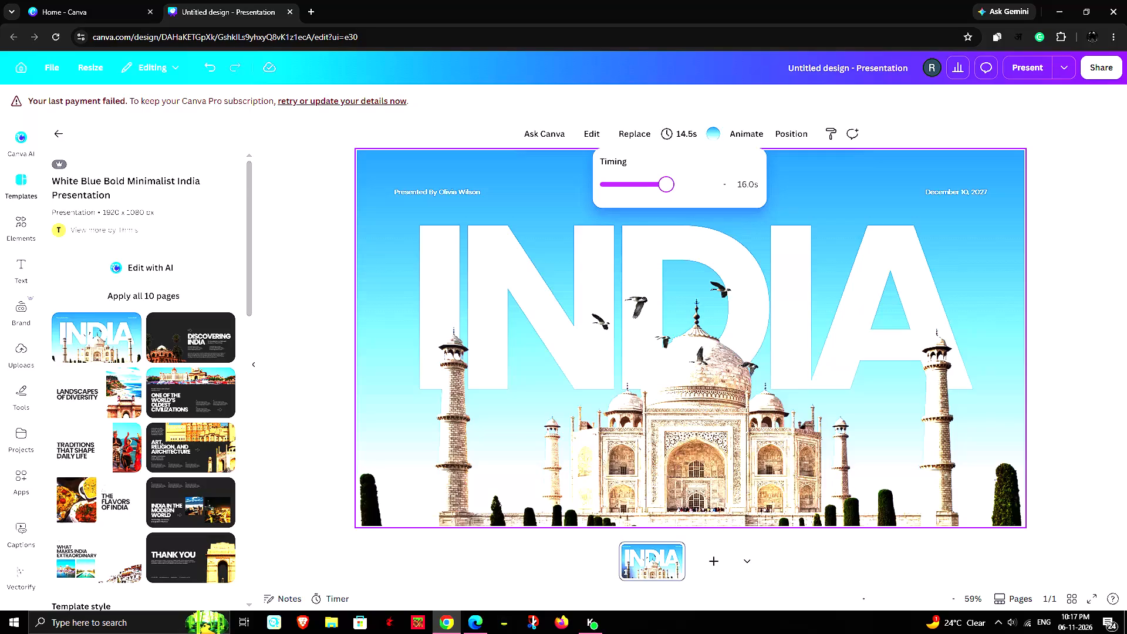
{"action": "left_click", "coordinate": [284, 355]}
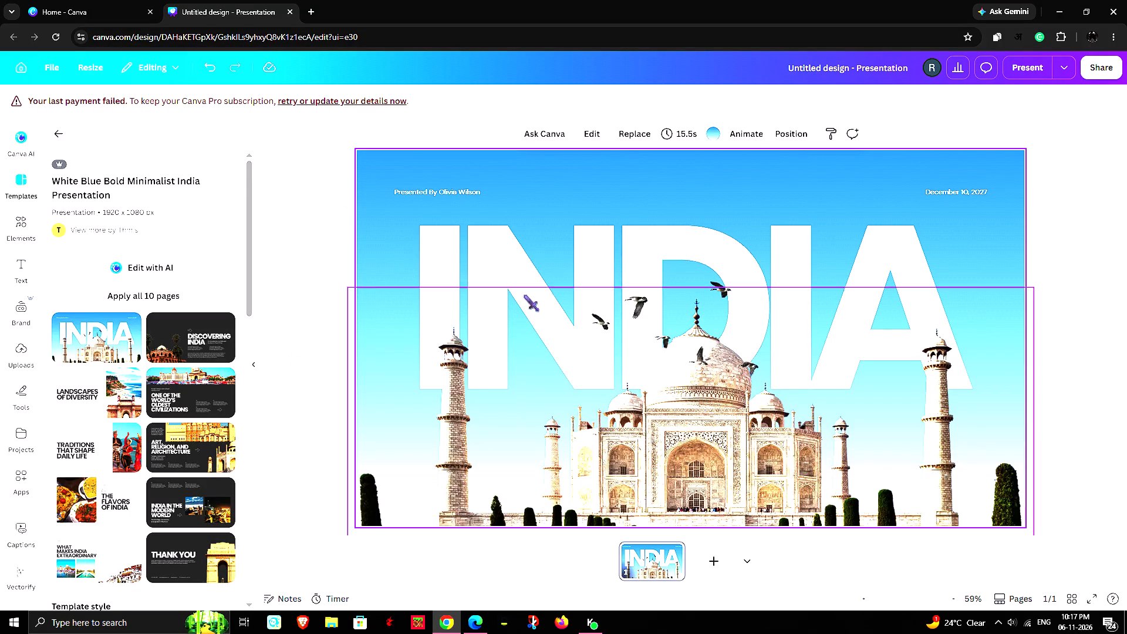
Set the Baseline animation speed to Slow for the birds, INDIA title, presenter line and date, and deselect them.
{"action": "left_click", "coordinate": [591, 264]}
{"action": "right_click", "coordinate": [592, 252]}
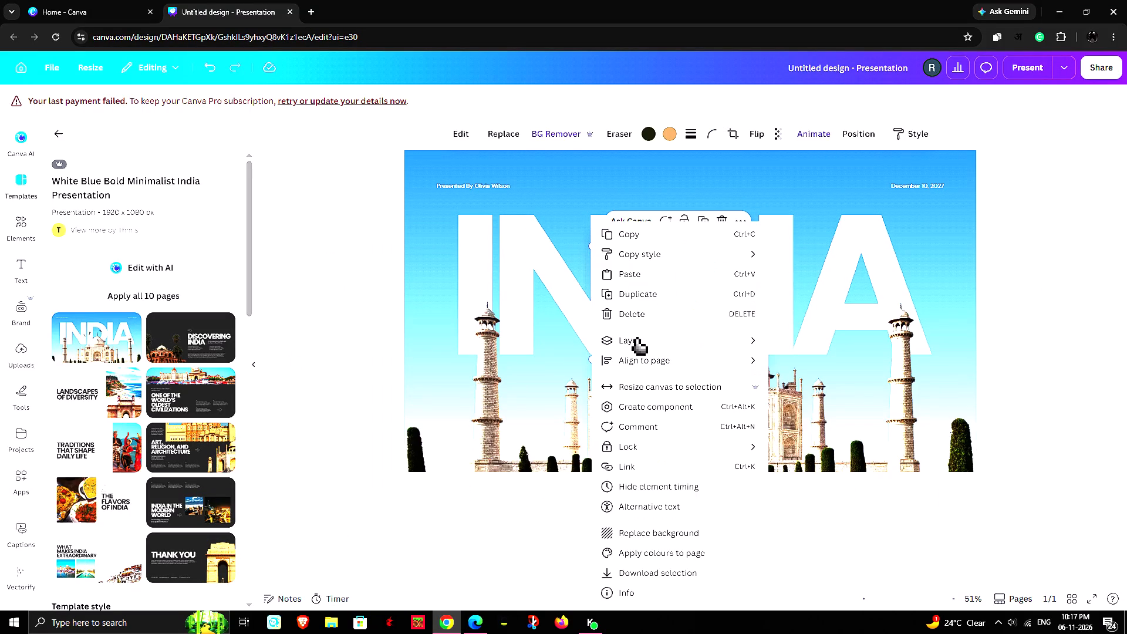
{"action": "left_click", "coordinate": [861, 431]}
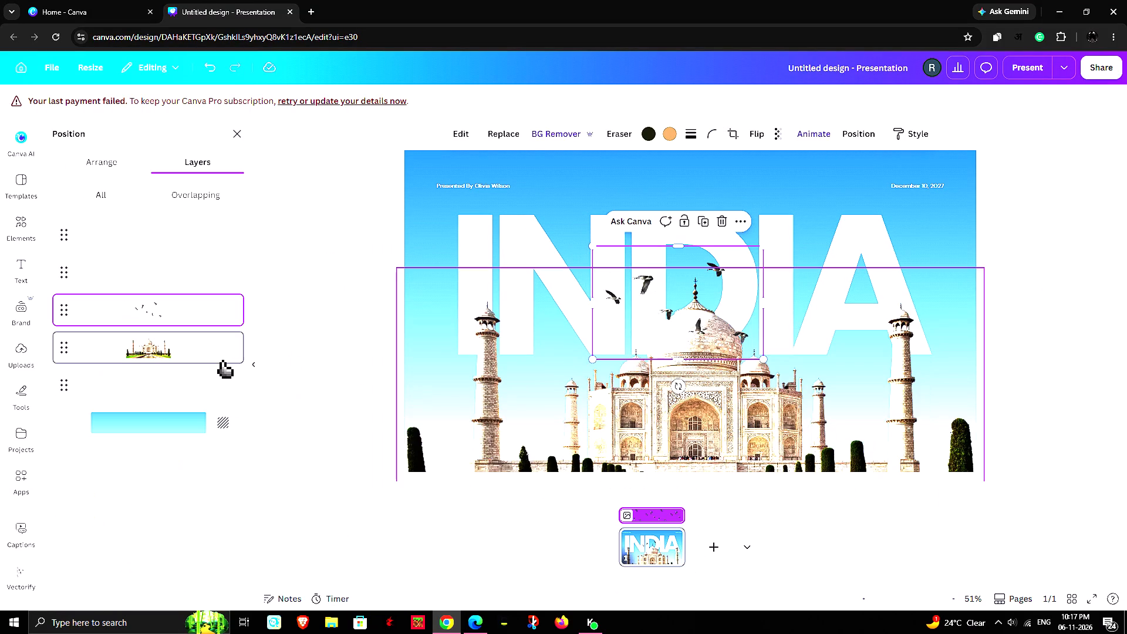
{"action": "left_click", "coordinate": [164, 380], "text": "ctrl"}
{"action": "left_click", "coordinate": [151, 268], "text": "ctrl"}
{"action": "left_click", "coordinate": [152, 231], "text": "ctrl"}
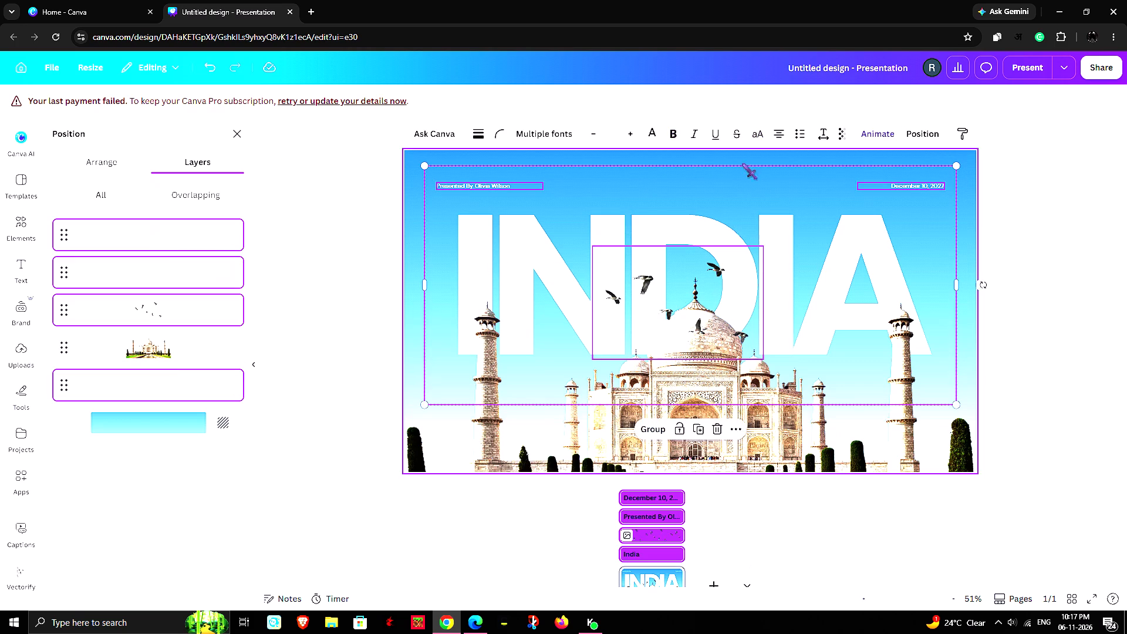
{"action": "left_click", "coordinate": [879, 134]}
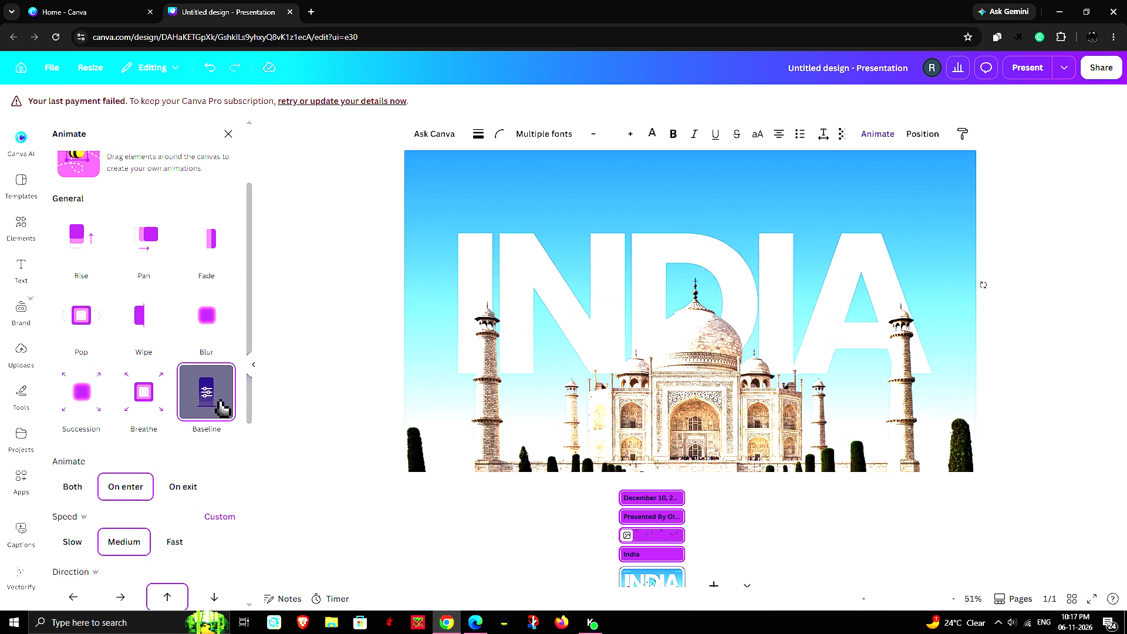
{"action": "left_click", "coordinate": [76, 542]}
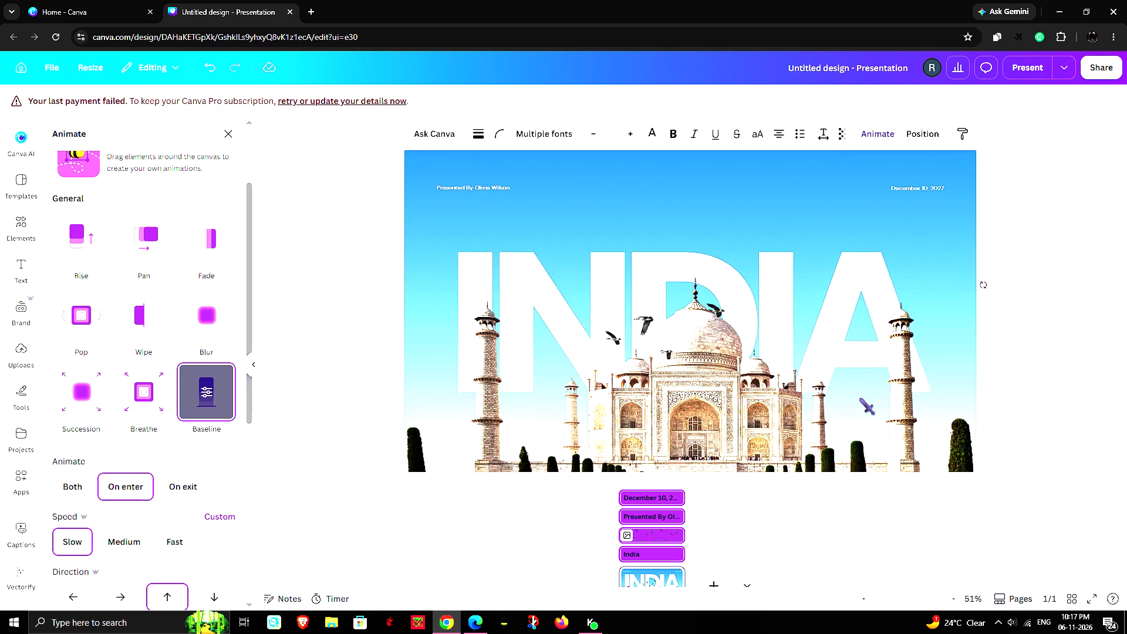
{"action": "scroll", "coordinate": [123, 380], "scroll_direction": "down", "scroll_amount": 11}
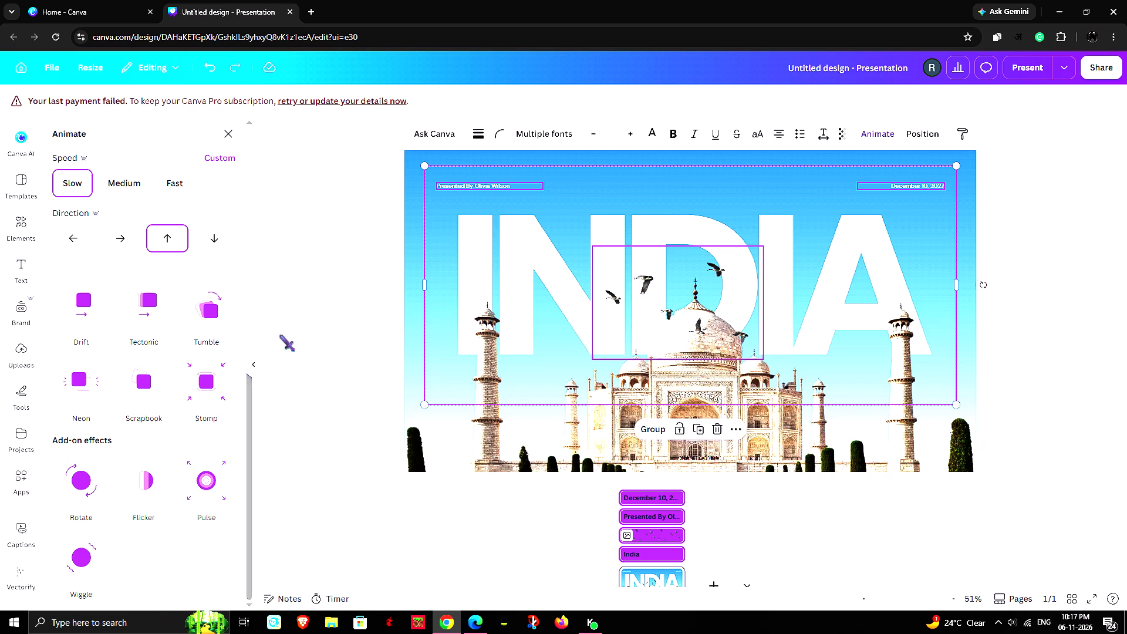
{"action": "left_click", "coordinate": [312, 257]}
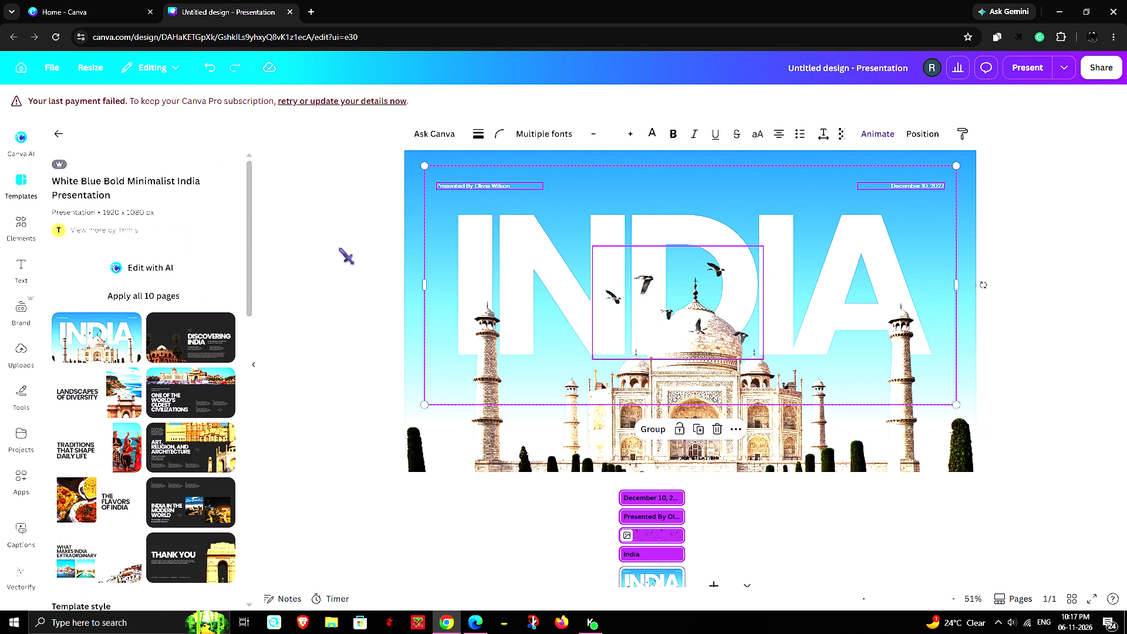
{"action": "left_click", "coordinate": [323, 251]}
Change the INDIA title's animation to Stomp and deselect the title.
{"action": "left_click", "coordinate": [563, 275]}
{"action": "right_click", "coordinate": [546, 254]}
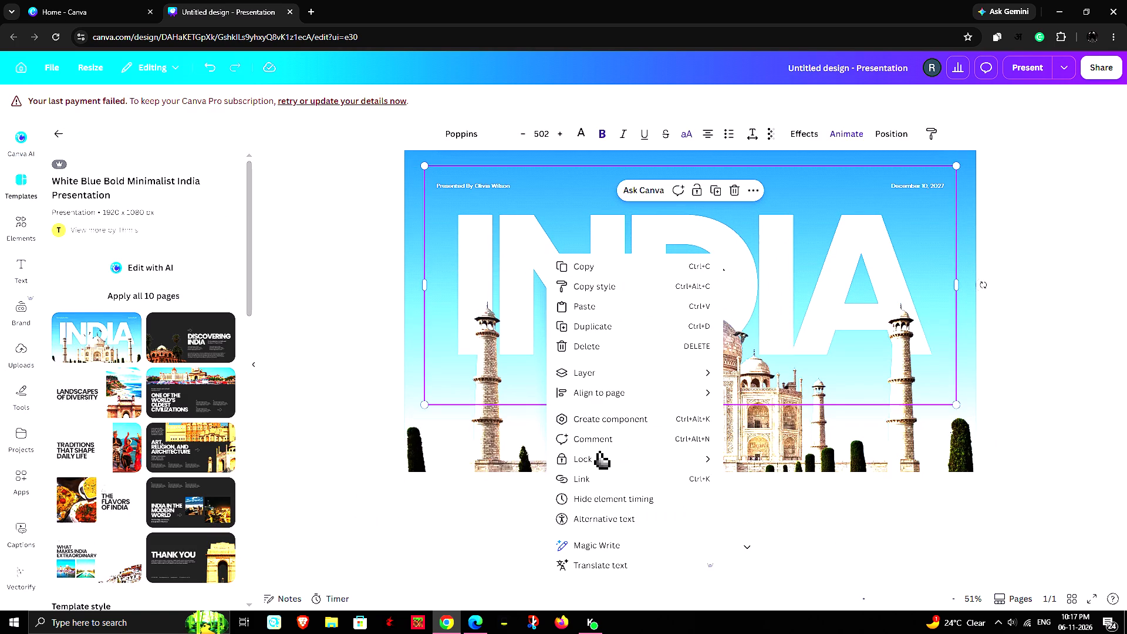
{"action": "left_click", "coordinate": [755, 457]}
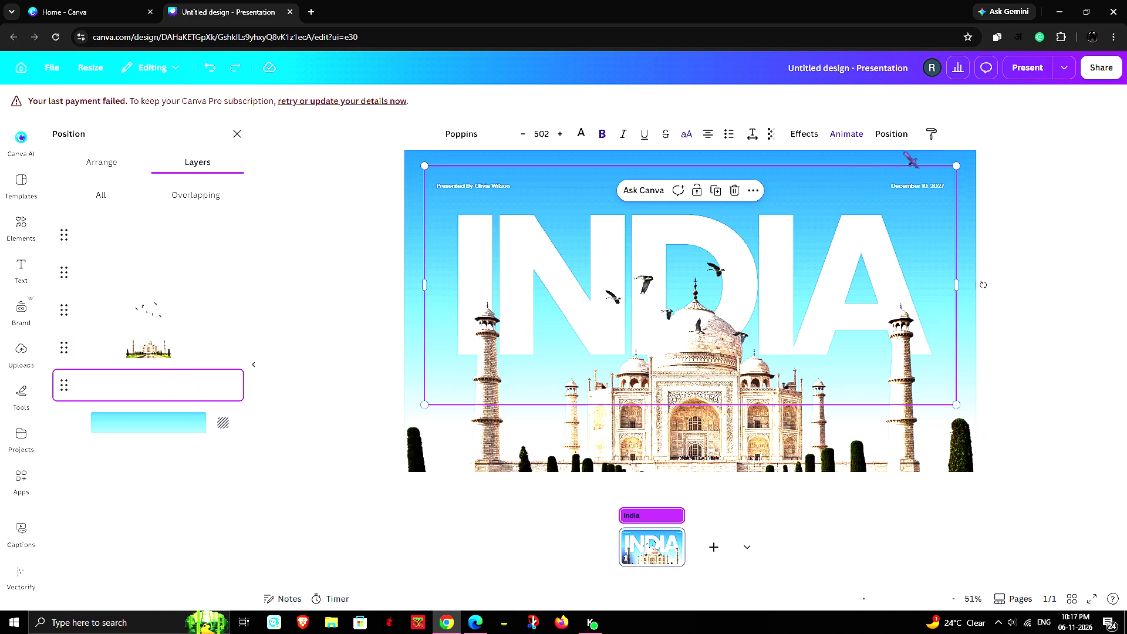
{"action": "left_click", "coordinate": [848, 137]}
{"action": "scroll", "coordinate": [148, 424], "scroll_direction": "down", "scroll_amount": 7}
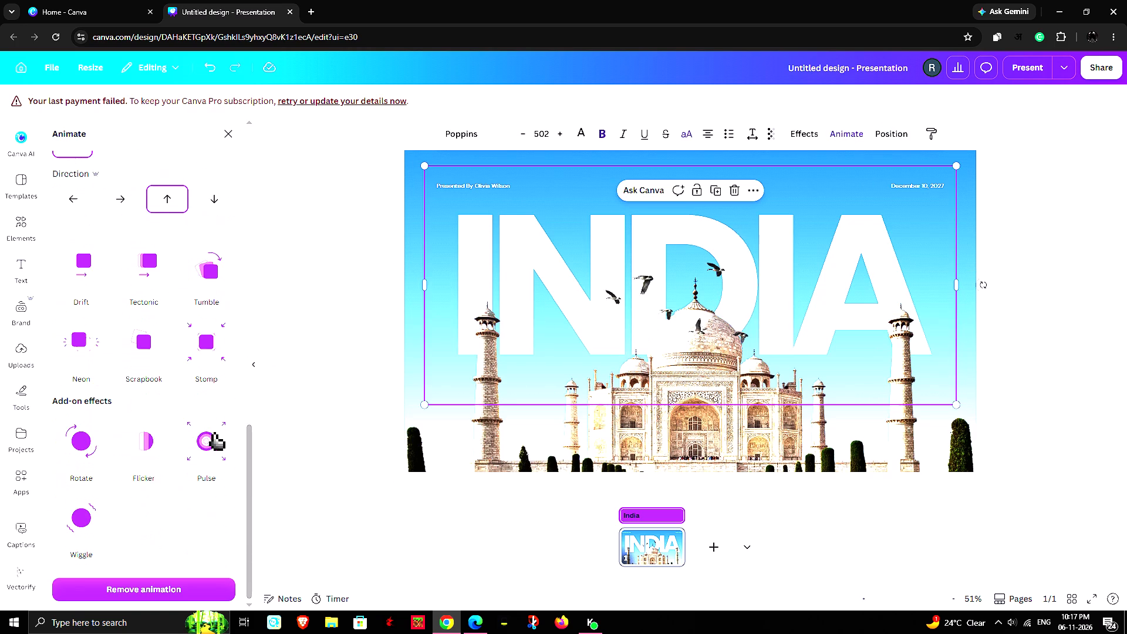
{"action": "left_click", "coordinate": [212, 329]}
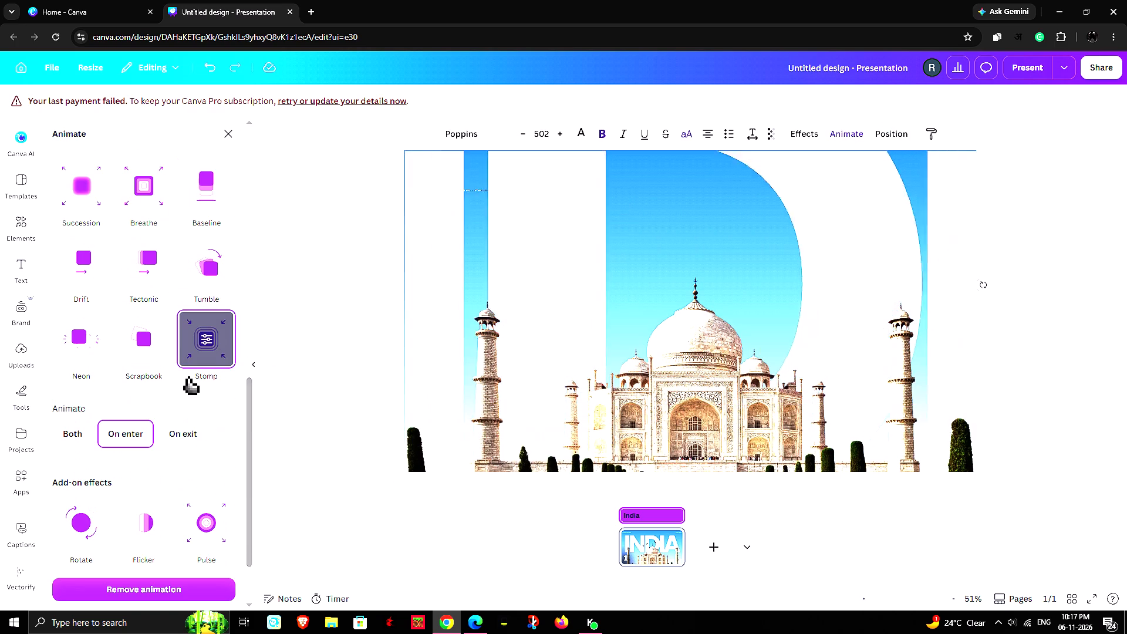
{"action": "left_click", "coordinate": [325, 402]}
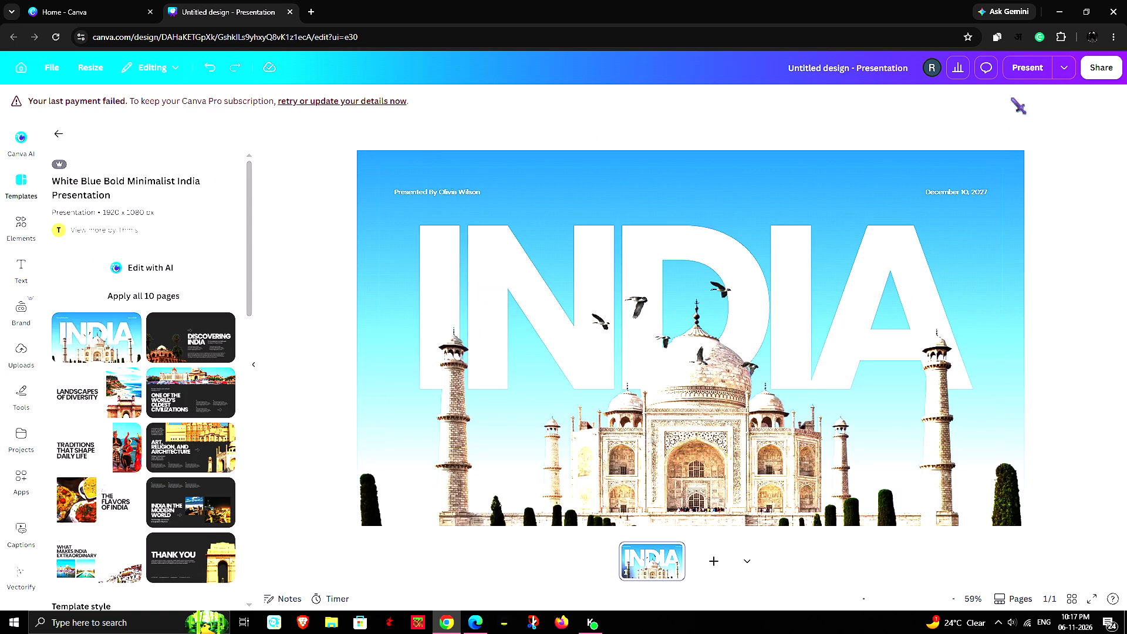
Present the INDIA cover slide full screen twice to review the combined animations, exiting full screen each time.
{"action": "left_click", "coordinate": [1020, 69]}
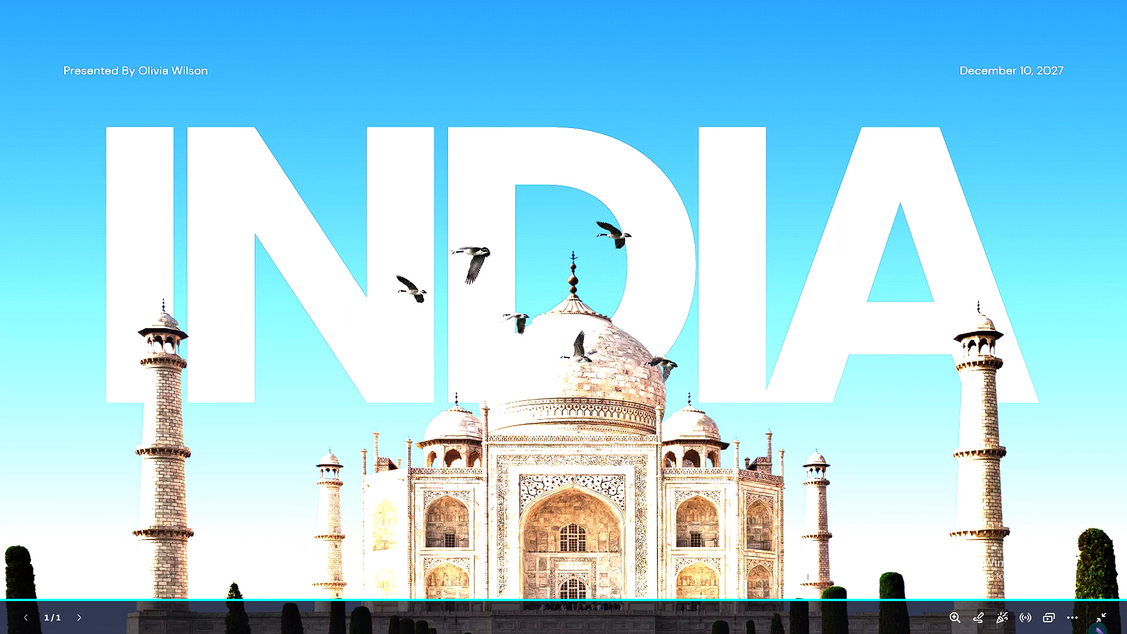
{"action": "left_click", "coordinate": [1109, 621]}
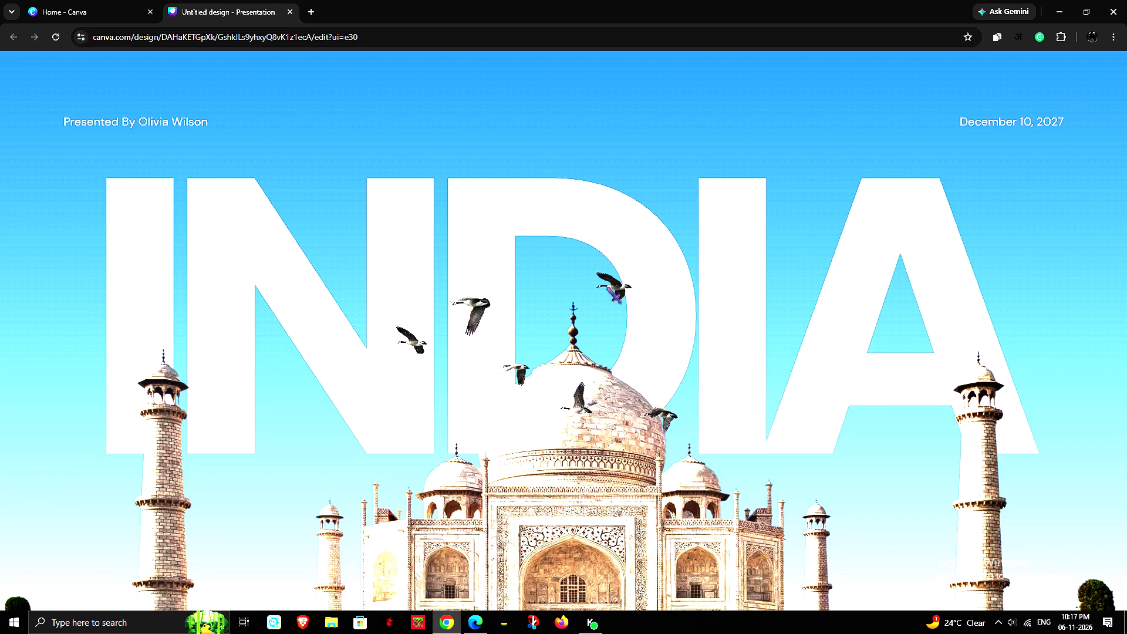
{"action": "scroll", "coordinate": [615, 230], "scroll_direction": "down", "scroll_amount": 6}
{"action": "scroll", "coordinate": [631, 299], "scroll_direction": "up", "scroll_amount": 6}
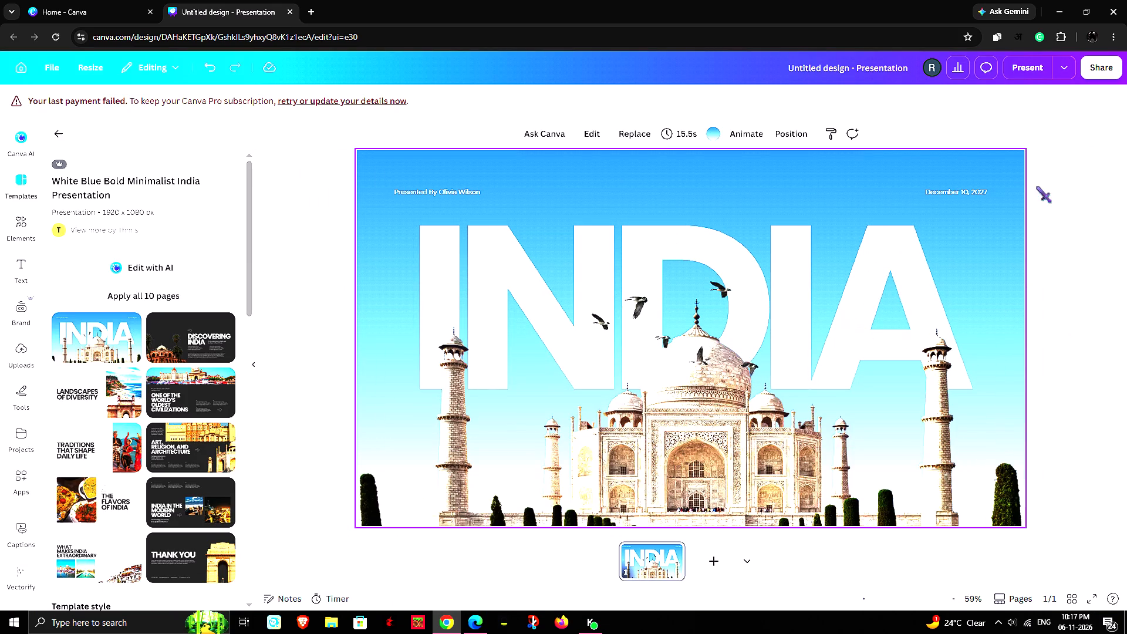
{"action": "left_click", "coordinate": [1024, 69]}
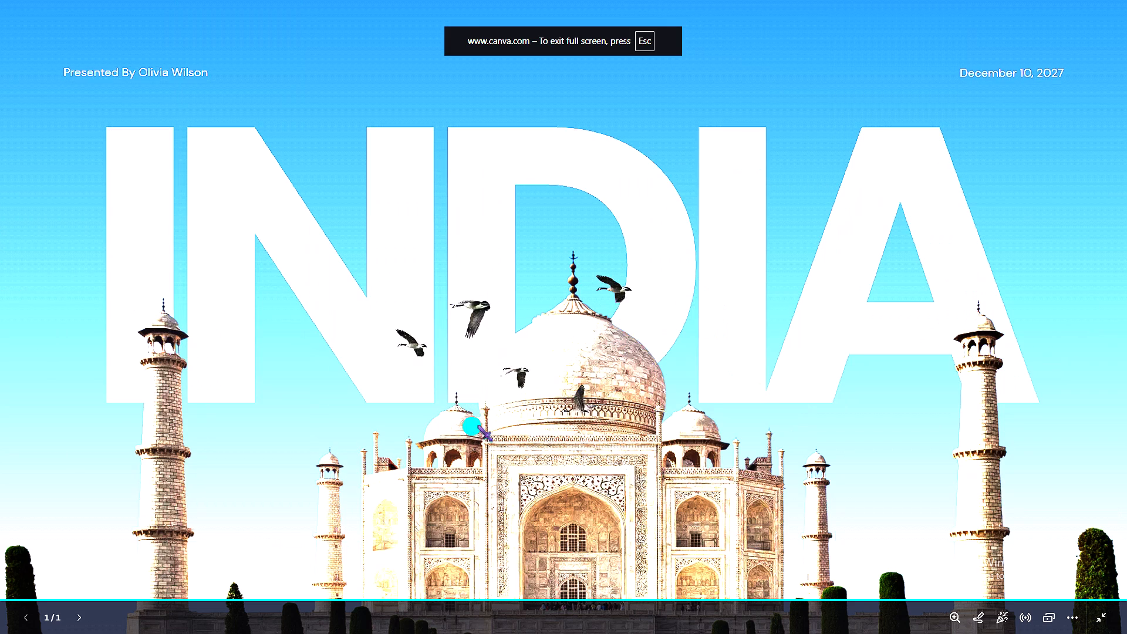
{"action": "left_click", "coordinate": [1100, 614]}
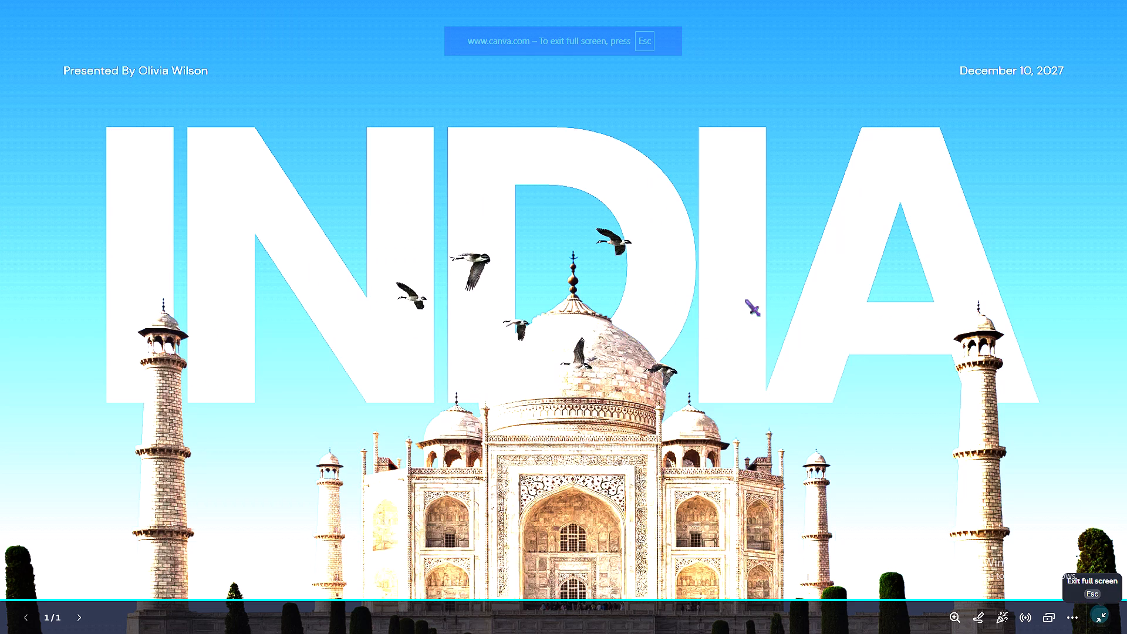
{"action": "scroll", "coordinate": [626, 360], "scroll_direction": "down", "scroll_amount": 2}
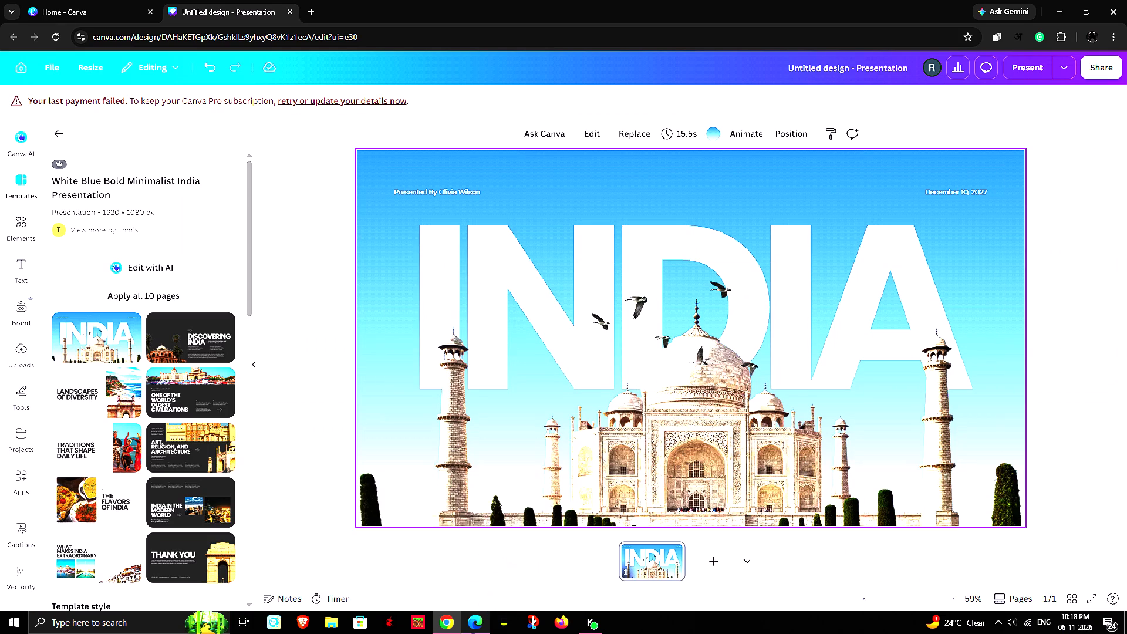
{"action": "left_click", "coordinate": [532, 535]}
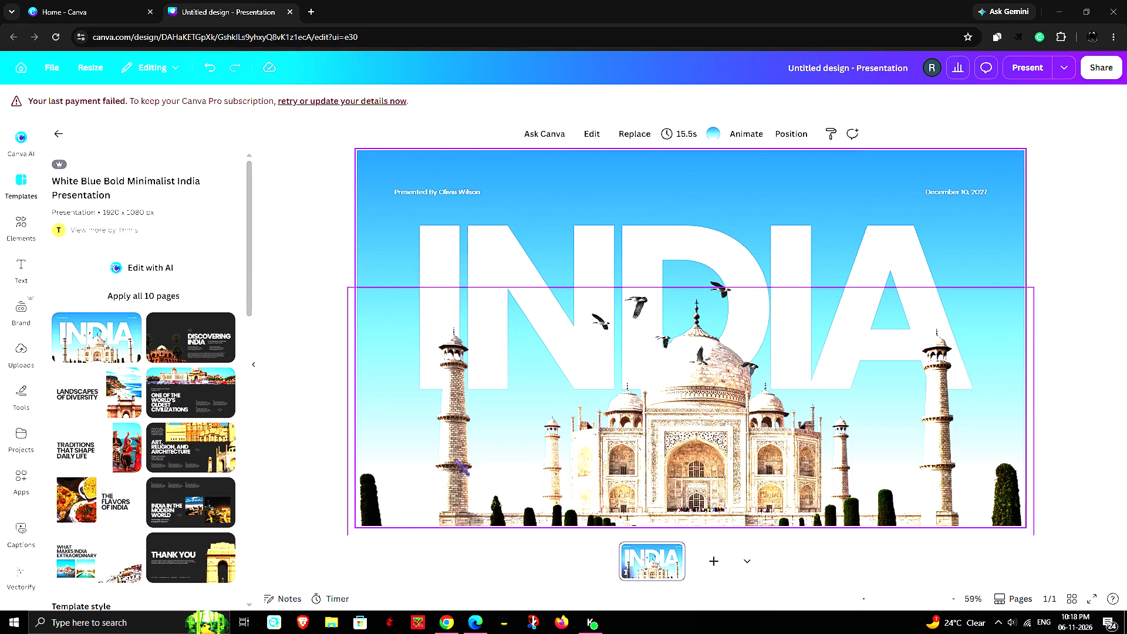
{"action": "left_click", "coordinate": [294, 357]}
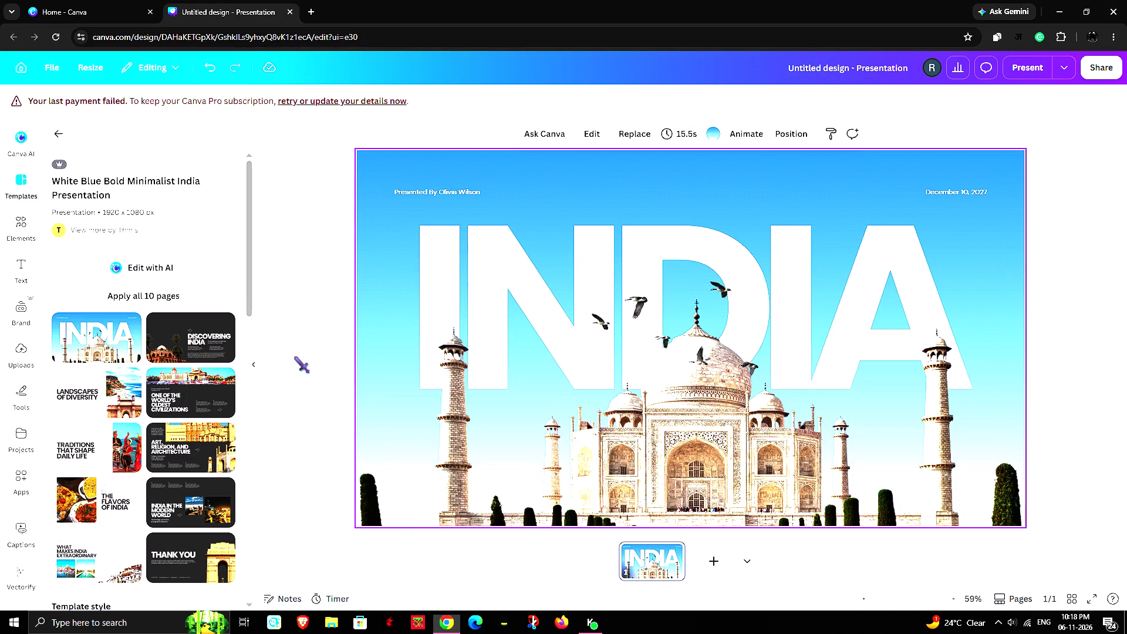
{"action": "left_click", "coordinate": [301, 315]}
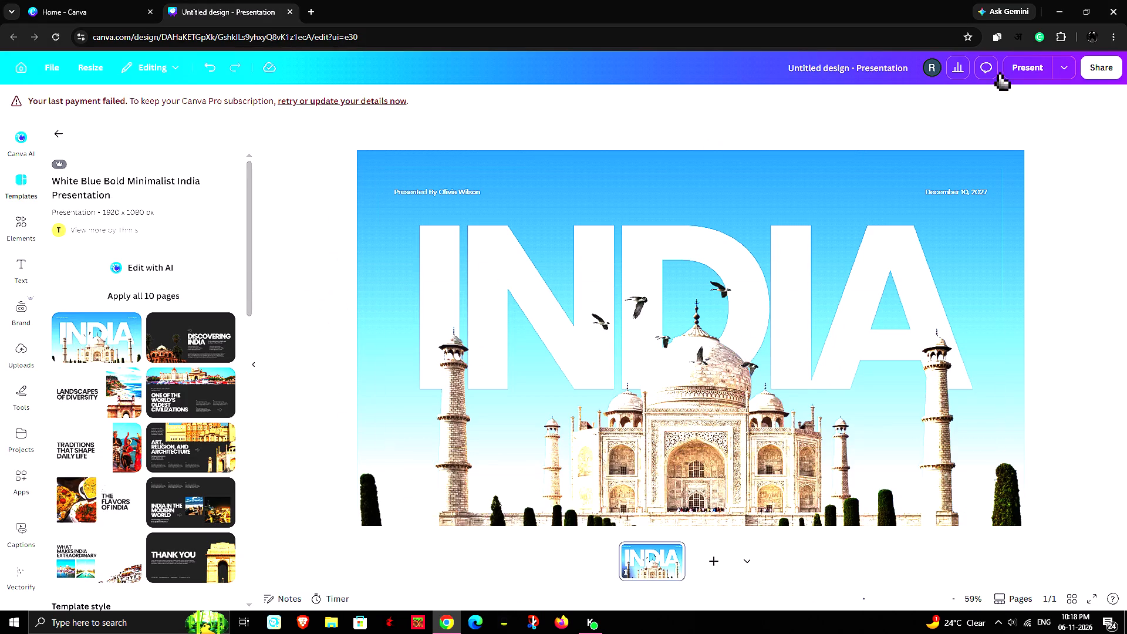
Present the INDIA cover slide full screen, try the ghost, confetti and blur effects over it, and exit full screen.
{"action": "left_click", "coordinate": [1023, 68]}
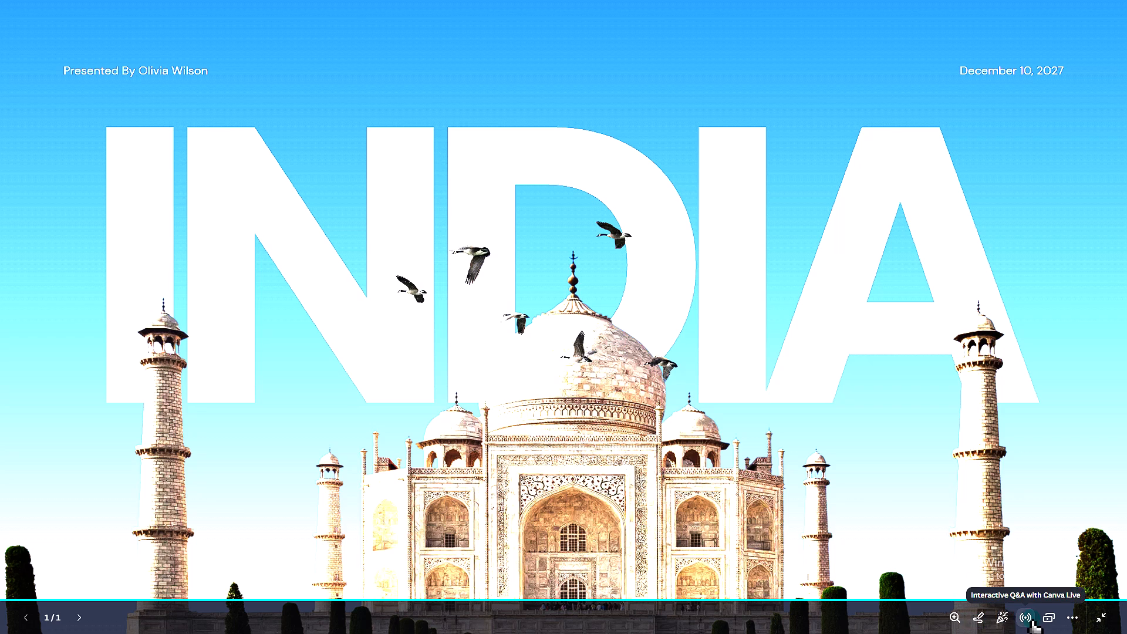
{"action": "left_click", "coordinate": [32, 620]}
{"action": "left_click_drag", "start_coordinate": [25, 623], "coordinate": [33, 615]}
{"action": "left_click_drag", "start_coordinate": [369, 439], "coordinate": [397, 430]}
{"action": "left_click", "coordinate": [392, 488]}
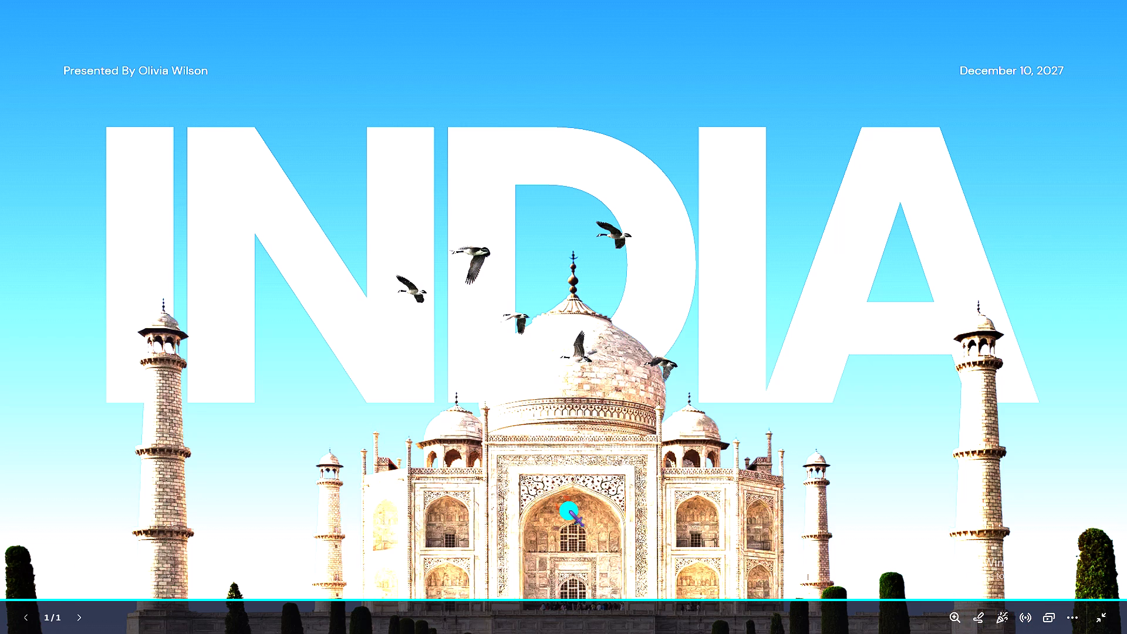
{"action": "key", "text": "space"}
{"action": "key", "text": "space"}
{"action": "type", "text": "gv"}
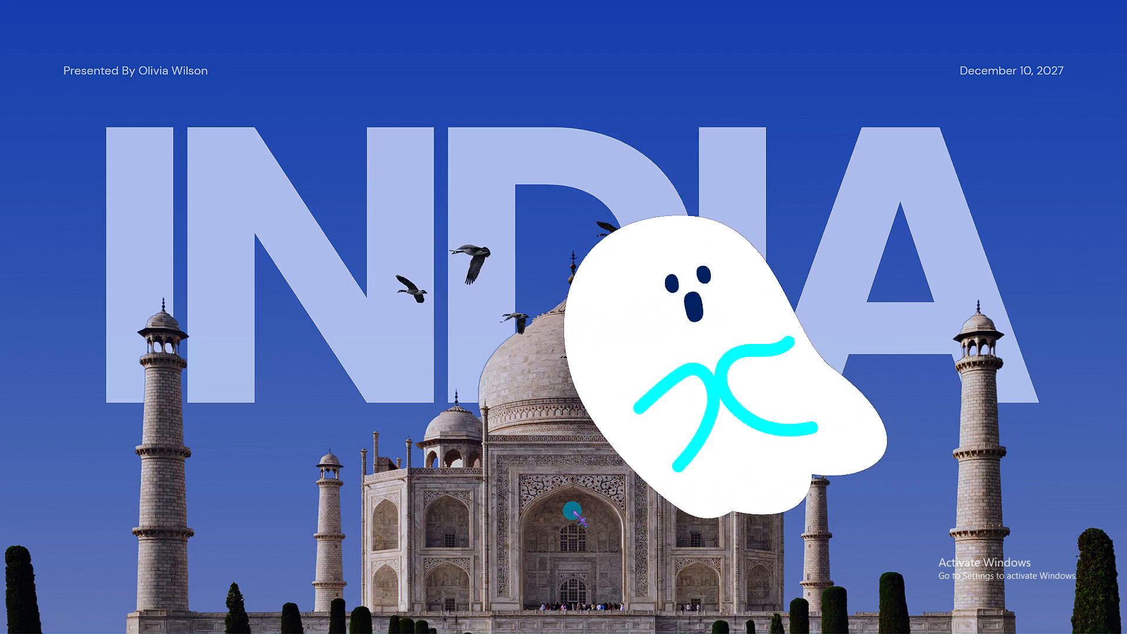
{"action": "left_click_drag", "start_coordinate": [405, 236], "coordinate": [454, 319]}
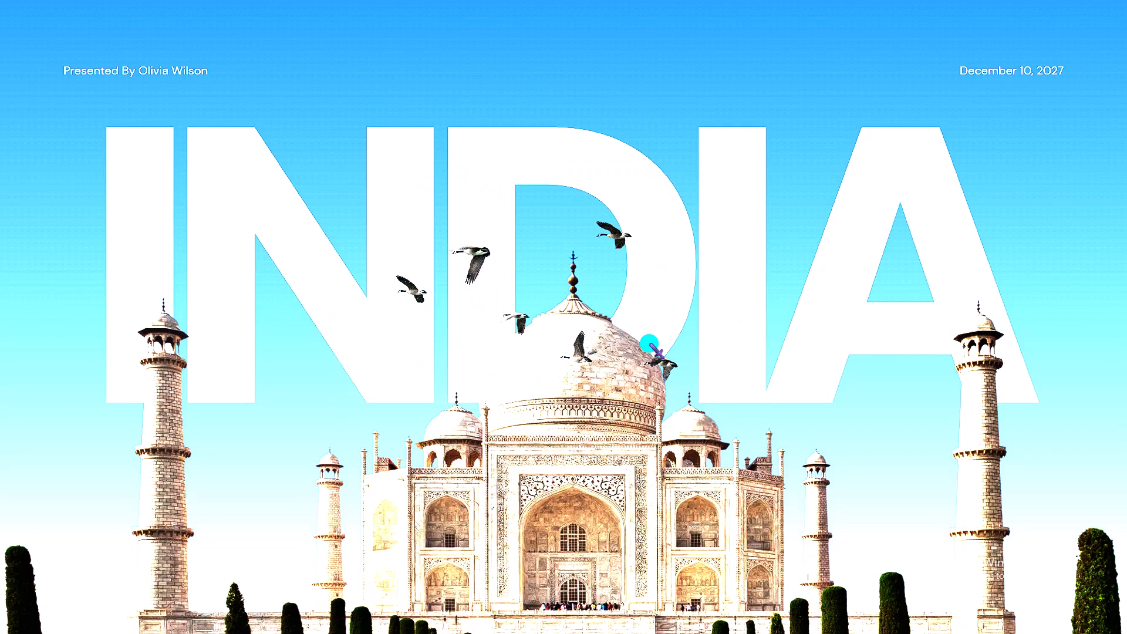
{"action": "type", "text": "cxfbv"}
{"action": "key", "text": "space"}
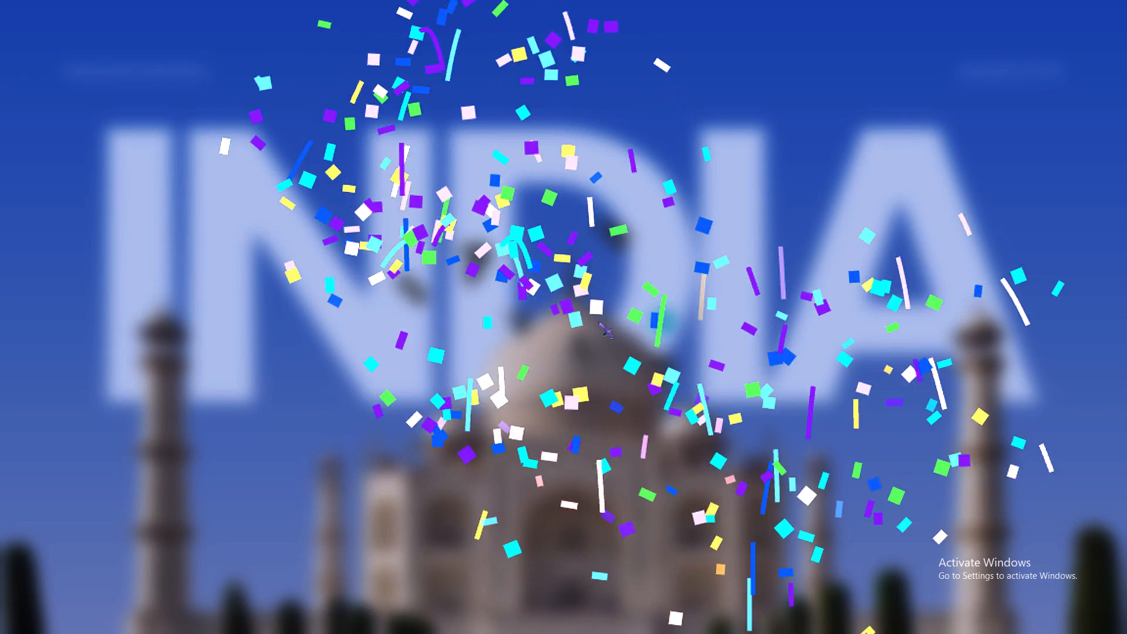
{"action": "left_click", "coordinate": [578, 322]}
{"action": "key", "text": "space"}
{"action": "type", "text": "vbv"}
{"action": "left_click", "coordinate": [656, 370]}
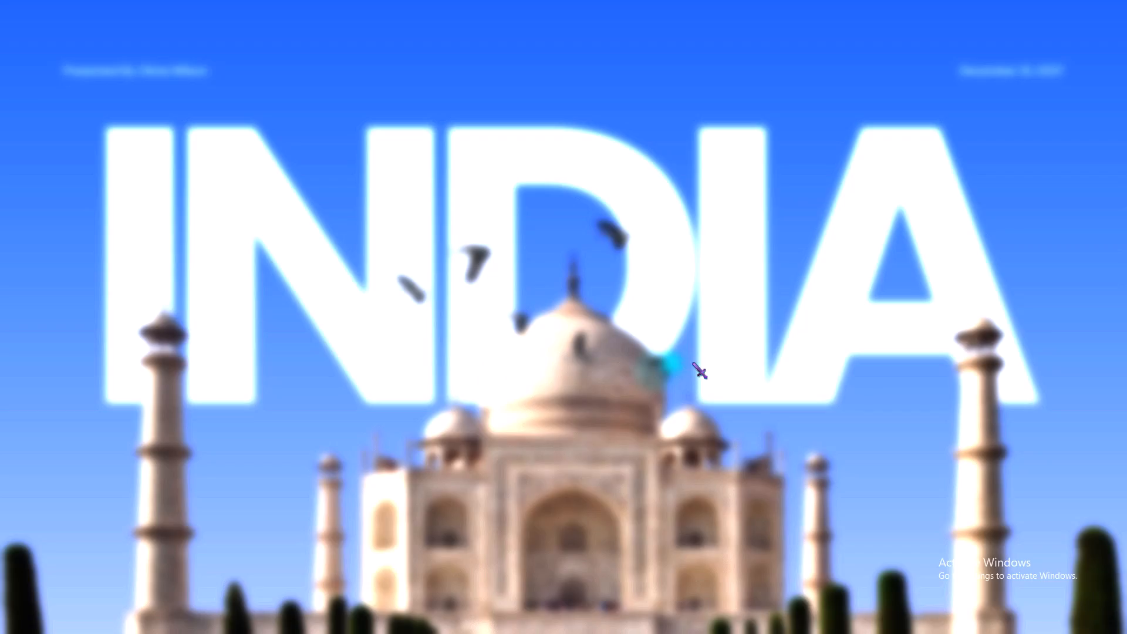
{"action": "key", "text": "Escape"}
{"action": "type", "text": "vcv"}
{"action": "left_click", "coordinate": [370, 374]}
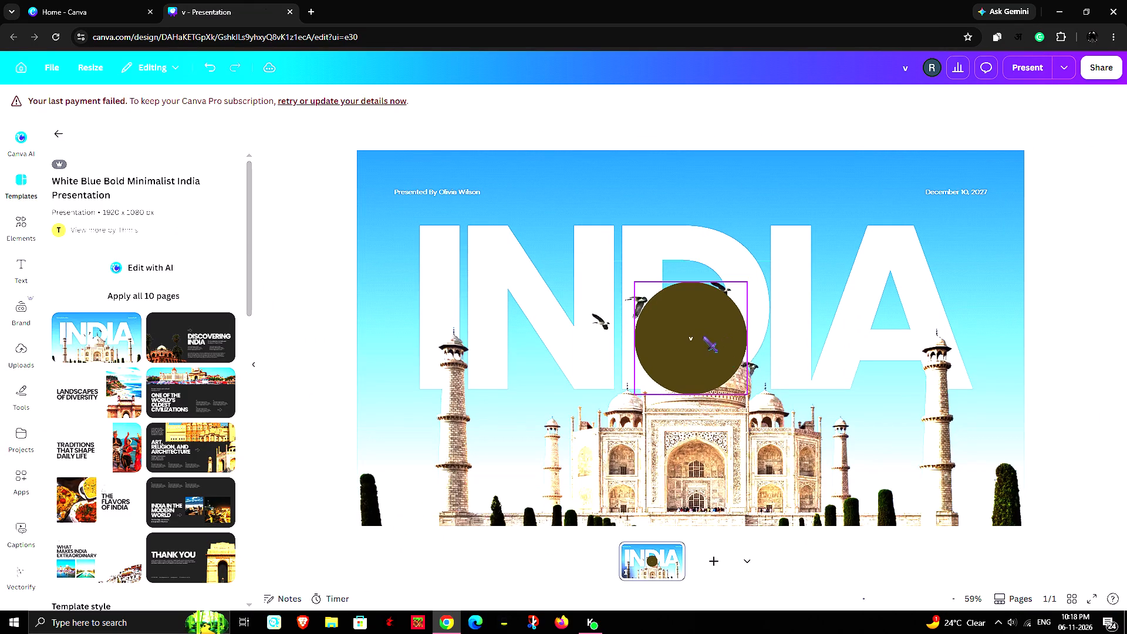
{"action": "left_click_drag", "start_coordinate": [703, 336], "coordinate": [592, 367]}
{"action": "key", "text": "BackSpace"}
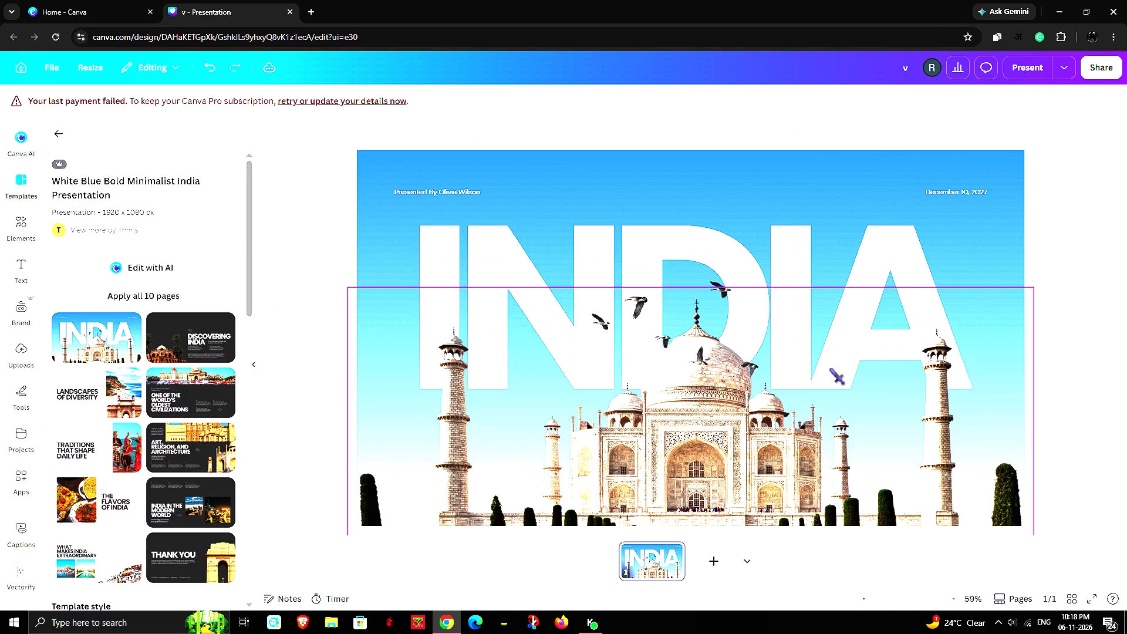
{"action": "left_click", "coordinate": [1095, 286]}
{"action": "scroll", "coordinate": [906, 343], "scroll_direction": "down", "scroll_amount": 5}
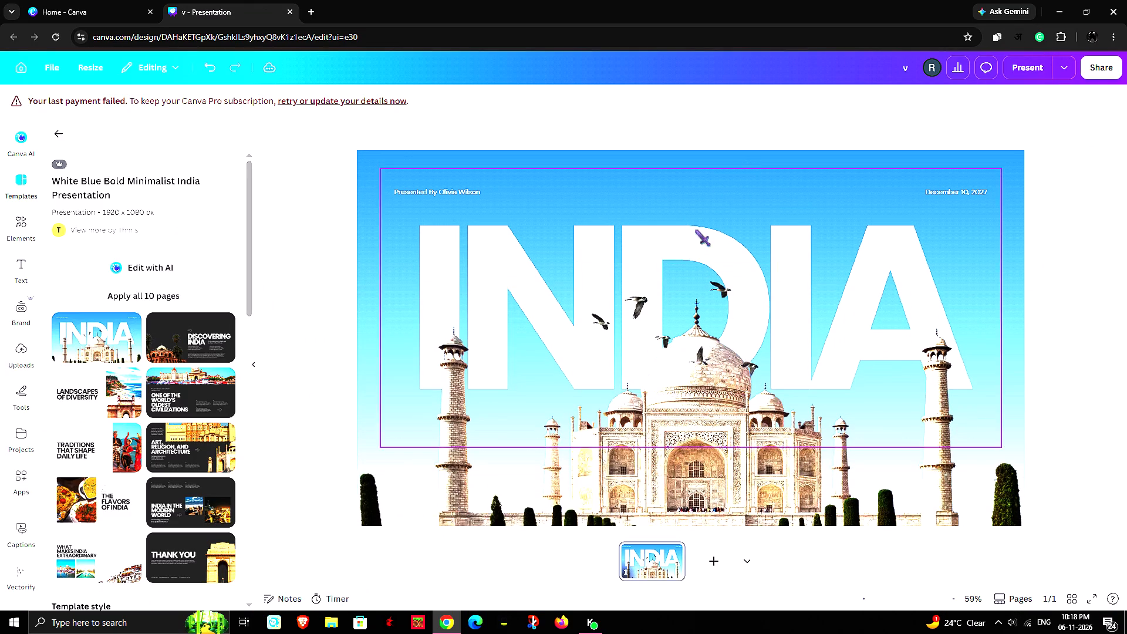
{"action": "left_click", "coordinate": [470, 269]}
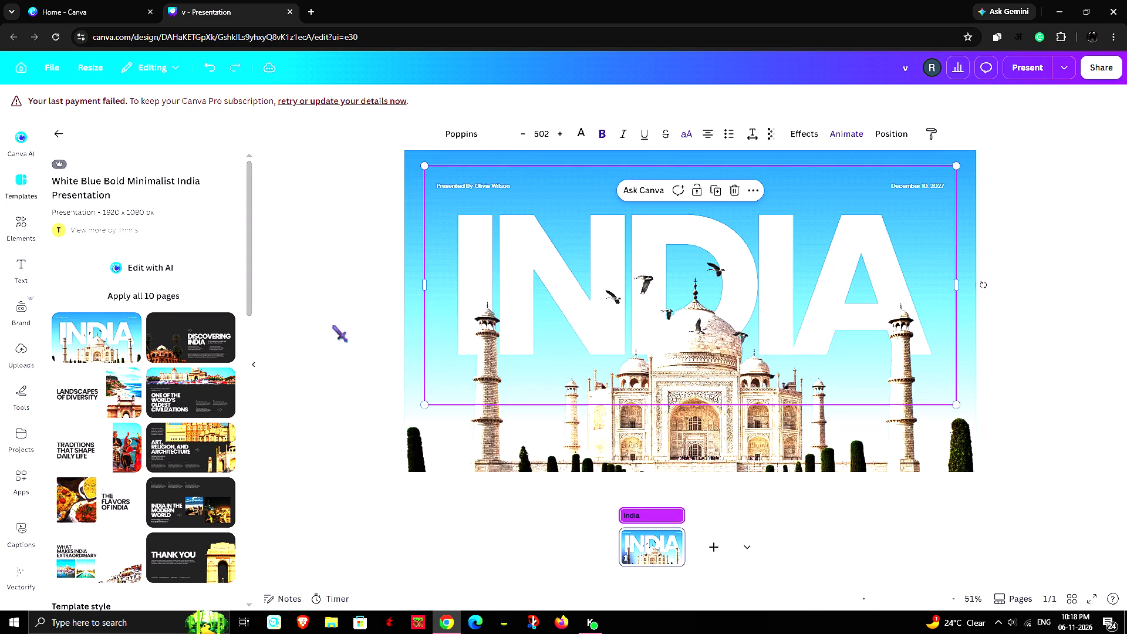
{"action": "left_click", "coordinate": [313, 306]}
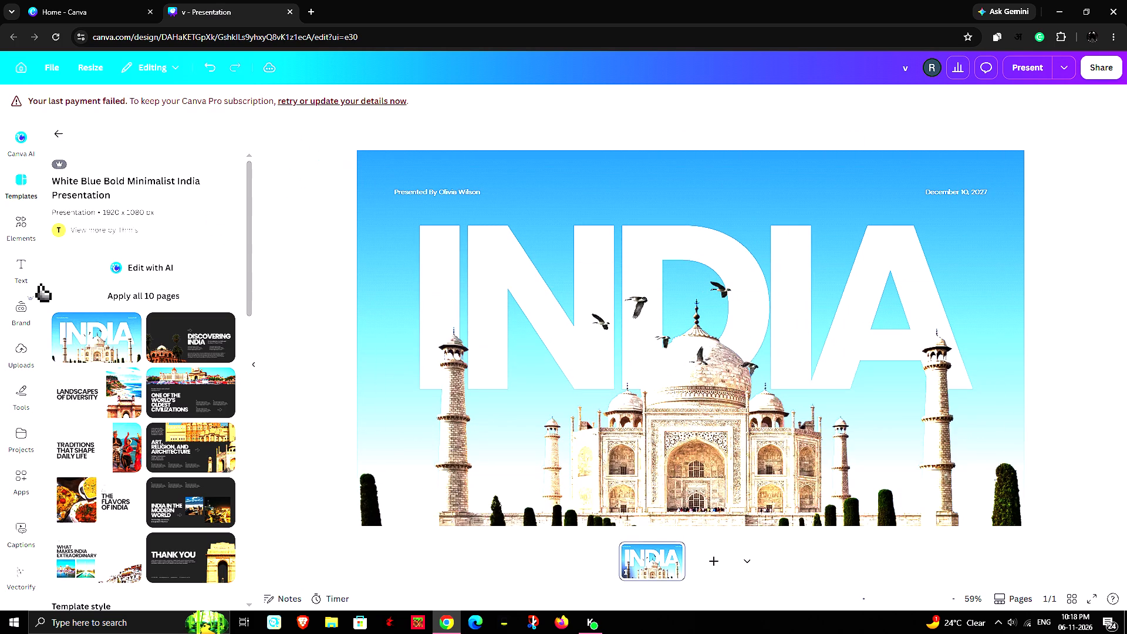
Show the page's layers starting from the INDIA title and select the blue gradient background layer.
{"action": "left_click", "coordinate": [494, 235]}
{"action": "right_click", "coordinate": [499, 227]}
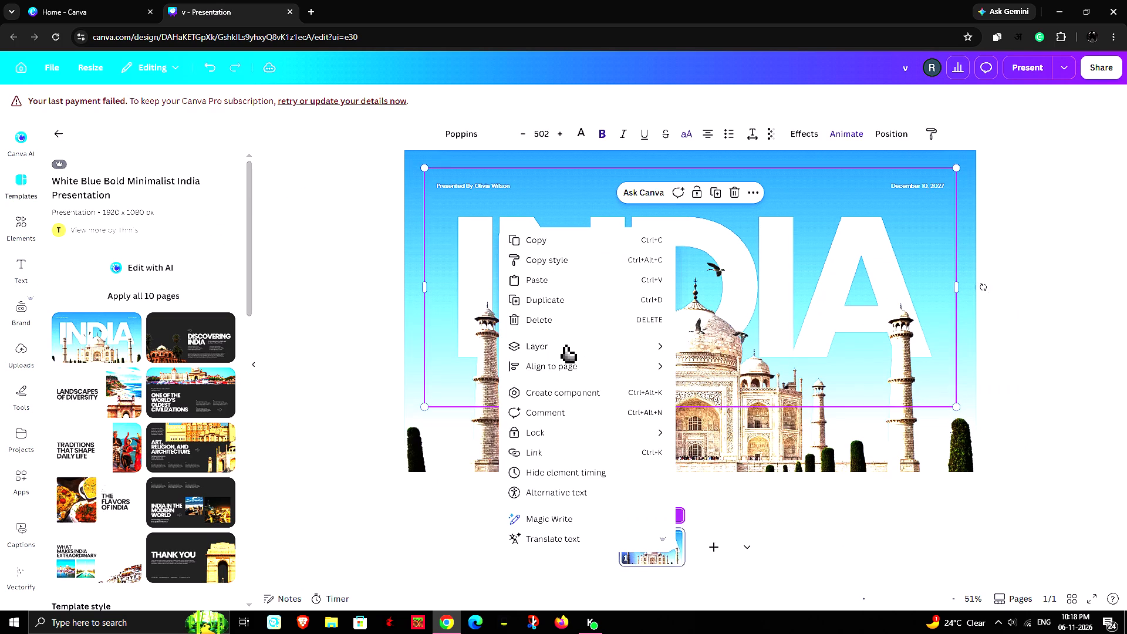
{"action": "left_click", "coordinate": [579, 338]}
{"action": "left_click", "coordinate": [721, 437]}
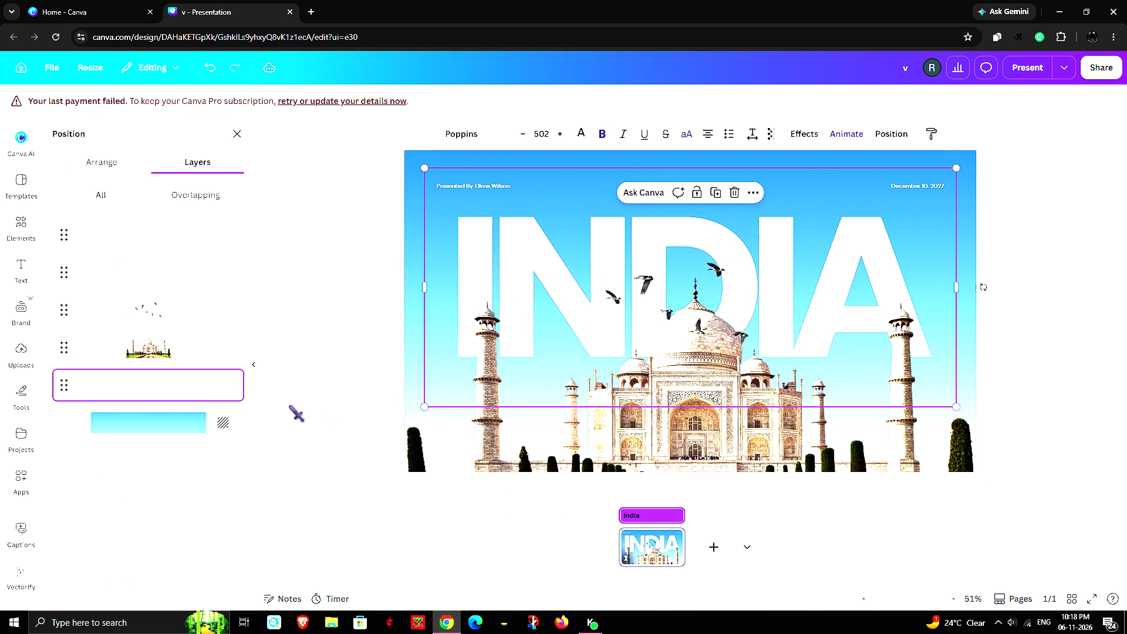
{"action": "left_click", "coordinate": [126, 414]}
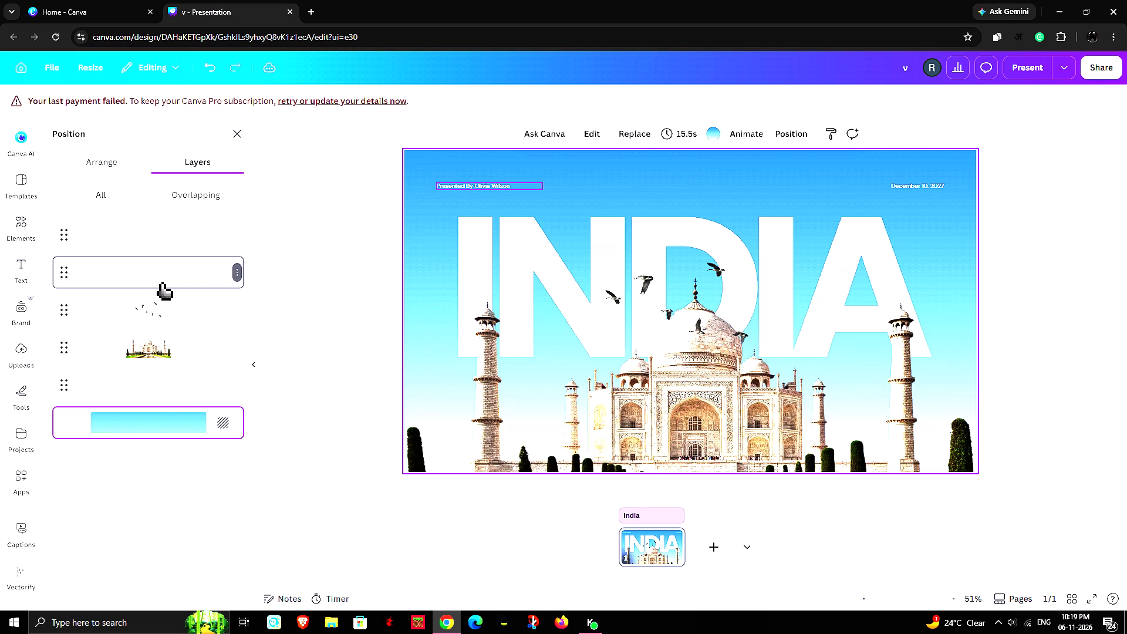
Open the page editing options for the background and look through the tools, layouts and styles offered.
{"action": "left_click", "coordinate": [593, 138]}
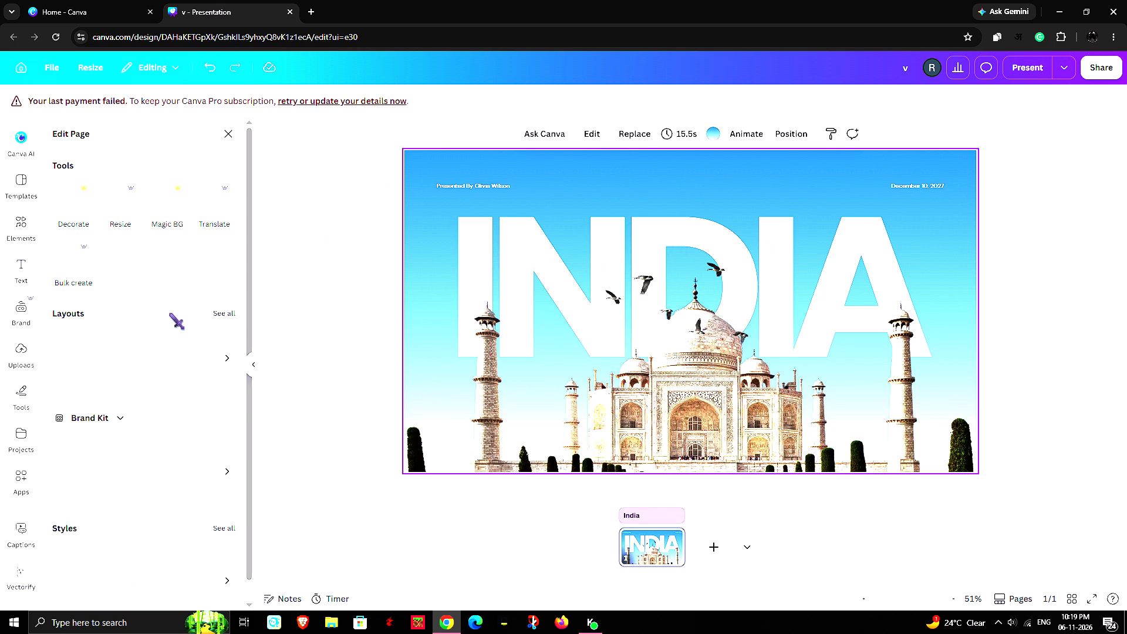
{"action": "scroll", "coordinate": [183, 433], "scroll_direction": "down", "scroll_amount": 4}
{"action": "scroll", "coordinate": [180, 437], "scroll_direction": "up", "scroll_amount": 5}
{"action": "scroll", "coordinate": [180, 437], "scroll_direction": "down", "scroll_amount": 6}
{"action": "scroll", "coordinate": [180, 437], "scroll_direction": "up", "scroll_amount": 6}
{"action": "scroll", "coordinate": [180, 437], "scroll_direction": "down", "scroll_amount": 5}
{"action": "scroll", "coordinate": [180, 439], "scroll_direction": "up", "scroll_amount": 5}
{"action": "scroll", "coordinate": [180, 439], "scroll_direction": "down", "scroll_amount": 5}
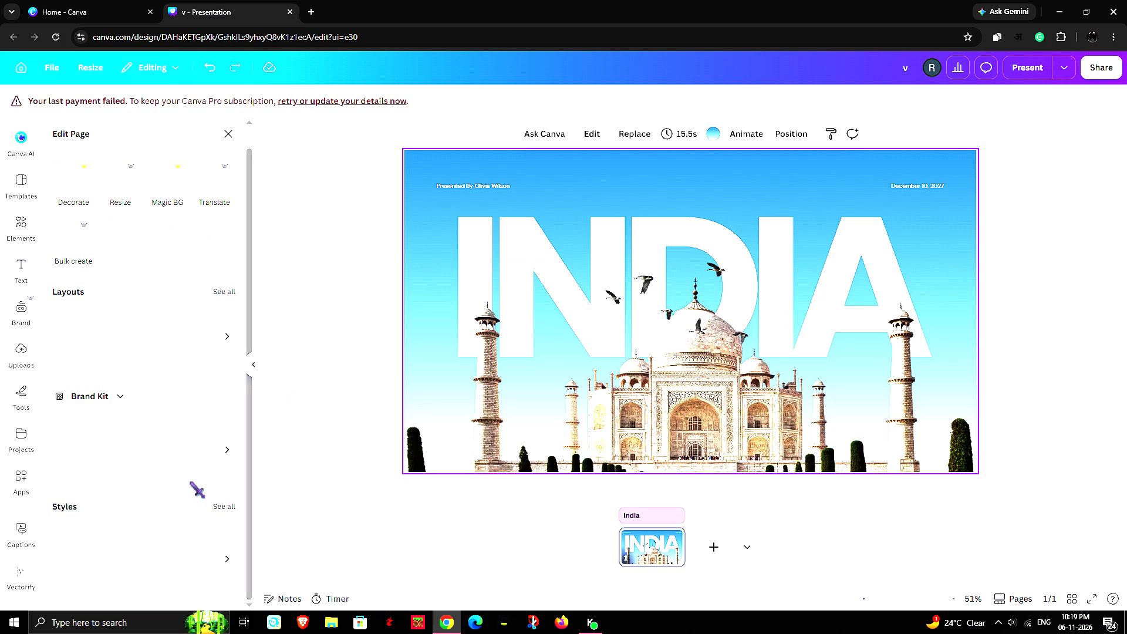
{"action": "scroll", "coordinate": [146, 366], "scroll_direction": "down", "scroll_amount": 5}
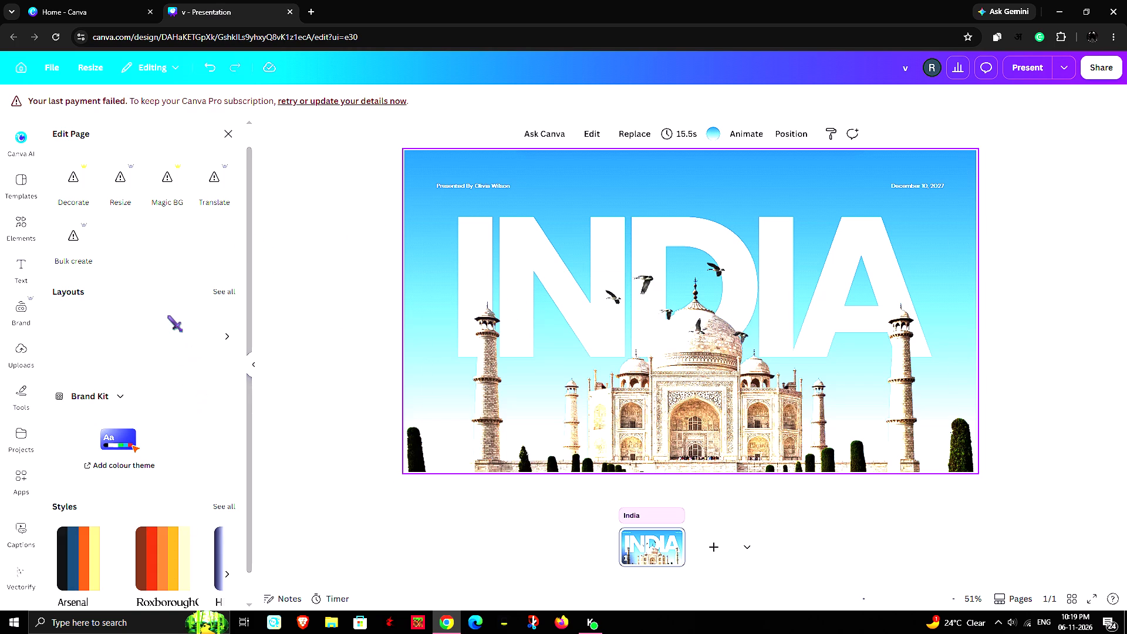
{"action": "scroll", "coordinate": [128, 444], "scroll_direction": "down", "scroll_amount": 3}
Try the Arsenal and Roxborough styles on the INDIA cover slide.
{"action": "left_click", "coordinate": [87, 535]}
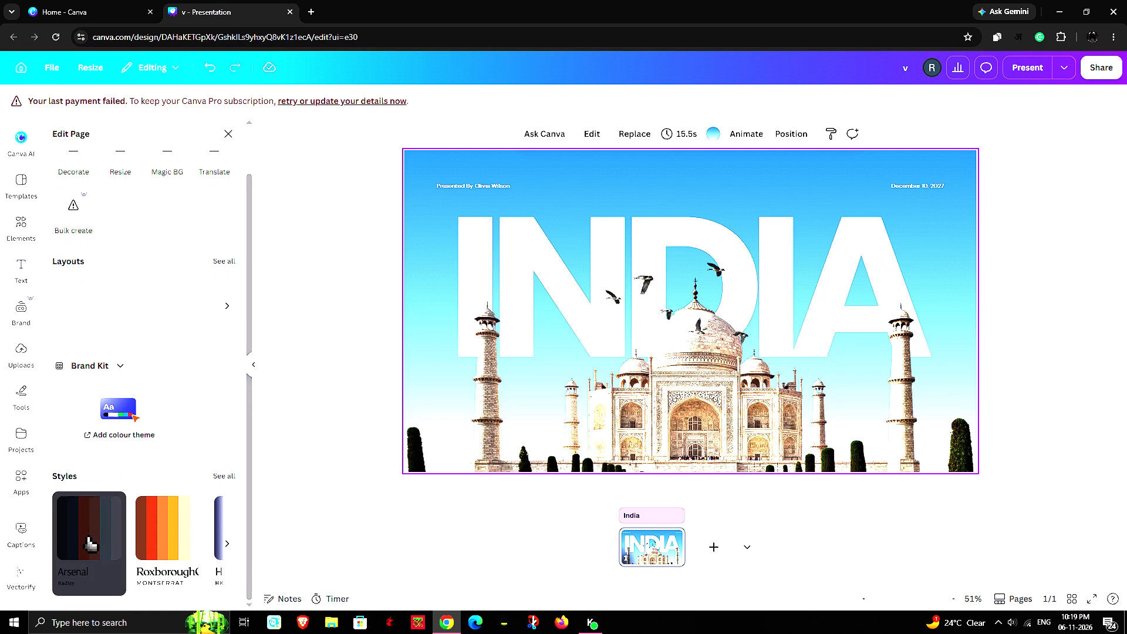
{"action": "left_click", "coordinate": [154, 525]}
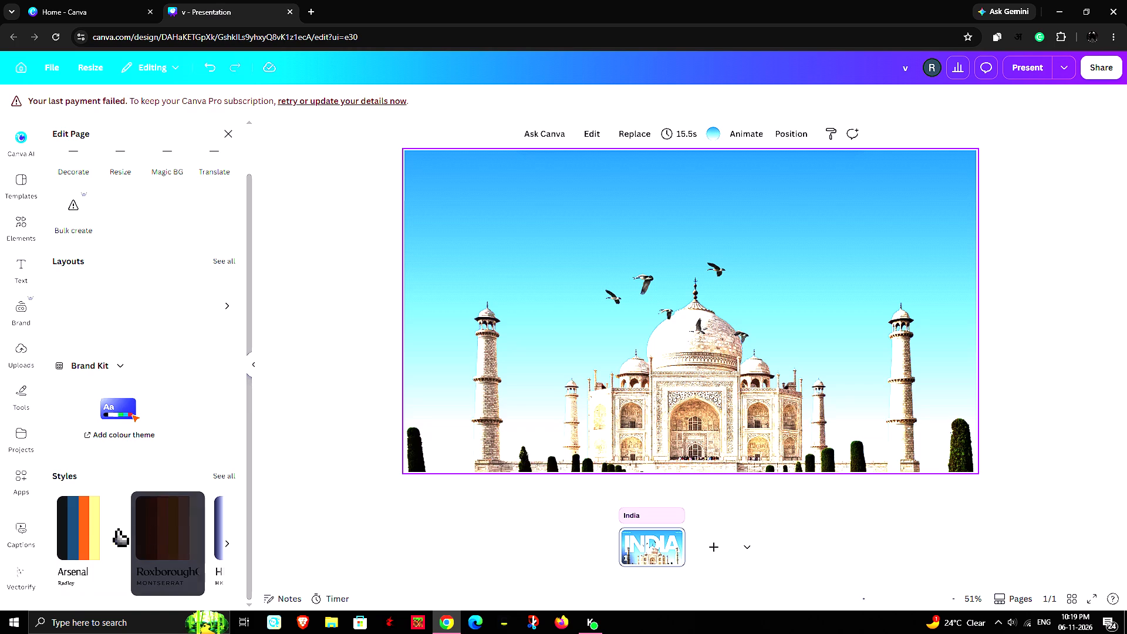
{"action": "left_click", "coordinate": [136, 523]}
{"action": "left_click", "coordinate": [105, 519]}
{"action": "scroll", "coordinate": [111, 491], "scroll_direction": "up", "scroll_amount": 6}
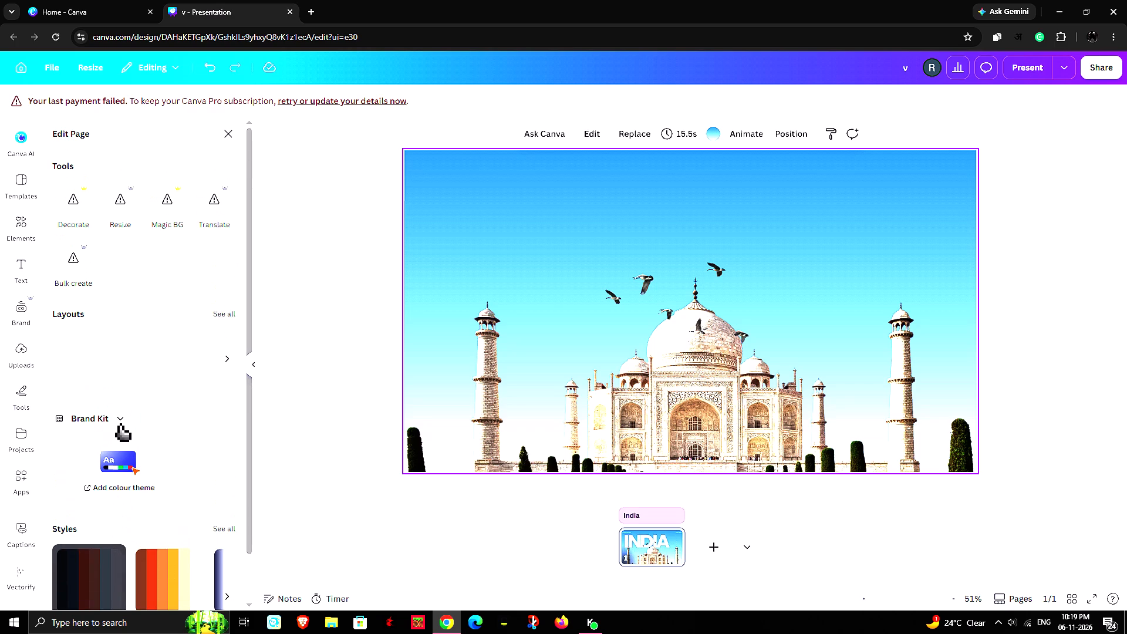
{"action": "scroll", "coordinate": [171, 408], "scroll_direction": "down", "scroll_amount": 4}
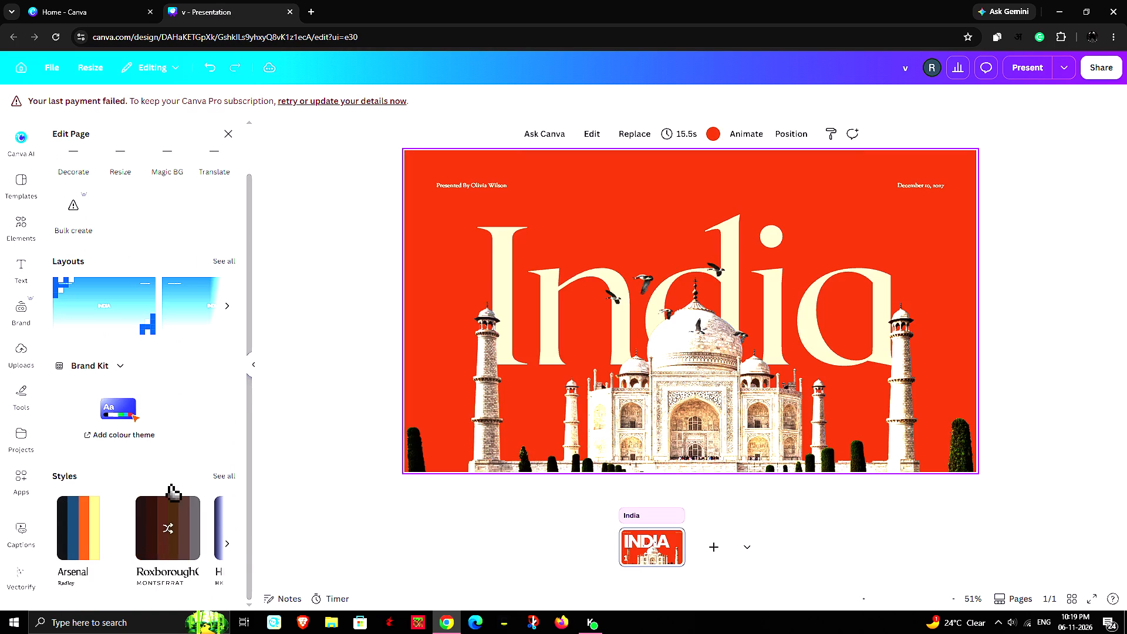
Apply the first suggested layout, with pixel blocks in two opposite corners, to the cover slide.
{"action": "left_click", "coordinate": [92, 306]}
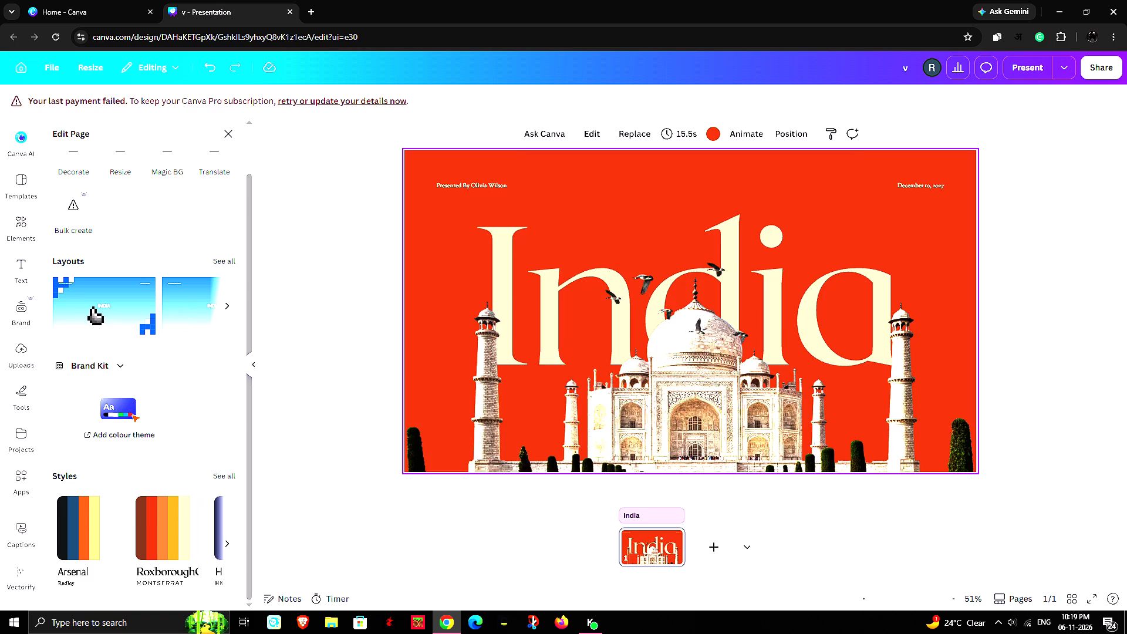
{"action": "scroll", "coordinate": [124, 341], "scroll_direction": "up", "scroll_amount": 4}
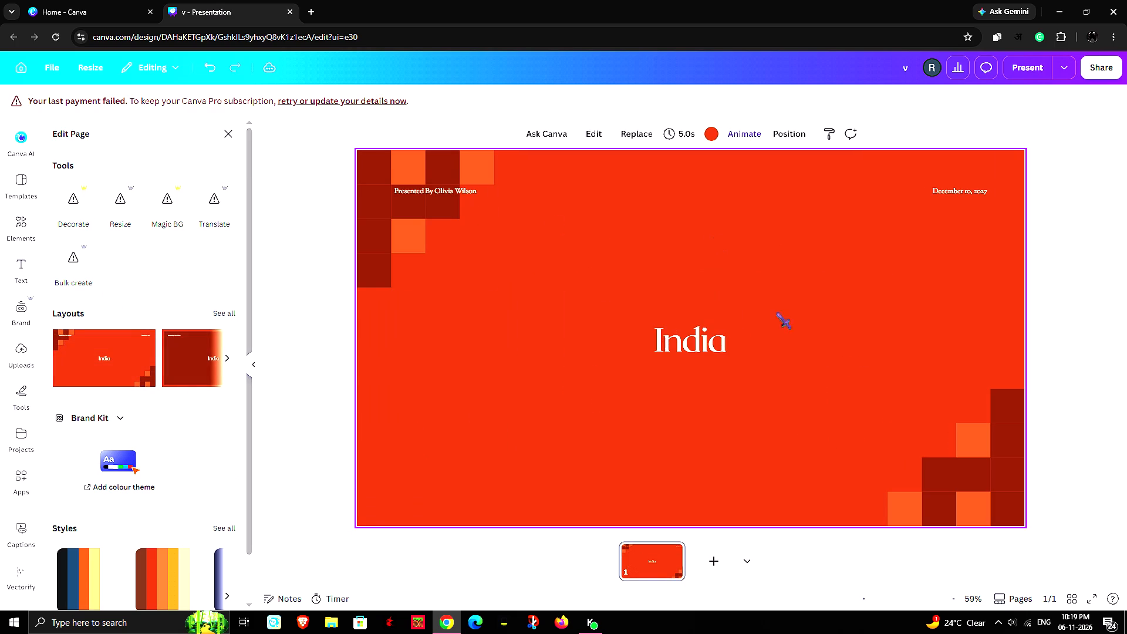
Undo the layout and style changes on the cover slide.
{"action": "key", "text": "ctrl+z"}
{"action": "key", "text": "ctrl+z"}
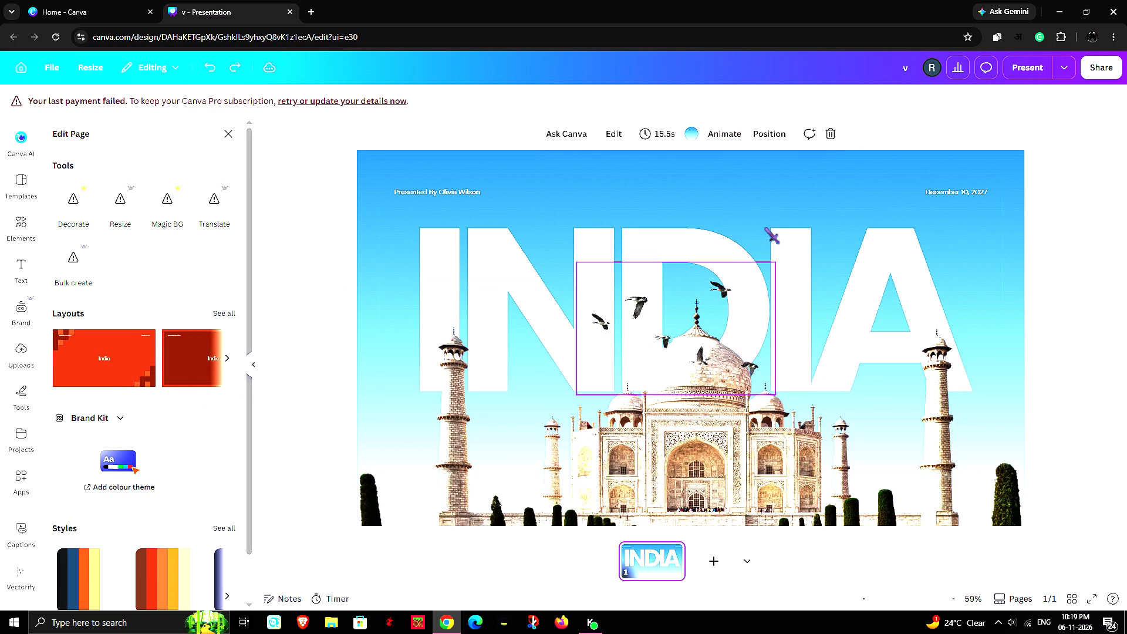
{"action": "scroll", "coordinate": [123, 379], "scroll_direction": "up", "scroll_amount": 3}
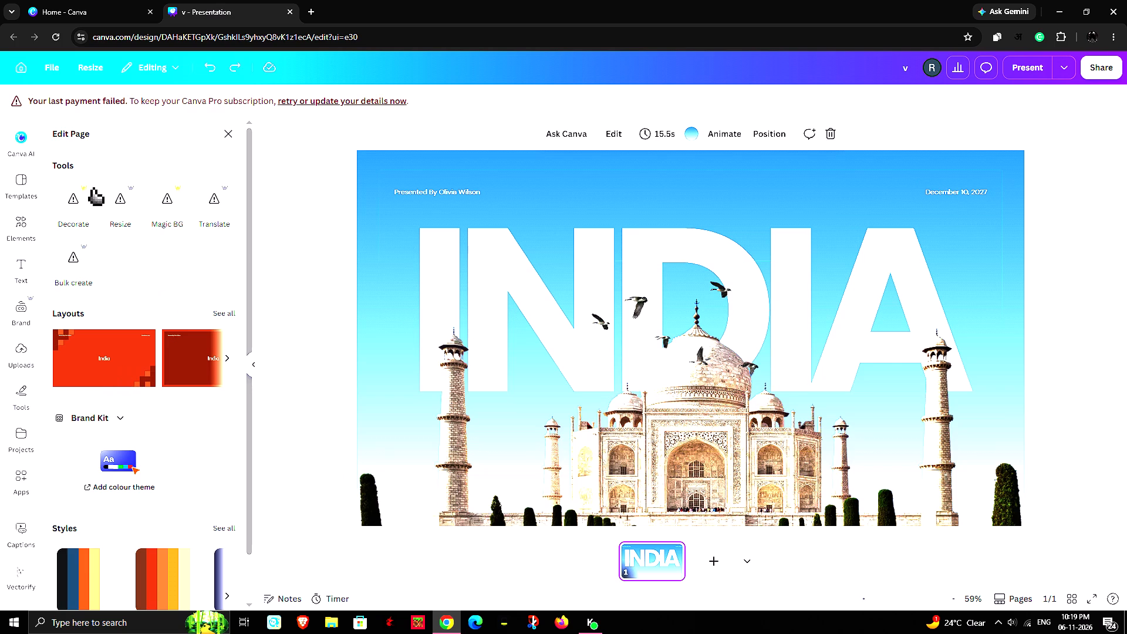
Open the resize options for the INDIA cover page.
{"action": "left_click", "coordinate": [123, 201]}
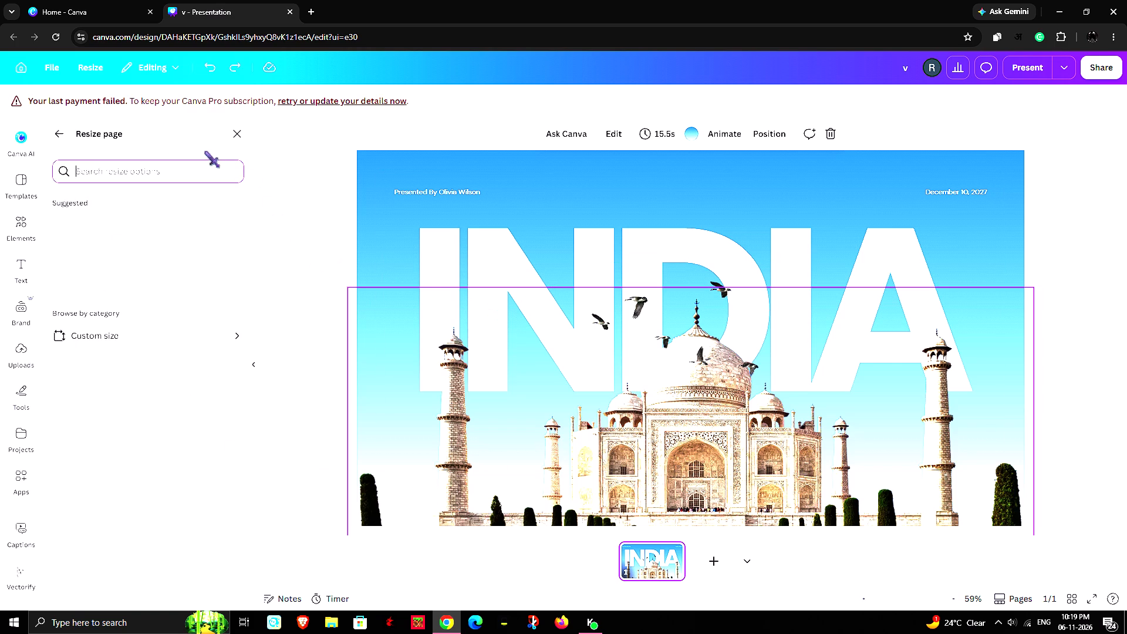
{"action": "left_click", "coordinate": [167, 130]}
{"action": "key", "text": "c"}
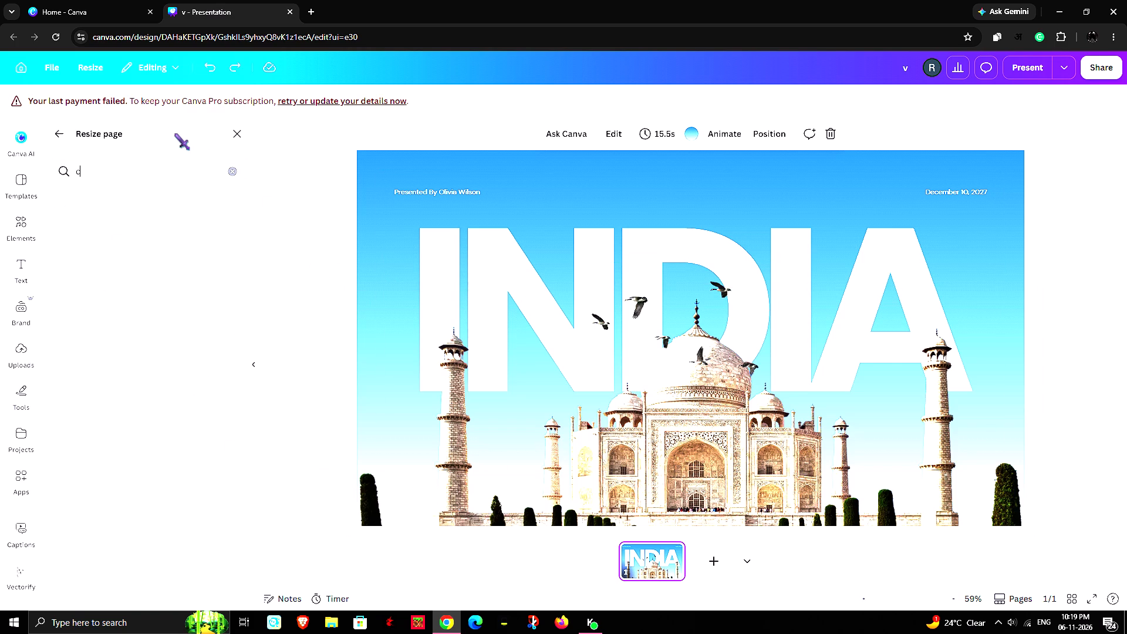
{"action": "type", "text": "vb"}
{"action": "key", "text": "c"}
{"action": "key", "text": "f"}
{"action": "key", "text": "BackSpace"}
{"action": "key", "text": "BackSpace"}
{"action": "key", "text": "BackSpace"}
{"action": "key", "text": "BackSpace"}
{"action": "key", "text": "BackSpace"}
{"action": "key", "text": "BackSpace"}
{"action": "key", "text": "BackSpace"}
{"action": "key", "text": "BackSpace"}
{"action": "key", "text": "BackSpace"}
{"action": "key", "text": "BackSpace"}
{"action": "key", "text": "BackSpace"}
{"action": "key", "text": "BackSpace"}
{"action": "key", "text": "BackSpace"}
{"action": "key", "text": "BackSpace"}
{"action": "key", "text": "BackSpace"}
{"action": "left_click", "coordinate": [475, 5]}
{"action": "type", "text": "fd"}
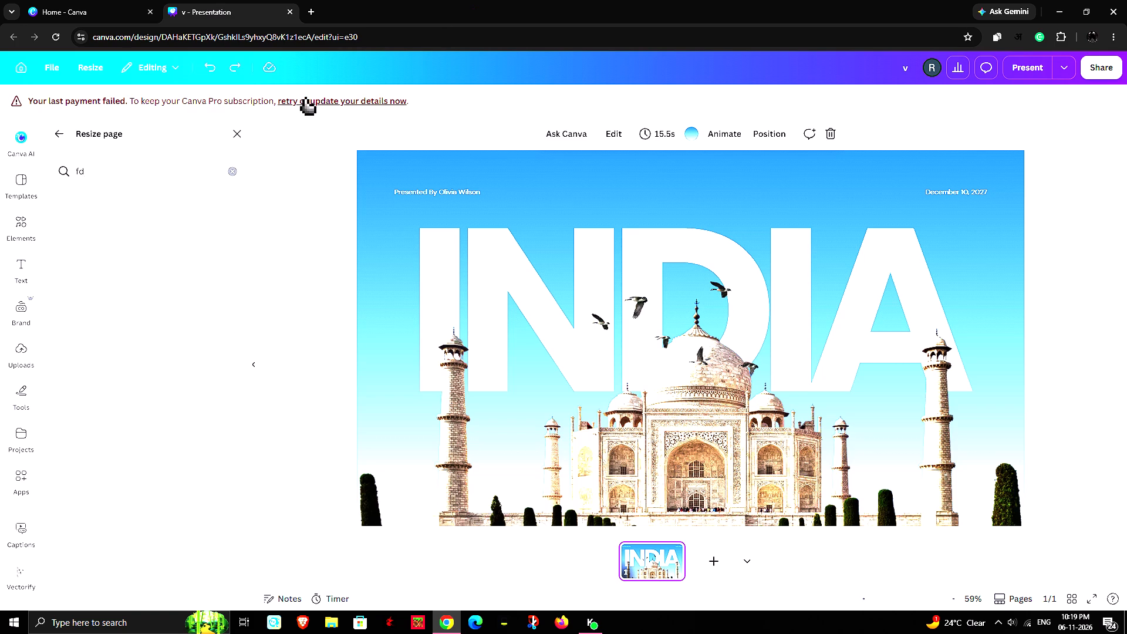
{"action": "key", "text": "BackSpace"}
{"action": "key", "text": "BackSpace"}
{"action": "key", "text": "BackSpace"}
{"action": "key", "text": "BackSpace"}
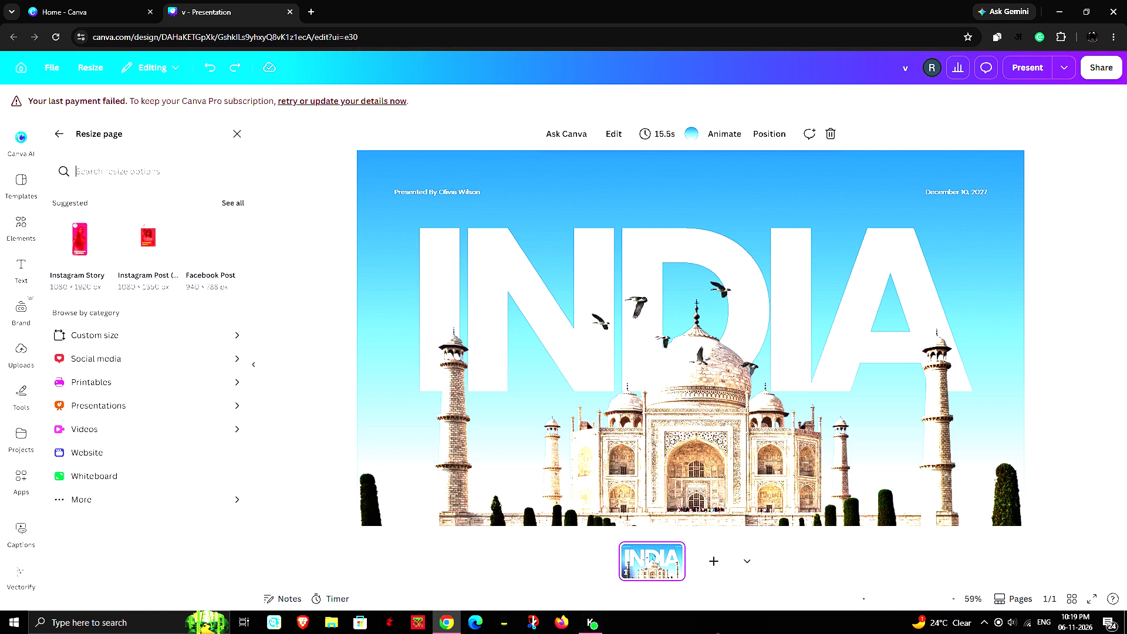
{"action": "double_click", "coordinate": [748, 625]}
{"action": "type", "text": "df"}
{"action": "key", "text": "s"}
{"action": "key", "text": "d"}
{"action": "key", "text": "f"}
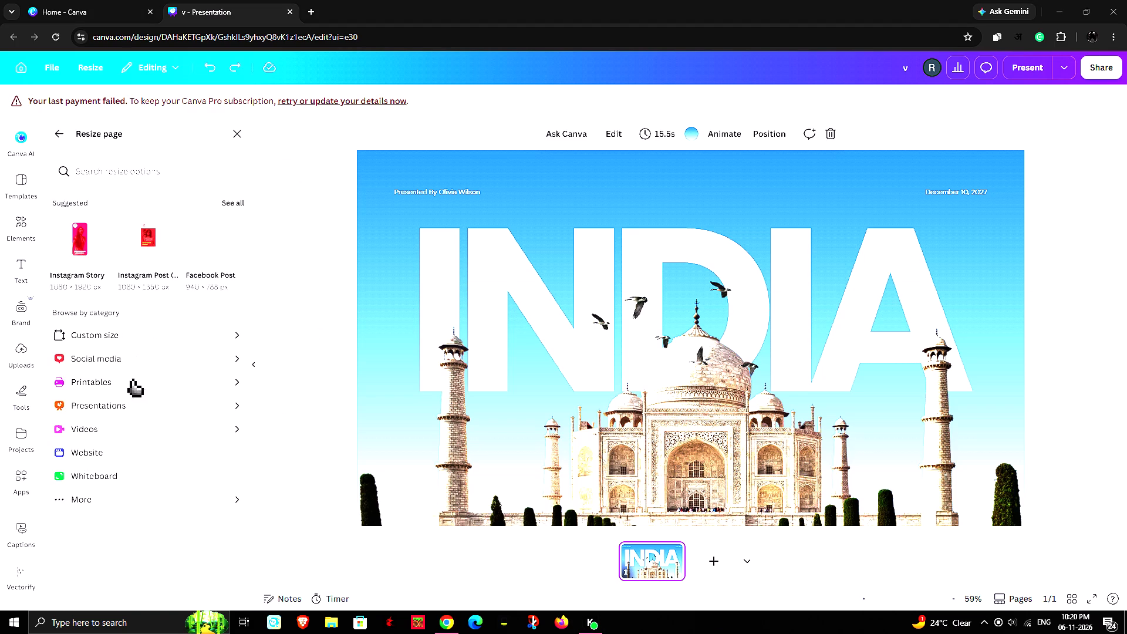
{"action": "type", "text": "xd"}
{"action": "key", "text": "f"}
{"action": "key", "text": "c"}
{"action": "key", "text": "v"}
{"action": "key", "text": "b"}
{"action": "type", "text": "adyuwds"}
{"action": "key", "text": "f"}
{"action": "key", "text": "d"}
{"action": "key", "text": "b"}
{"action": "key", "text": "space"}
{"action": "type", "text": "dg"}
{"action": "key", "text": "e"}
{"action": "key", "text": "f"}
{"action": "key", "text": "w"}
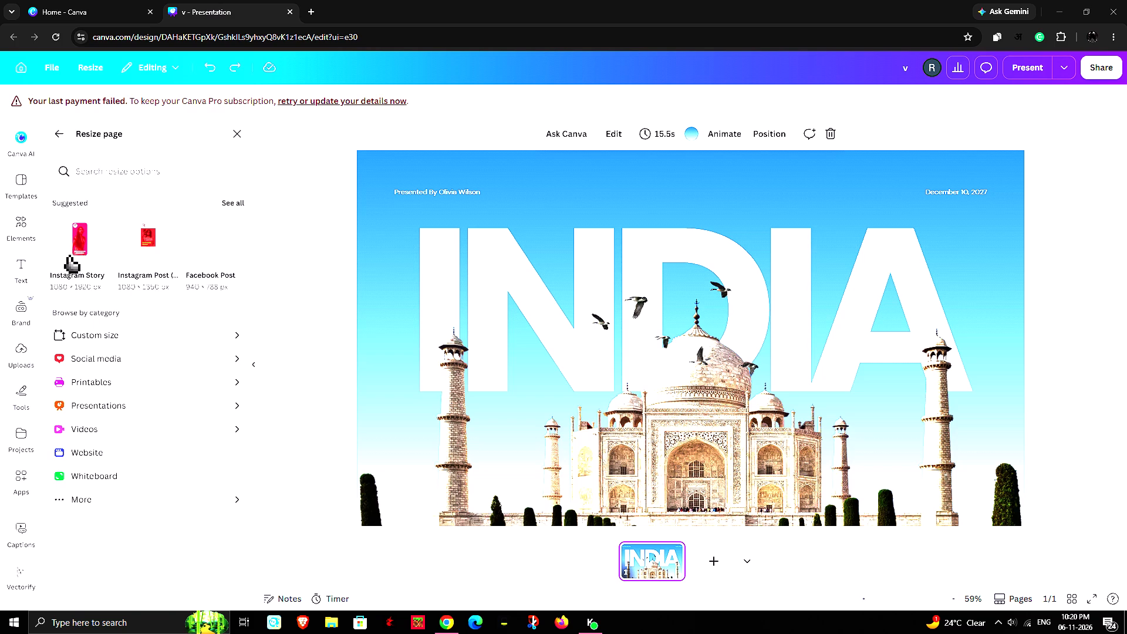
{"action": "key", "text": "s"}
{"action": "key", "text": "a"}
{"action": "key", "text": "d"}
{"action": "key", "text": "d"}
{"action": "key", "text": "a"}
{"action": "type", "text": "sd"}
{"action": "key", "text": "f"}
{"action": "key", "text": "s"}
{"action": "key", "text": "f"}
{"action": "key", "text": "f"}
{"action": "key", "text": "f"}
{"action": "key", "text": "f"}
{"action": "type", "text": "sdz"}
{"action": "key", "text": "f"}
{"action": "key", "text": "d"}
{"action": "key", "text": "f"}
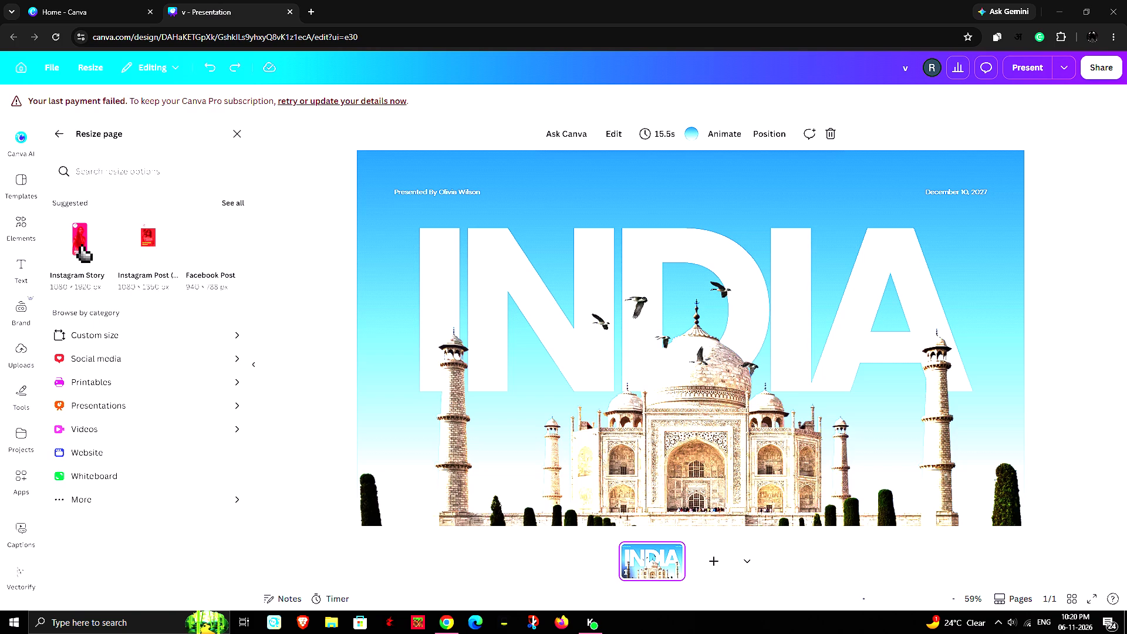
Create a copy of the INDIA cover page resized to Instagram Story format, 1080 × 1920 px.
{"action": "left_click", "coordinate": [81, 244]}
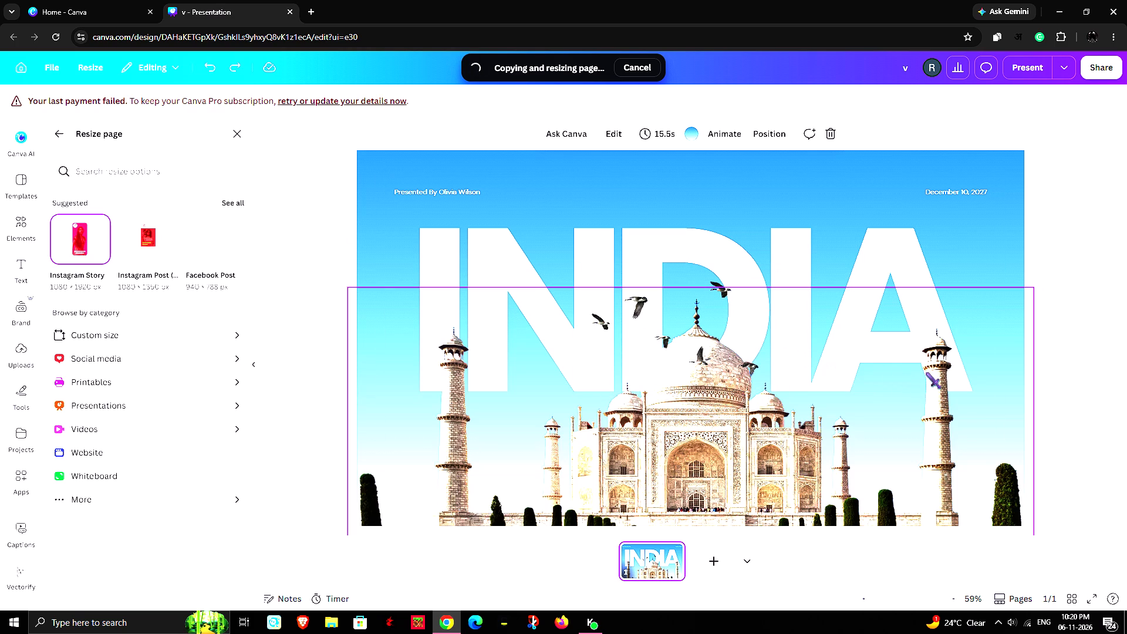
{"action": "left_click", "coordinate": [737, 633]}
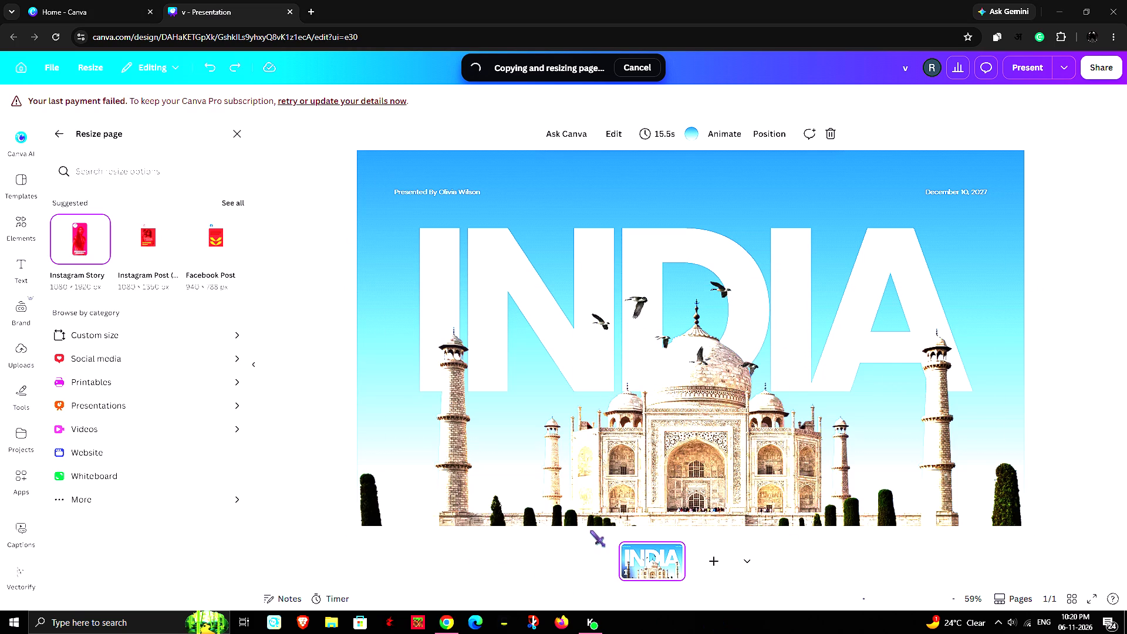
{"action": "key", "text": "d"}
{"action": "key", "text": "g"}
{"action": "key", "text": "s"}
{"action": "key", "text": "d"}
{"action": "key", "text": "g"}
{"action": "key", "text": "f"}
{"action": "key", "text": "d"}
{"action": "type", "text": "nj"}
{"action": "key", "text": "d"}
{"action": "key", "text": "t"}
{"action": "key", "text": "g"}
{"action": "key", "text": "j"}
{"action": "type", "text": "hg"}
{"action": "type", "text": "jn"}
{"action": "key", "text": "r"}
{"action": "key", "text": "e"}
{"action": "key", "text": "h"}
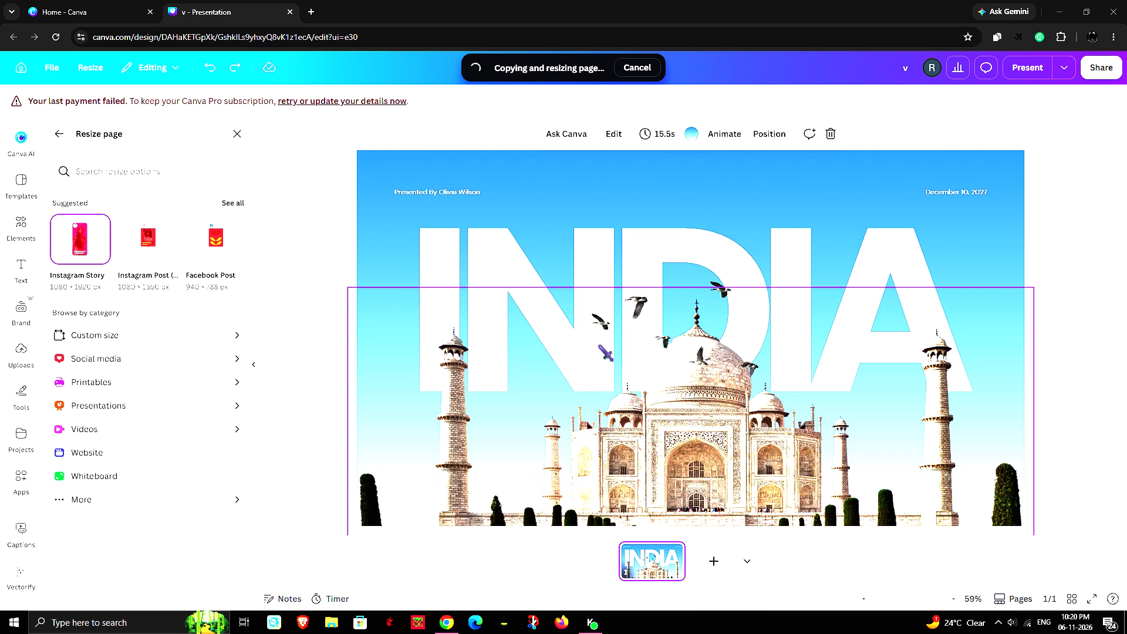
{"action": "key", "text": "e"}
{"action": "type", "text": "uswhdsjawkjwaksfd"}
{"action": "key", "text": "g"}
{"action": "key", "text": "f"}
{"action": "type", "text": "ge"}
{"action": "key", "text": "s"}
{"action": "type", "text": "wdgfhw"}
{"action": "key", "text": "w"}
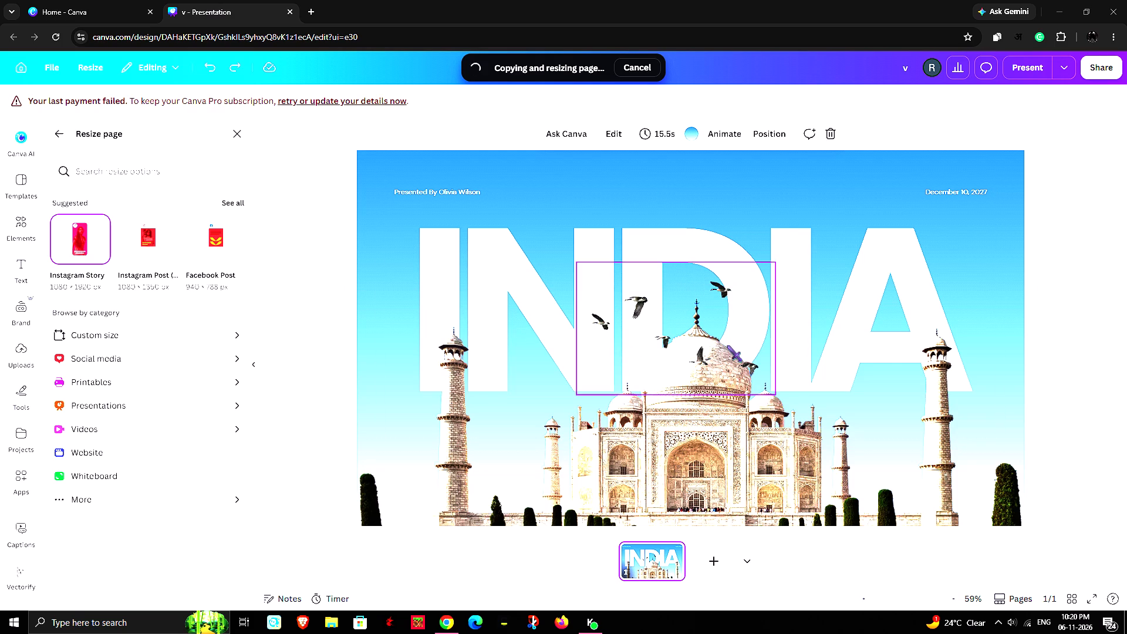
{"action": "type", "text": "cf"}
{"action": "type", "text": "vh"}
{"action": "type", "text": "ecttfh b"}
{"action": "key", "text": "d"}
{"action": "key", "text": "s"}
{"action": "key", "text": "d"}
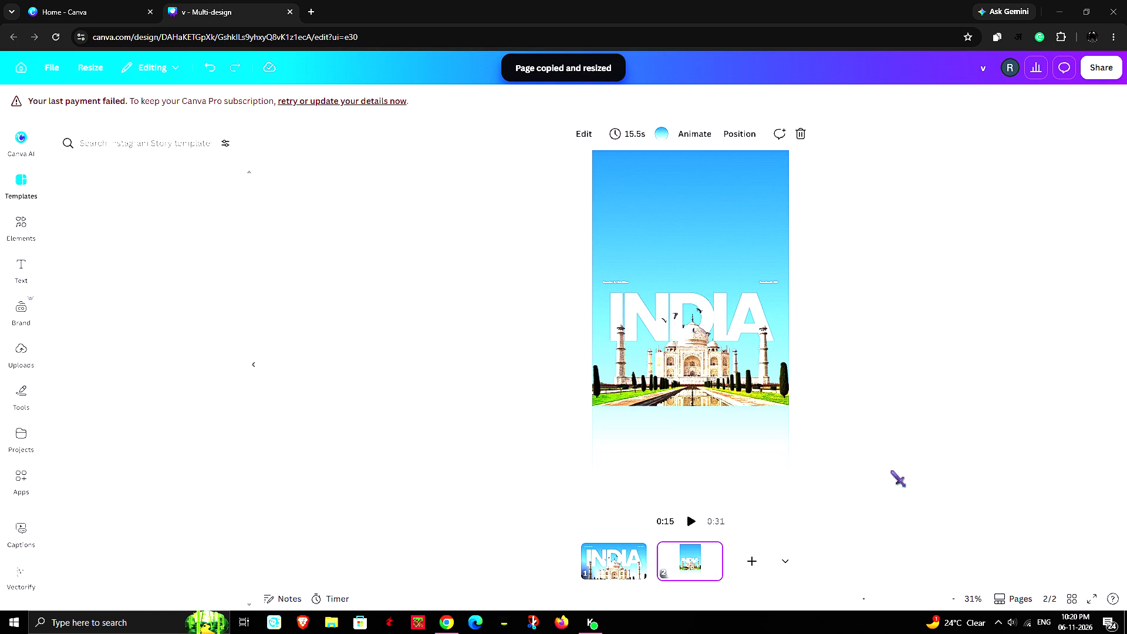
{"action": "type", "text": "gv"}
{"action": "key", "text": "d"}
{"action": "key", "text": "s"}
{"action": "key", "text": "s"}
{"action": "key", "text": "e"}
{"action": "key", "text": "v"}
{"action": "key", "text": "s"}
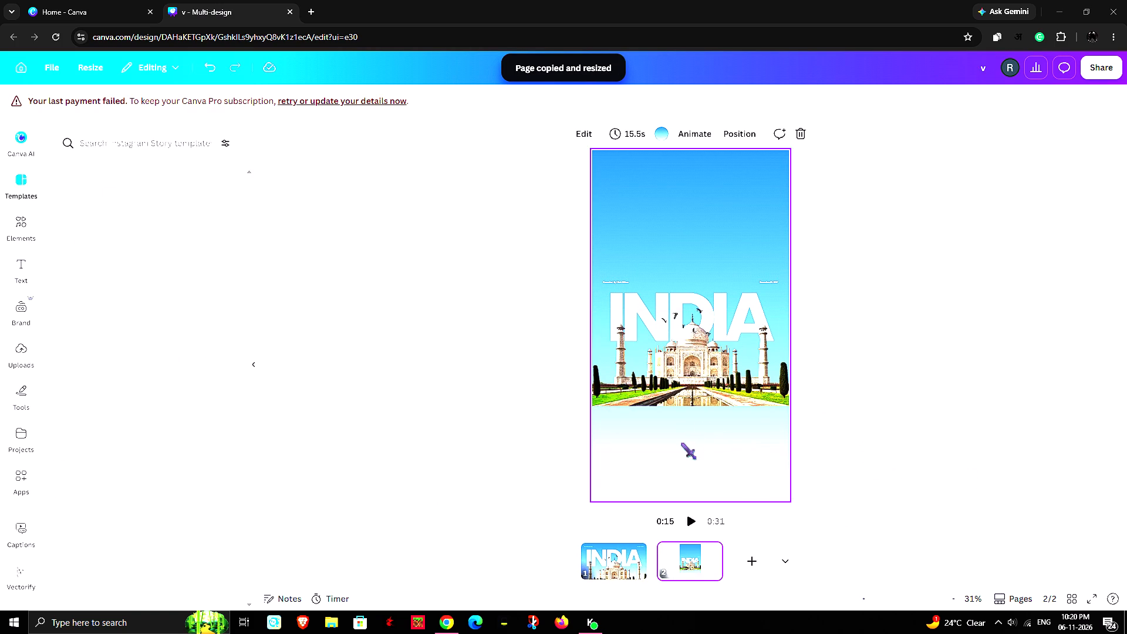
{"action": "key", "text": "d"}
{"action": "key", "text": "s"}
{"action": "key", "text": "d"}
Resize the Taj Mahal image on the story page to about 1,095 wide and extend it down almost to the page's bottom edge.
{"action": "left_click", "coordinate": [771, 400]}
{"action": "left_click_drag", "start_coordinate": [777, 365], "coordinate": [765, 399]}
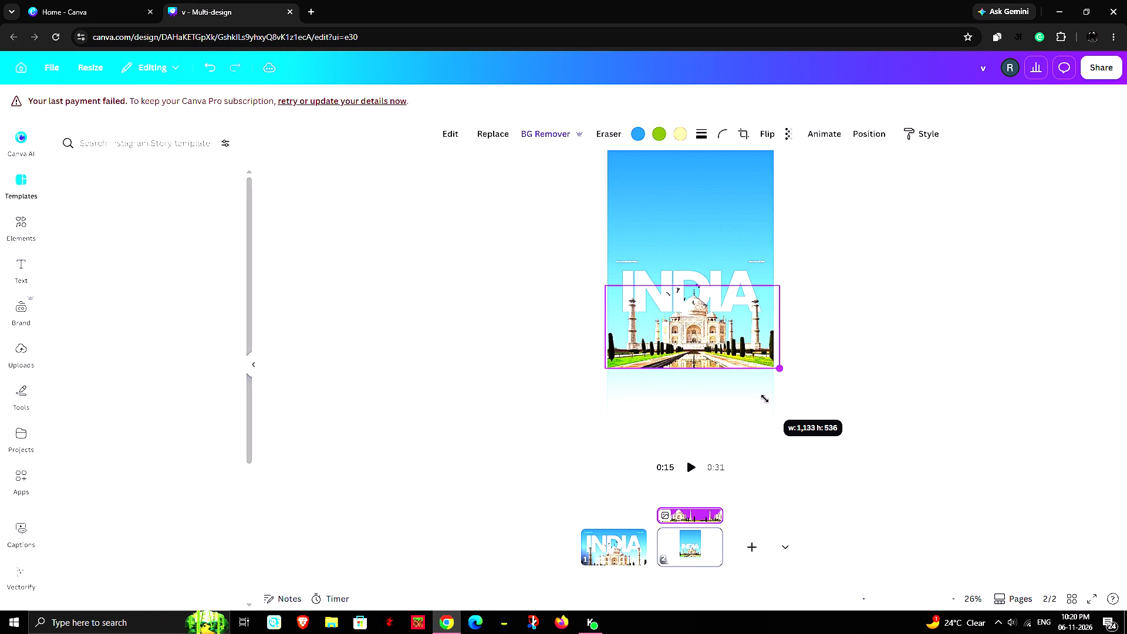
{"action": "left_click_drag", "start_coordinate": [765, 399], "coordinate": [761, 394]}
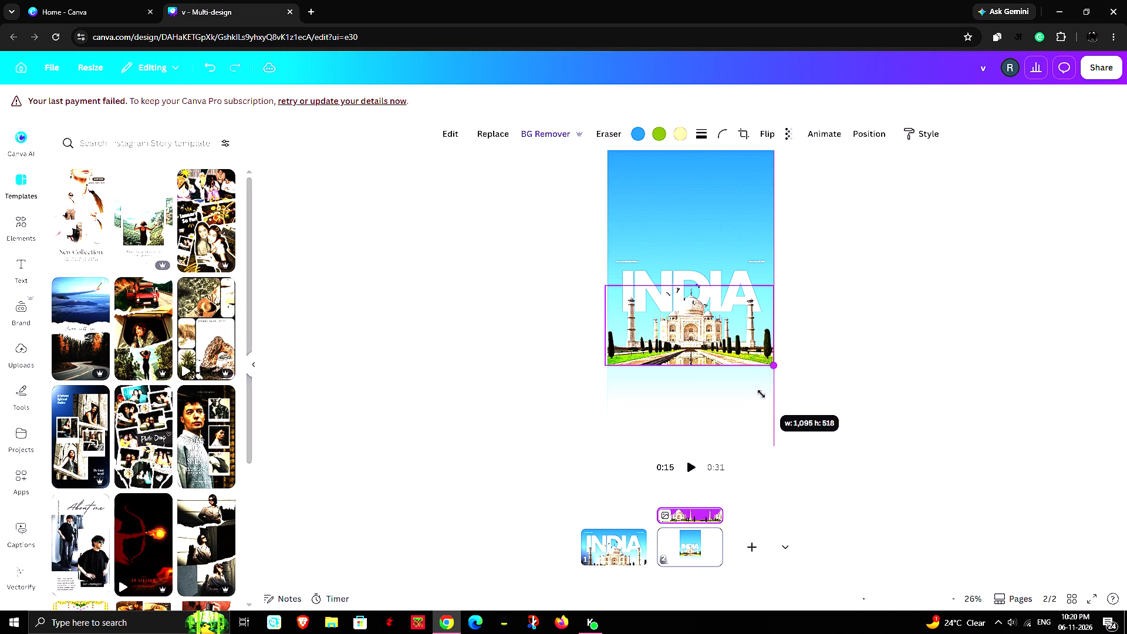
{"action": "left_click_drag", "start_coordinate": [761, 394], "coordinate": [761, 392]}
{"action": "left_click_drag", "start_coordinate": [691, 364], "coordinate": [691, 445]}
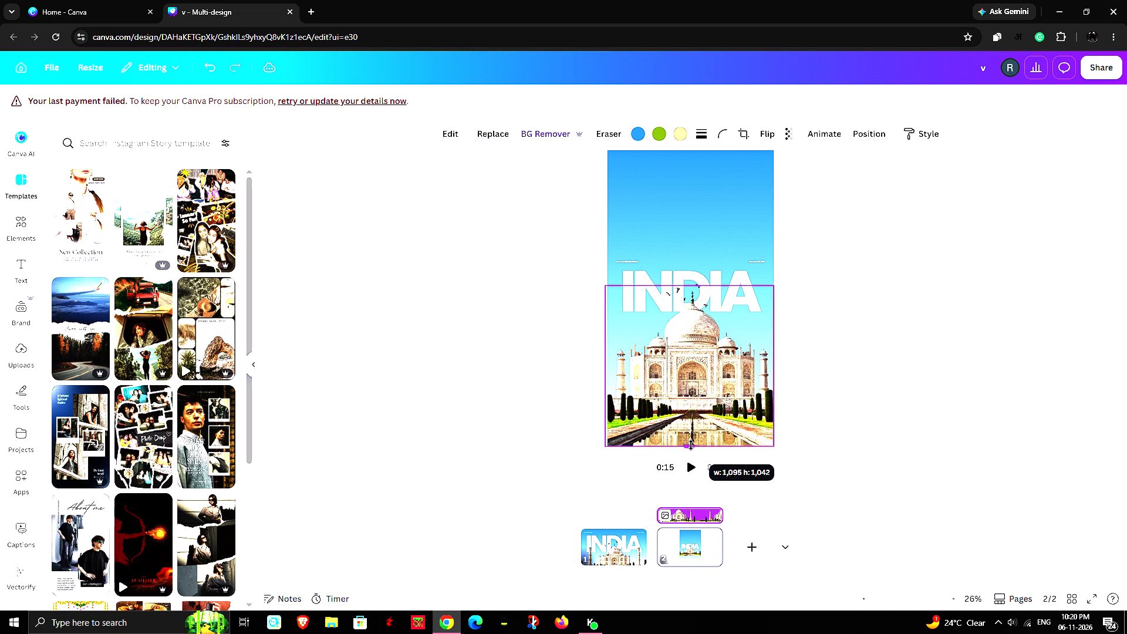
{"action": "left_click_drag", "start_coordinate": [691, 445], "coordinate": [691, 439]}
{"action": "left_click", "coordinate": [747, 181]}
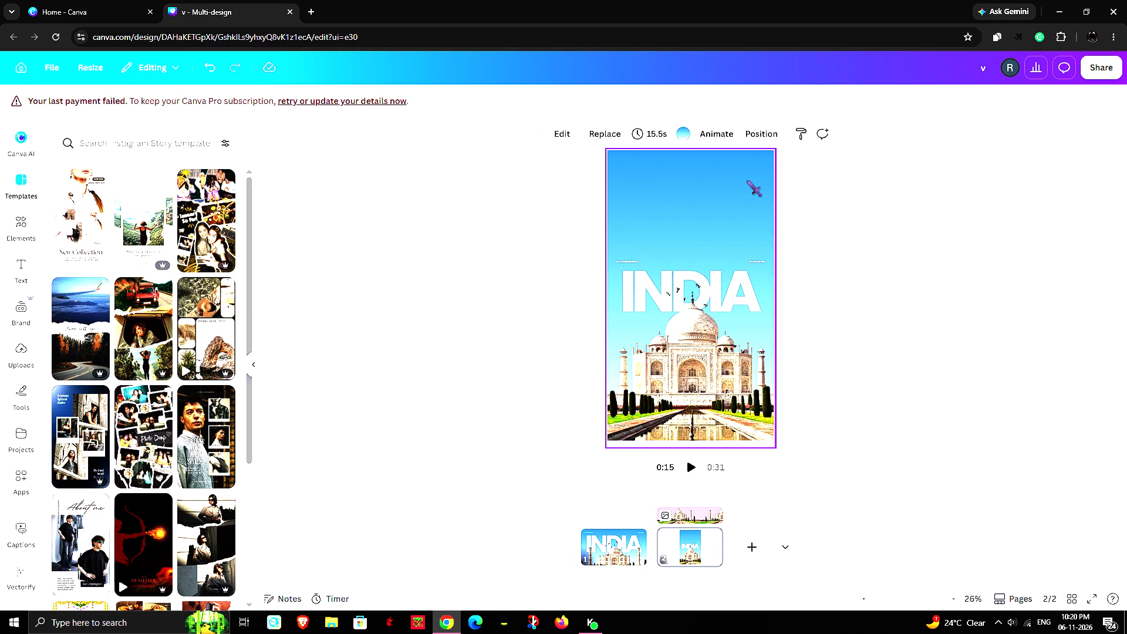
Select the INDIA title group on the story page.
{"action": "left_click", "coordinate": [723, 276]}
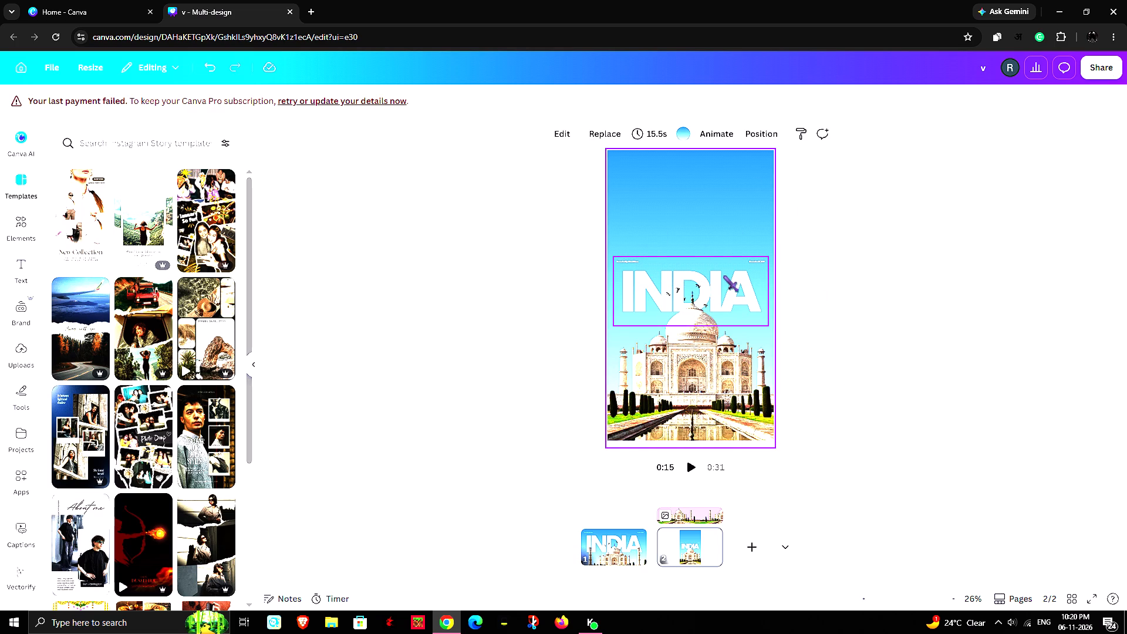
Reposition the birds over the INDIA title, and lower and slightly enlarge the title so it overlaps the Taj Mahal dome.
{"action": "left_click_drag", "start_coordinate": [711, 289], "coordinate": [711, 298]}
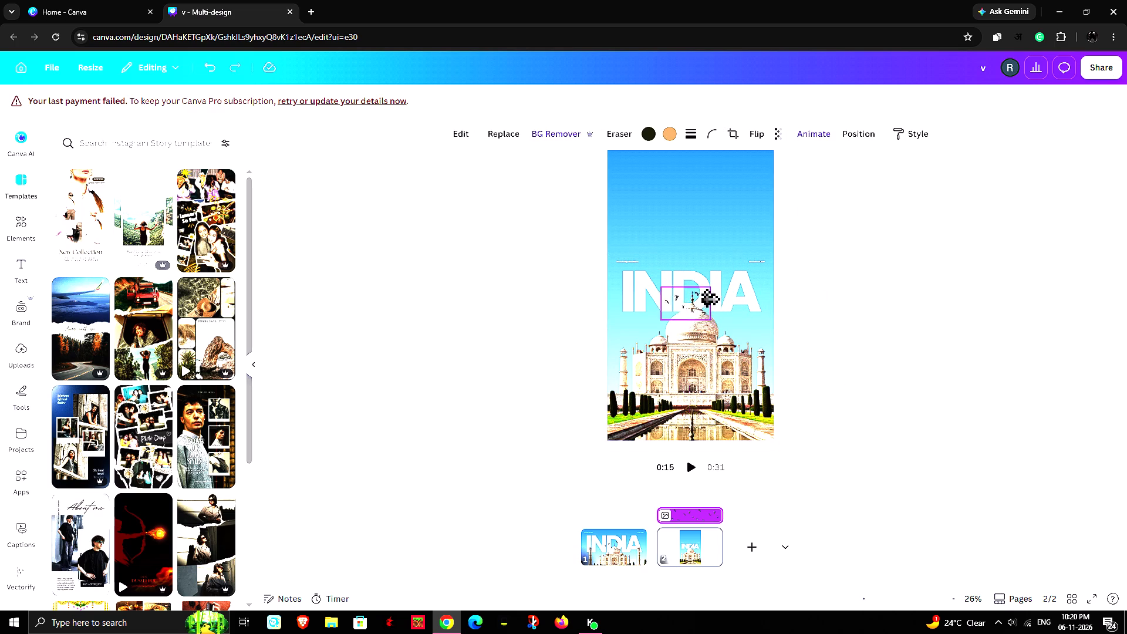
{"action": "left_click_drag", "start_coordinate": [711, 298], "coordinate": [714, 282]}
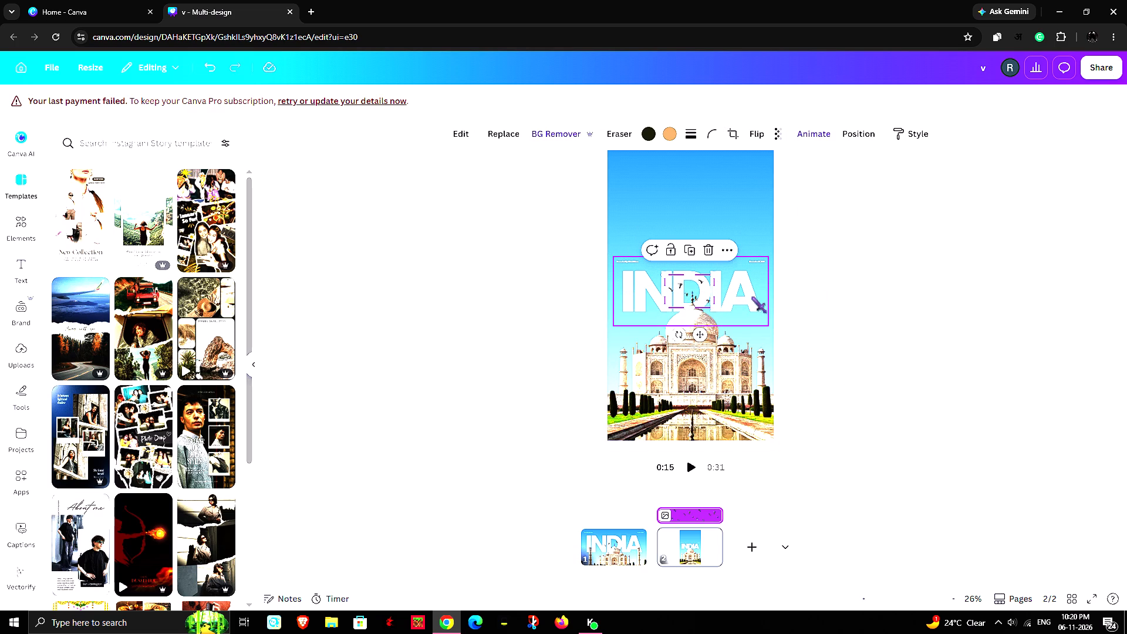
{"action": "left_click", "coordinate": [747, 272]}
{"action": "left_click_drag", "start_coordinate": [747, 278], "coordinate": [748, 300]}
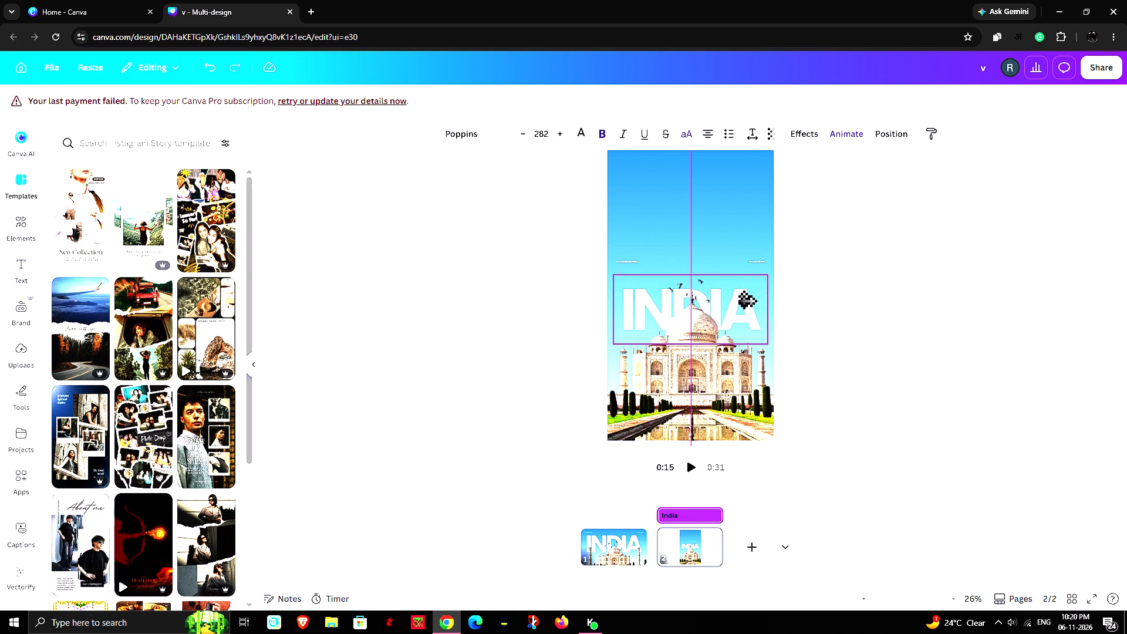
{"action": "left_click_drag", "start_coordinate": [748, 300], "coordinate": [748, 295]}
{"action": "left_click", "coordinate": [767, 343]}
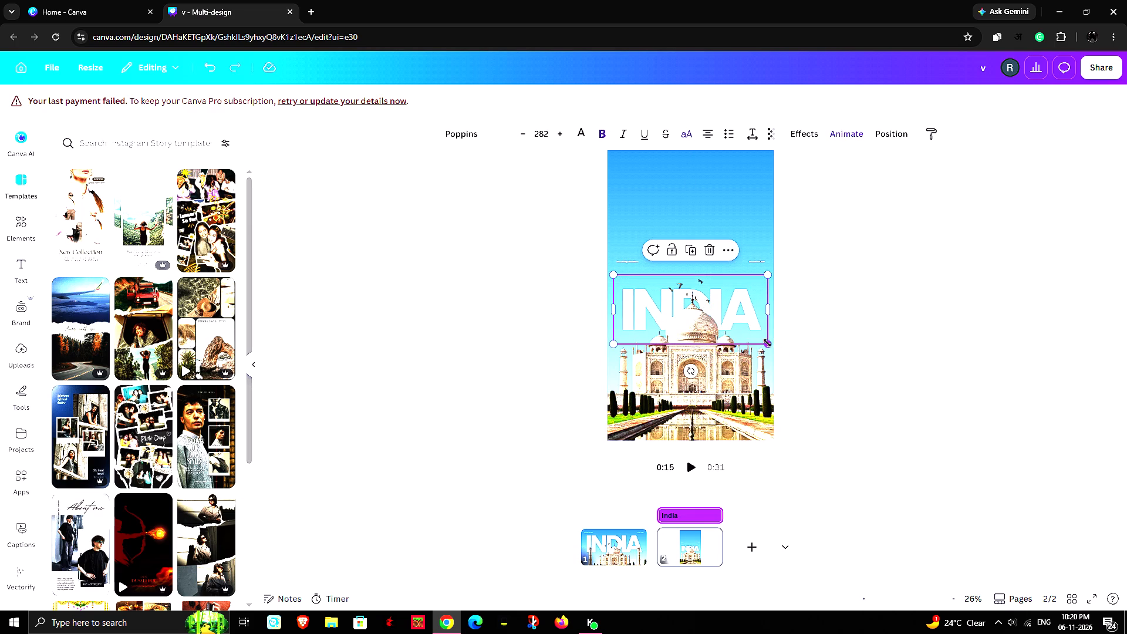
{"action": "left_click", "coordinate": [947, 328]}
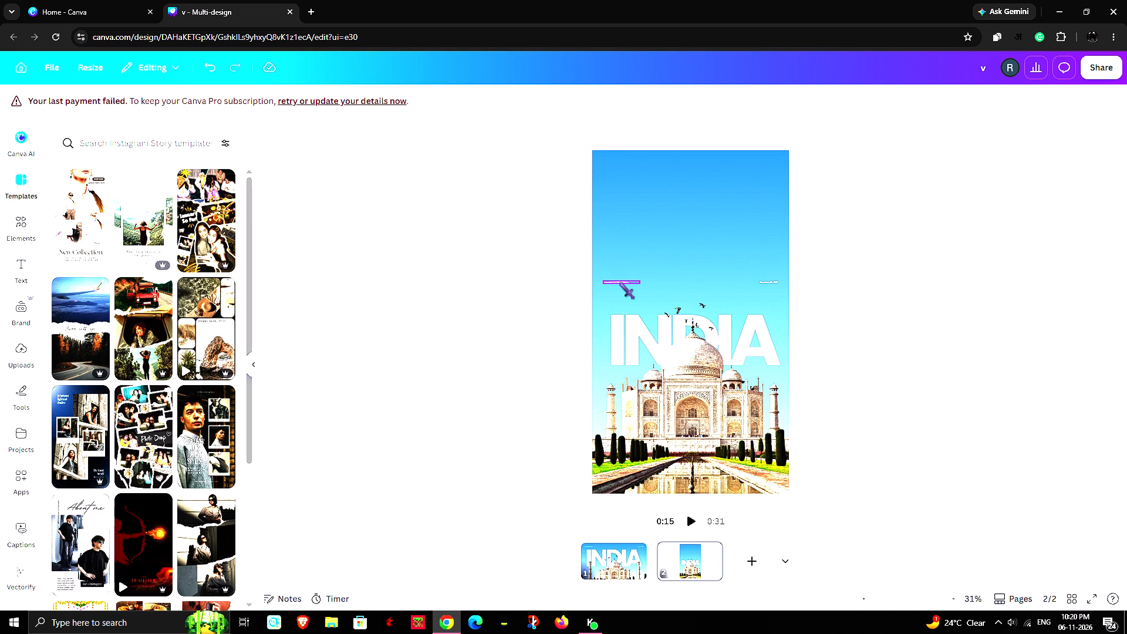
Move the small "Presented By" line to the page's top-left corner and enlarge it to font size 18.
{"action": "left_click_drag", "start_coordinate": [619, 282], "coordinate": [627, 216]}
{"action": "scroll", "coordinate": [861, 271], "scroll_direction": "up", "scroll_amount": 2}
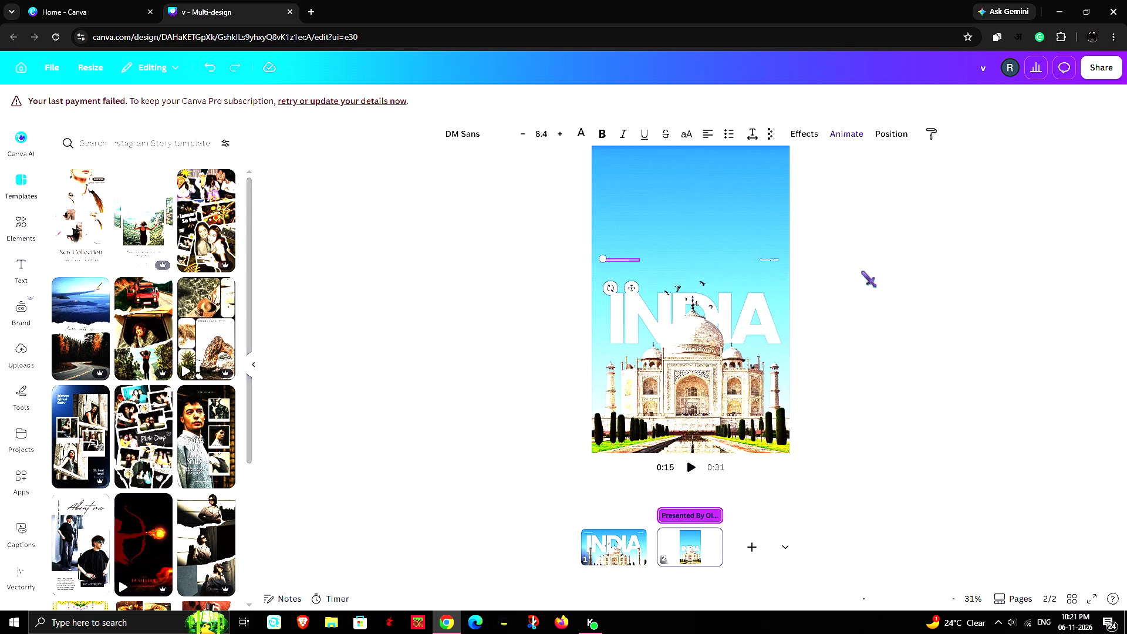
{"action": "scroll", "coordinate": [861, 271], "scroll_direction": "up", "scroll_amount": 6}
{"action": "left_click_drag", "start_coordinate": [485, 299], "coordinate": [491, 234]}
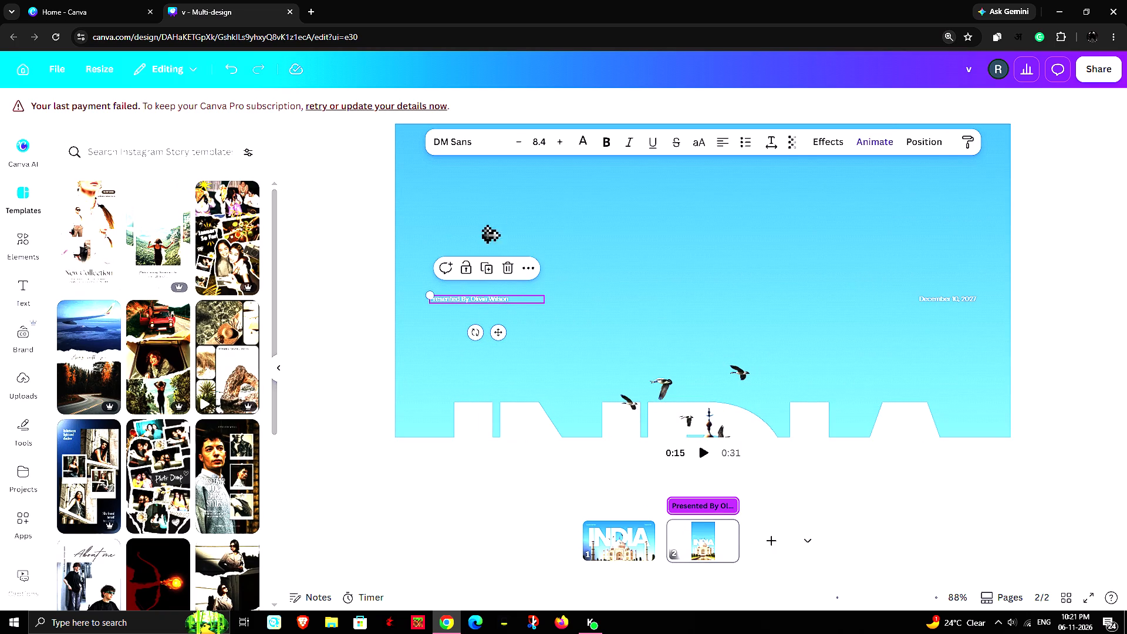
{"action": "left_click_drag", "start_coordinate": [491, 234], "coordinate": [450, 204]}
{"action": "scroll", "coordinate": [488, 233], "scroll_direction": "up", "scroll_amount": 11}
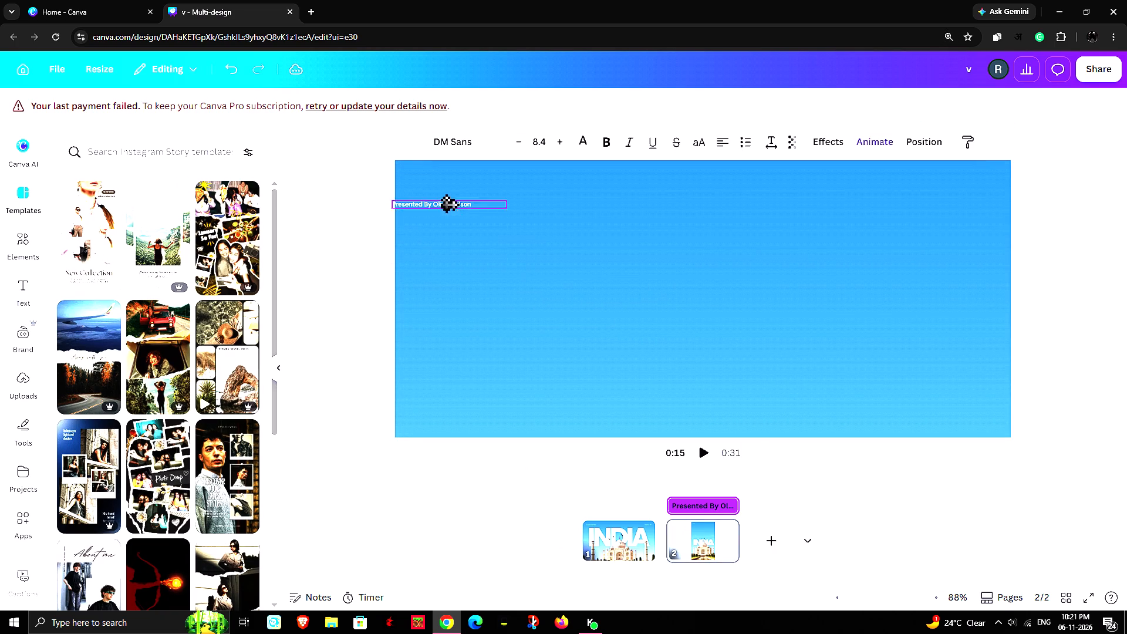
{"action": "left_click_drag", "start_coordinate": [450, 204], "coordinate": [463, 188]}
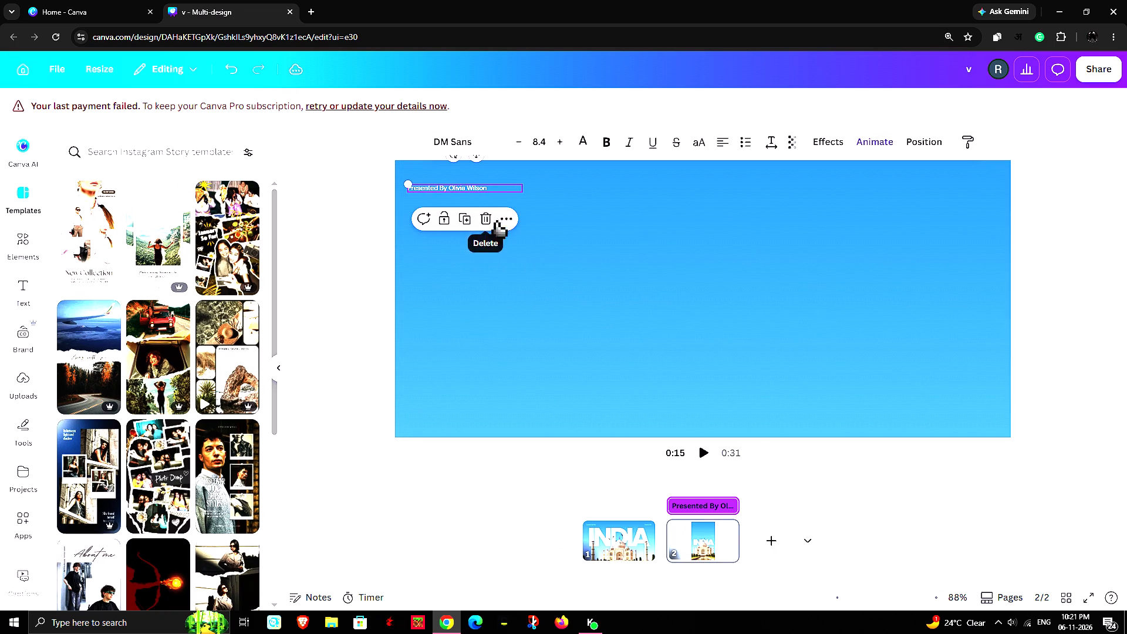
{"action": "left_click_drag", "start_coordinate": [518, 193], "coordinate": [525, 202]}
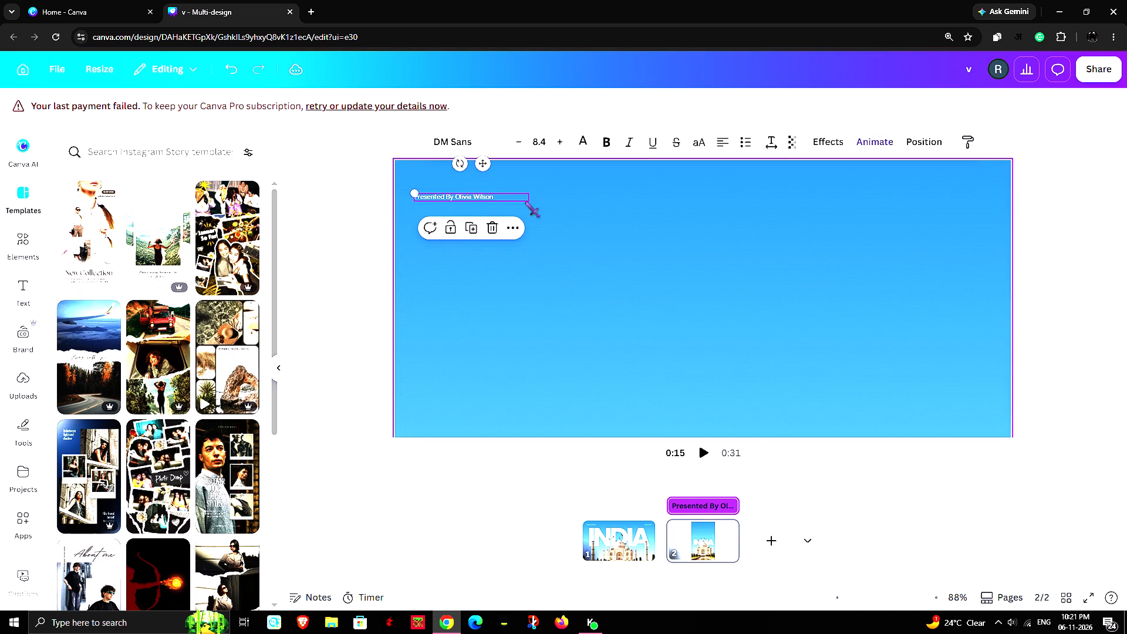
{"action": "left_click_drag", "start_coordinate": [413, 193], "coordinate": [386, 153]}
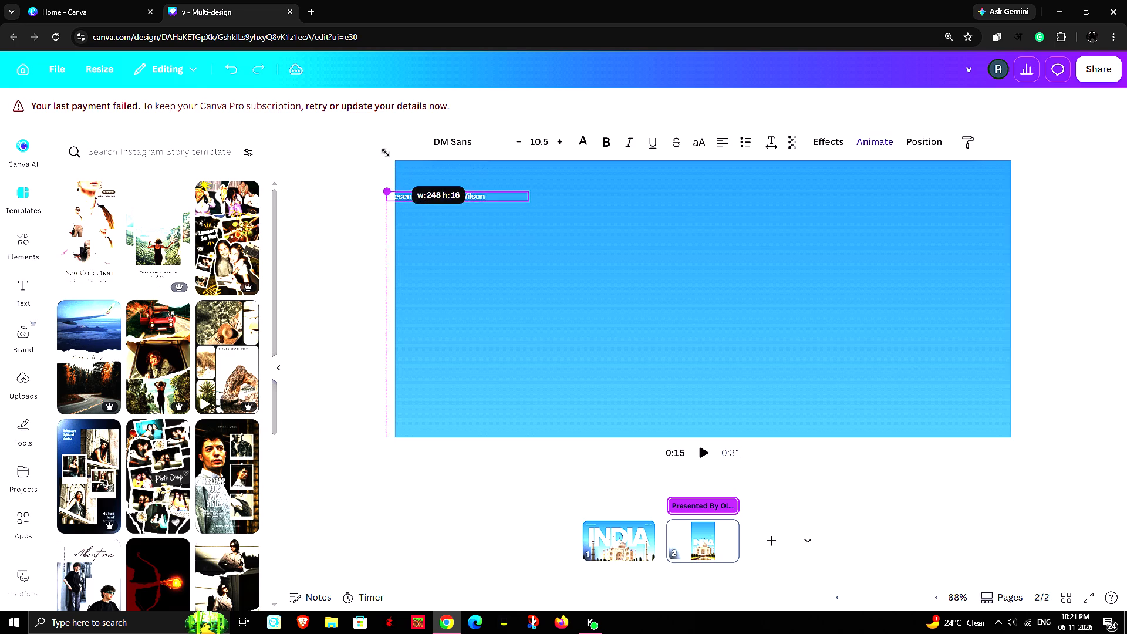
{"action": "left_click_drag", "start_coordinate": [386, 153], "coordinate": [291, 80]}
{"action": "left_click_drag", "start_coordinate": [422, 194], "coordinate": [566, 202]}
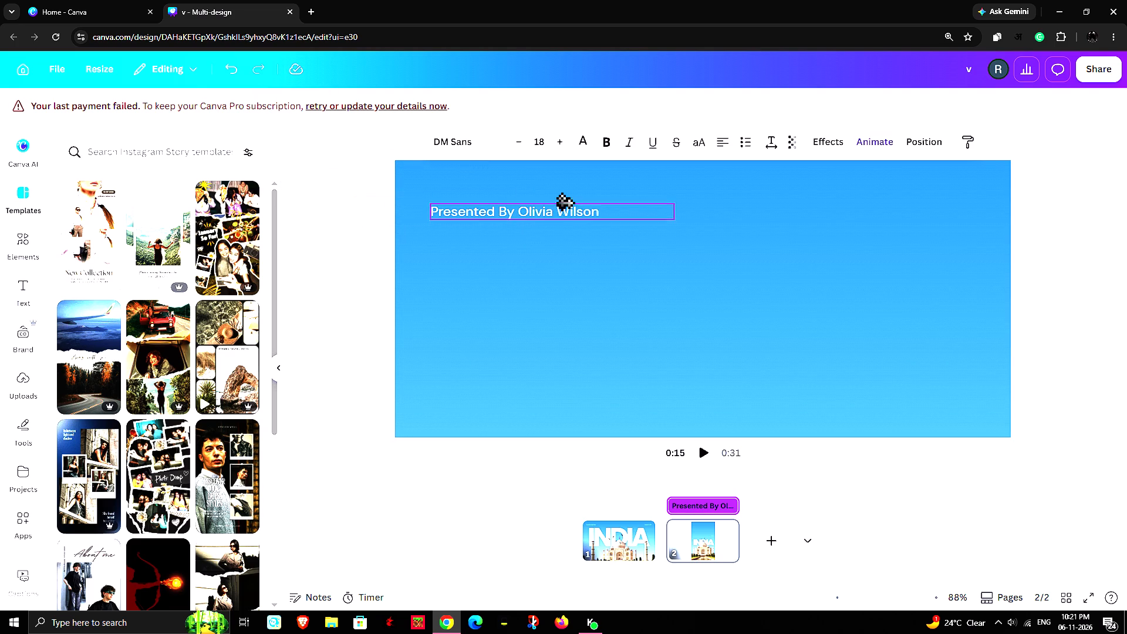
{"action": "left_click_drag", "start_coordinate": [566, 202], "coordinate": [535, 172]}
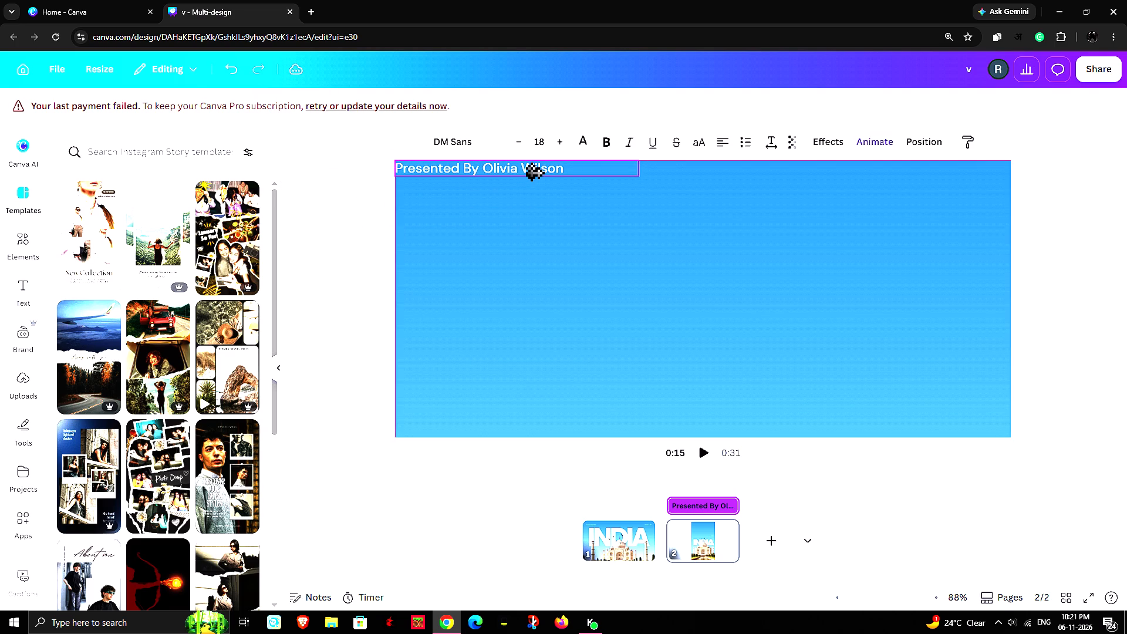
{"action": "left_click_drag", "start_coordinate": [535, 172], "coordinate": [535, 174]}
Move the "December 10, 2027" text to the page's top-right corner and enlarge it to about font size 28.3.
{"action": "scroll", "coordinate": [836, 276], "scroll_direction": "down", "scroll_amount": 6}
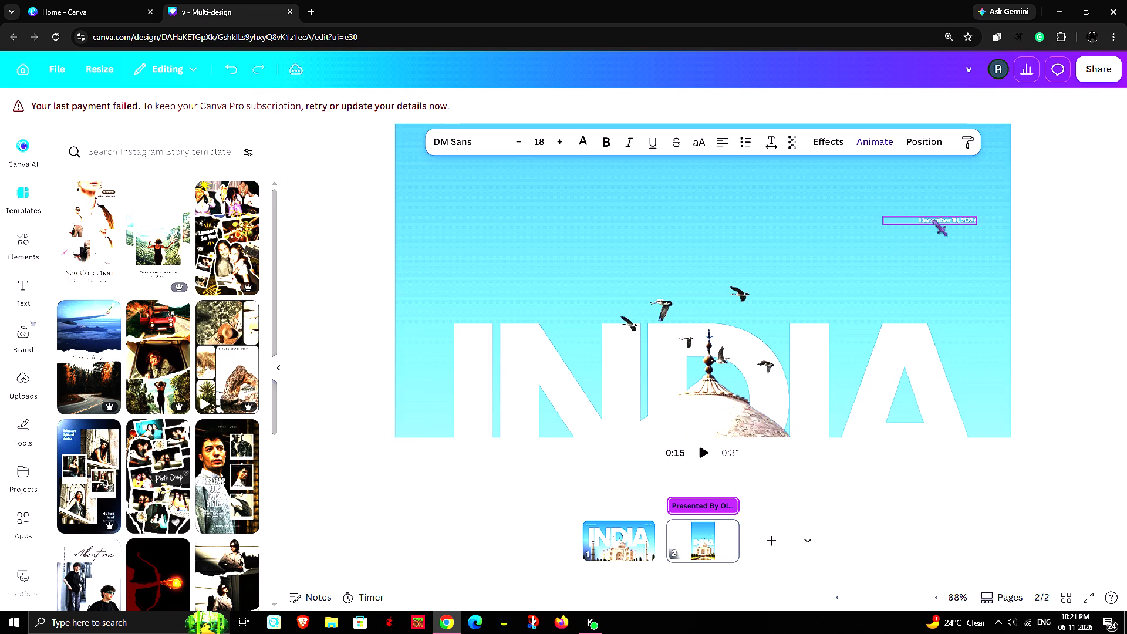
{"action": "left_click", "coordinate": [932, 220]}
{"action": "left_click_drag", "start_coordinate": [947, 218], "coordinate": [949, 224]}
{"action": "scroll", "coordinate": [944, 187], "scroll_direction": "up", "scroll_amount": 5}
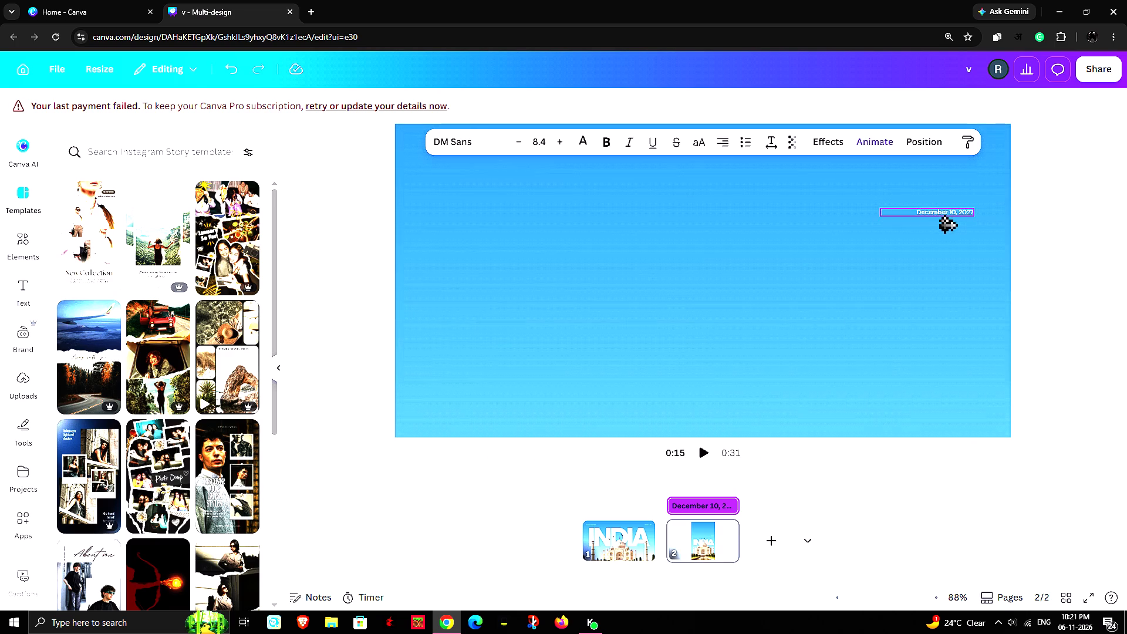
{"action": "left_click_drag", "start_coordinate": [949, 224], "coordinate": [976, 174]}
{"action": "scroll", "coordinate": [952, 254], "scroll_direction": "up", "scroll_amount": 5}
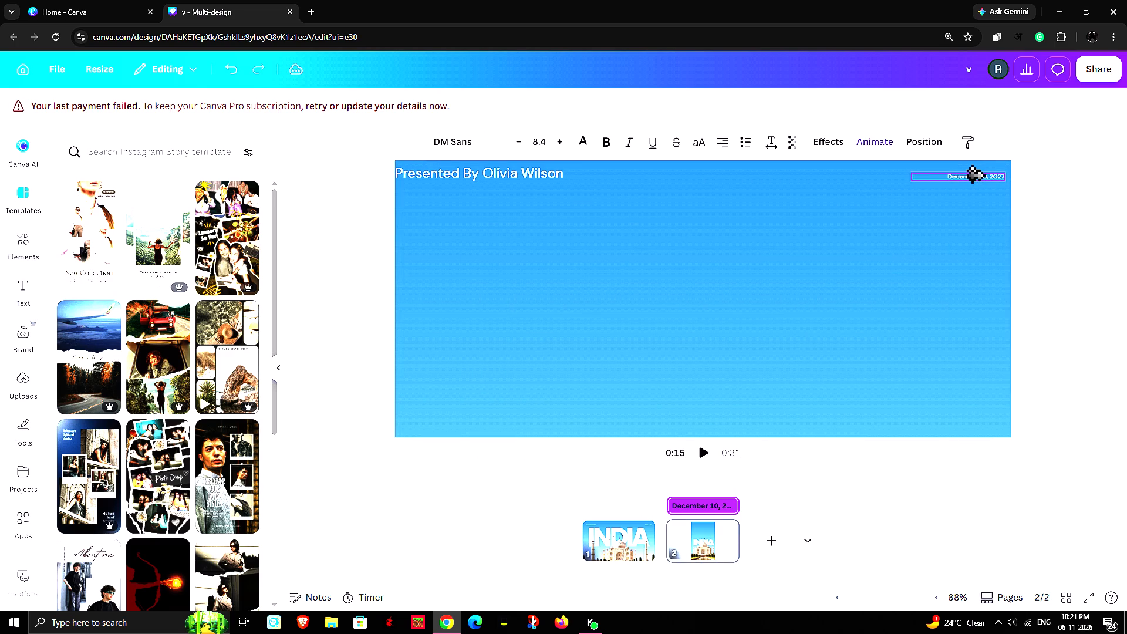
{"action": "left_click_drag", "start_coordinate": [976, 174], "coordinate": [975, 173]}
{"action": "left_click_drag", "start_coordinate": [913, 170], "coordinate": [812, 149]}
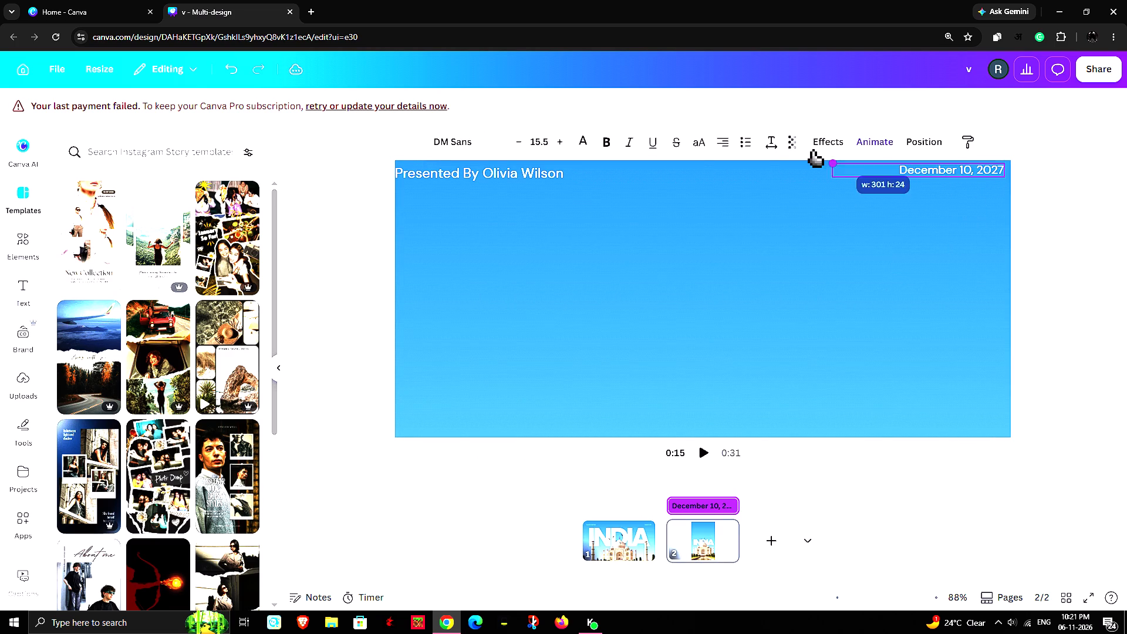
{"action": "left_click_drag", "start_coordinate": [812, 149], "coordinate": [695, 138]}
{"action": "left_click_drag", "start_coordinate": [880, 168], "coordinate": [885, 179]}
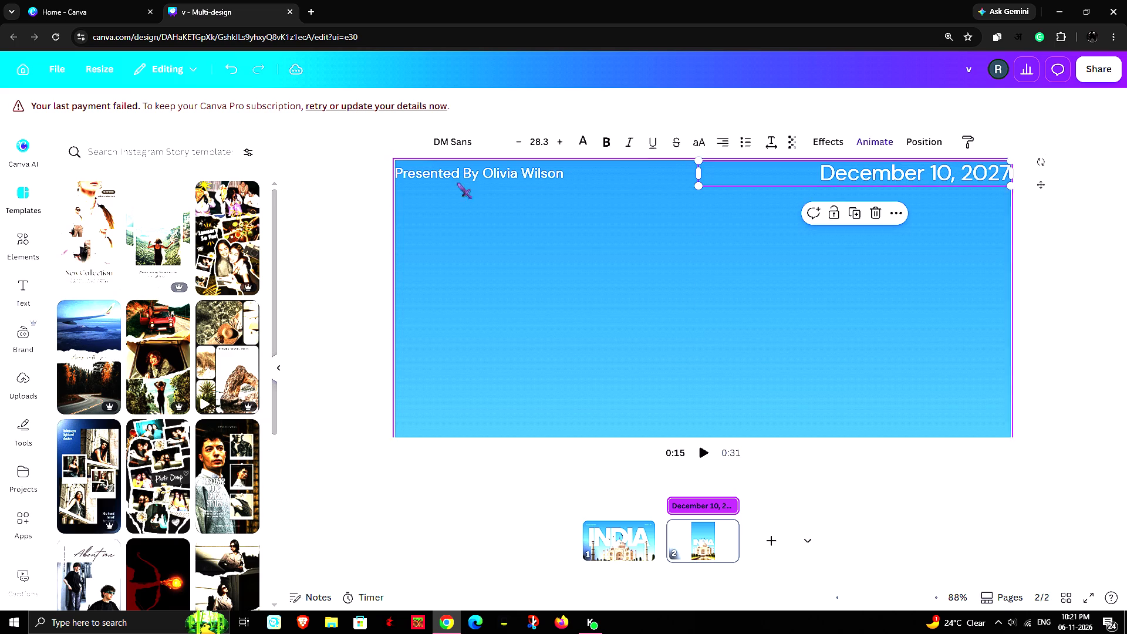
Enlarge the "Presented By" line to about font size 22.6 and realign it with the page's top-left corner.
{"action": "left_click", "coordinate": [536, 174]}
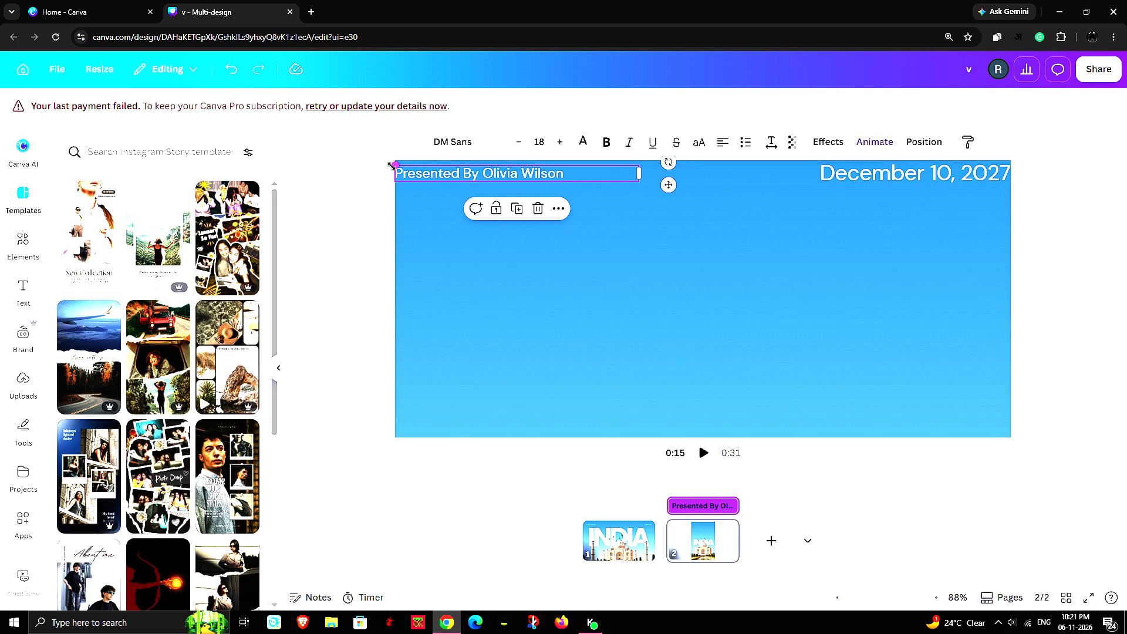
{"action": "left_click_drag", "start_coordinate": [394, 167], "coordinate": [335, 113]}
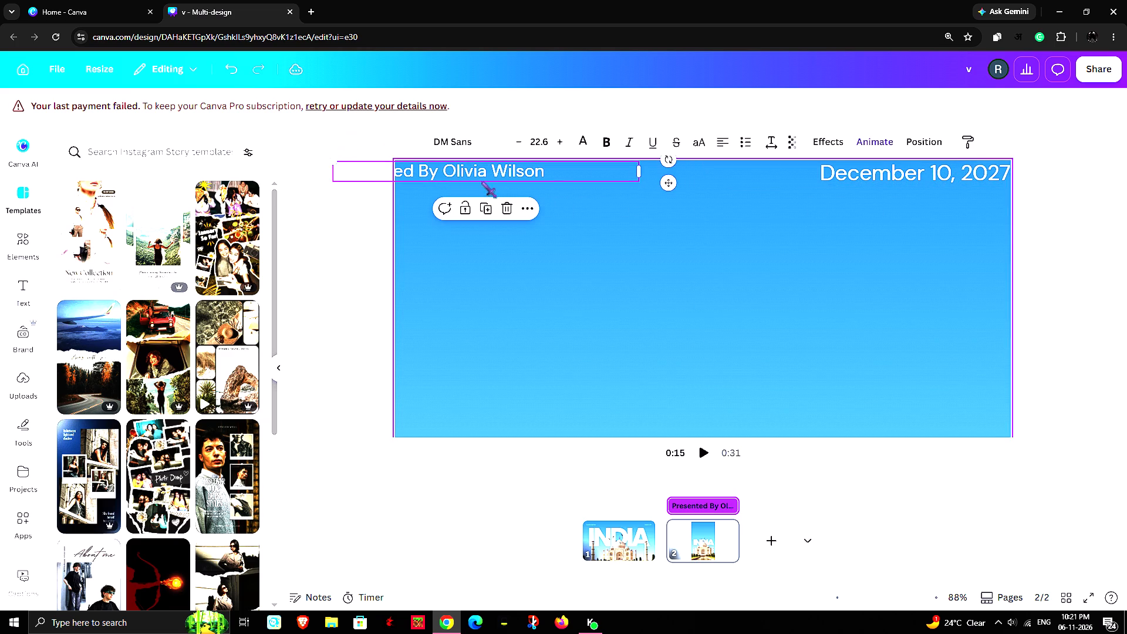
{"action": "left_click_drag", "start_coordinate": [478, 170], "coordinate": [543, 172]}
{"action": "left_click", "coordinate": [705, 282]}
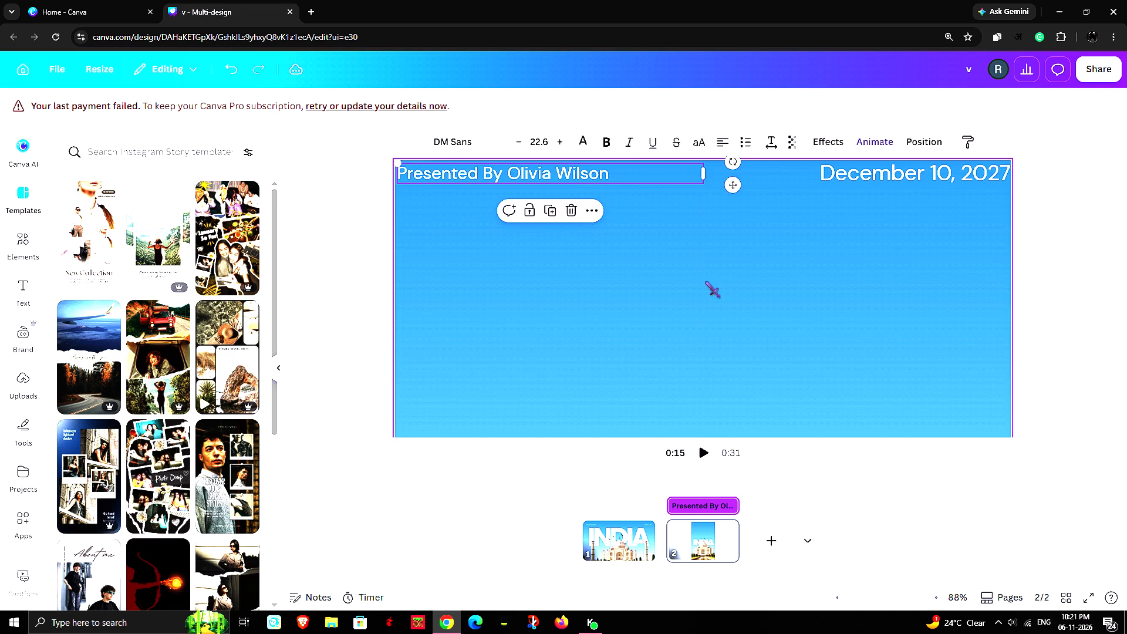
Extend the Taj Mahal image upward so the monument appears larger and fills more of the story page.
{"action": "scroll", "coordinate": [725, 293], "scroll_direction": "down", "scroll_amount": 13}
{"action": "scroll", "coordinate": [773, 306], "scroll_direction": "down", "scroll_amount": 7, "text": "ctrl"}
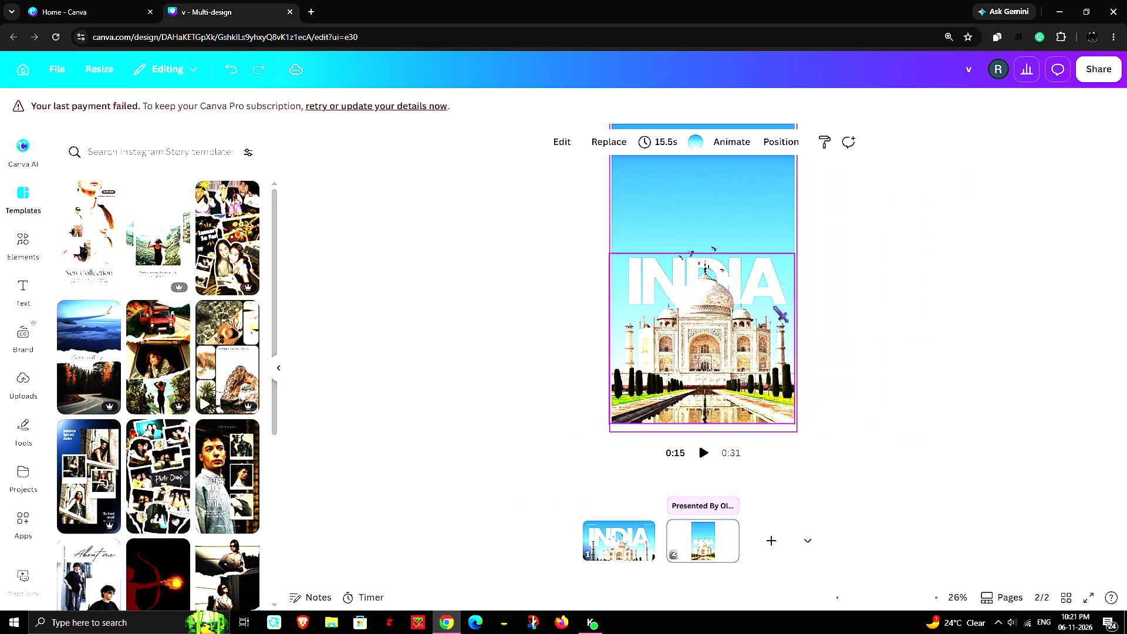
{"action": "scroll", "coordinate": [842, 340], "scroll_direction": "up", "scroll_amount": 1, "text": "ctrl"}
{"action": "left_click", "coordinate": [938, 313]}
{"action": "scroll", "coordinate": [930, 311], "scroll_direction": "up", "scroll_amount": 6}
{"action": "scroll", "coordinate": [930, 311], "scroll_direction": "down", "scroll_amount": 6}
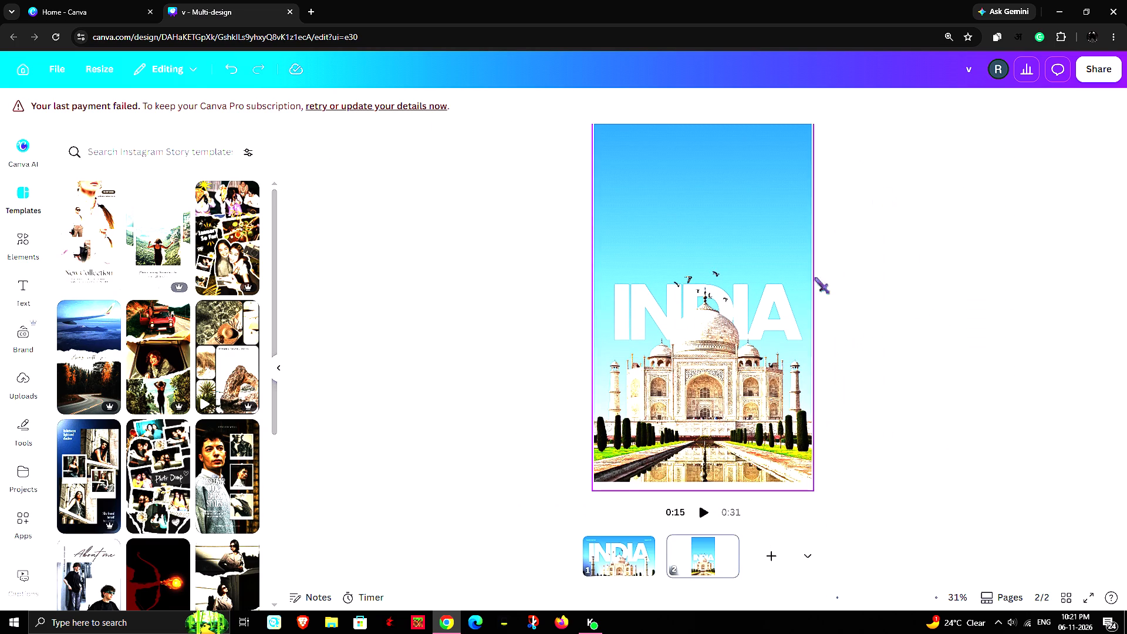
{"action": "left_click", "coordinate": [693, 390]}
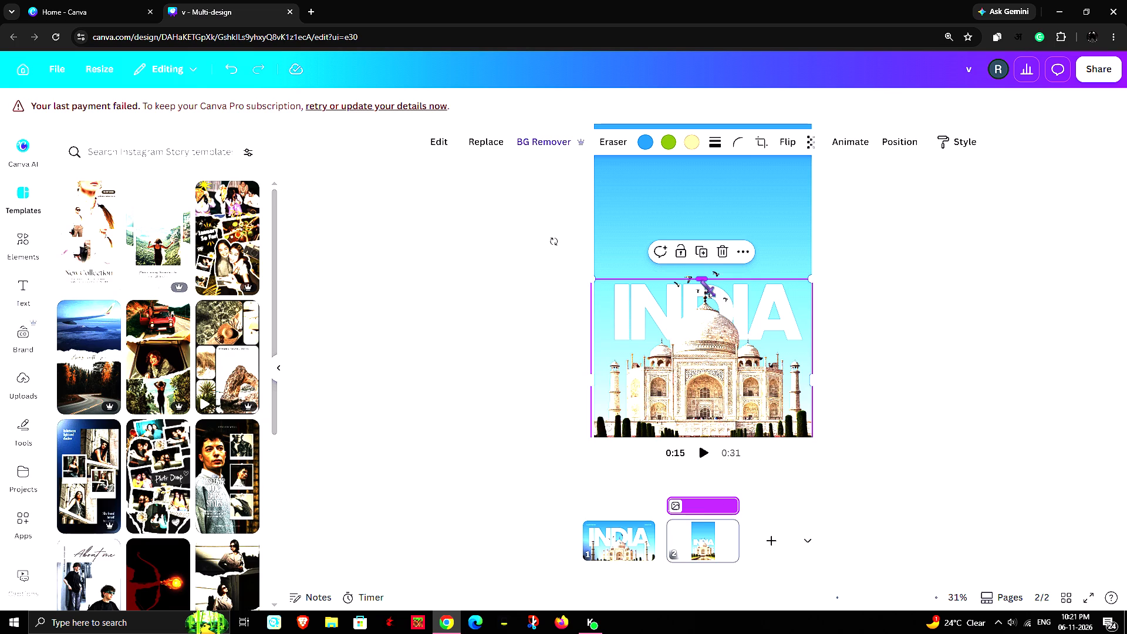
{"action": "left_click_drag", "start_coordinate": [701, 279], "coordinate": [713, 216]}
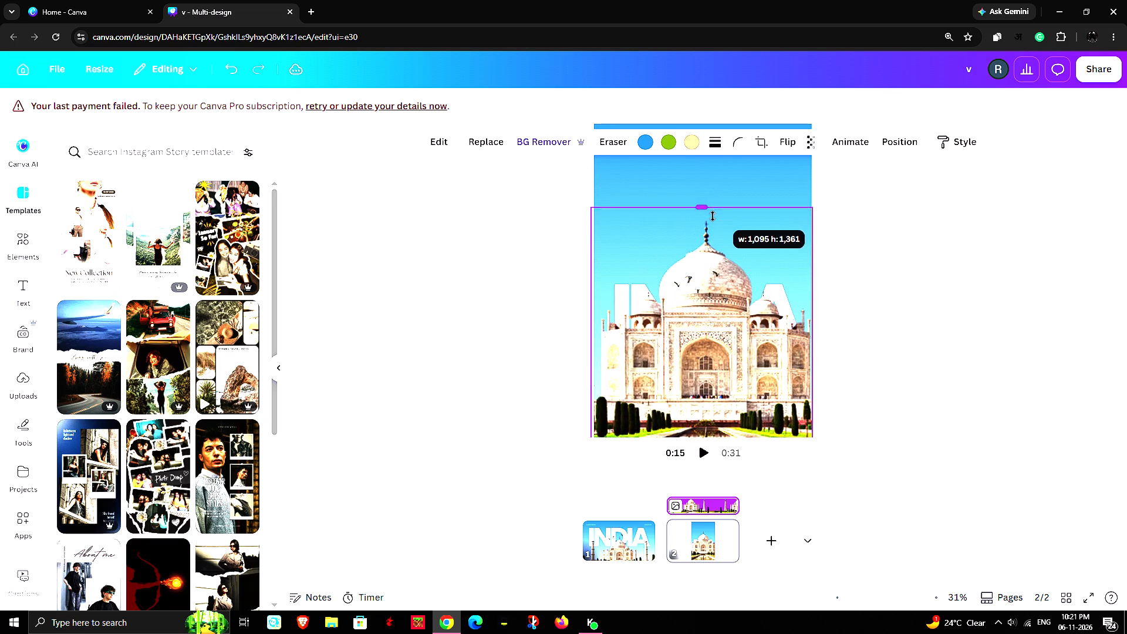
{"action": "left_click_drag", "start_coordinate": [713, 216], "coordinate": [713, 214]}
{"action": "left_click", "coordinate": [960, 299]}
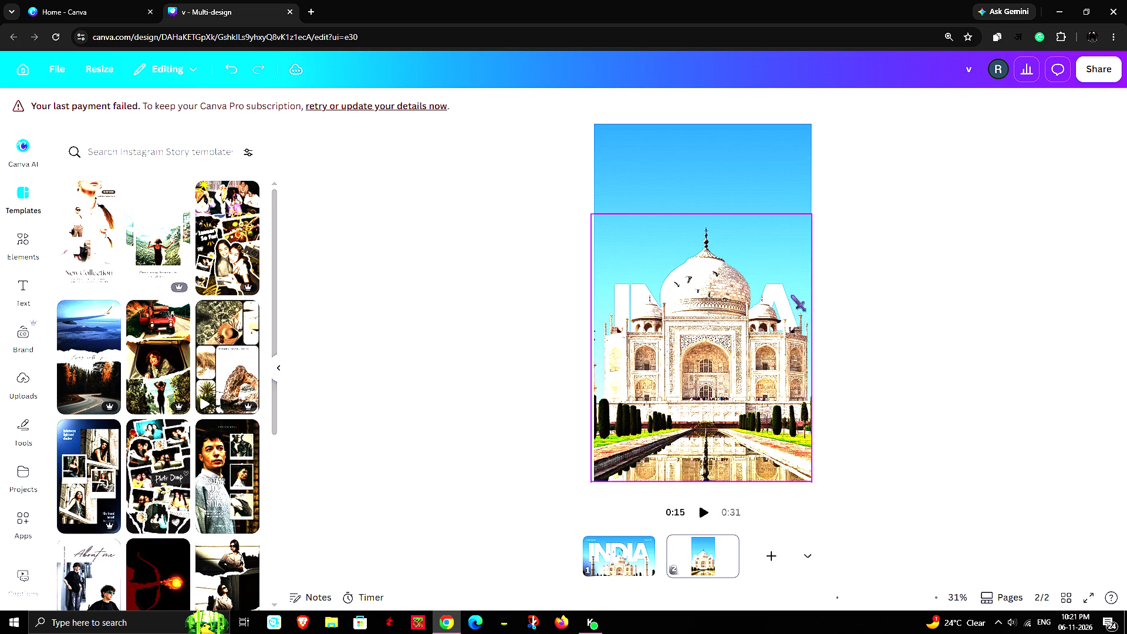
Show the page's layers, select the INDIA text hidden behind the Taj Mahal, and move it up around the dome's top.
{"action": "left_click", "coordinate": [776, 286]}
{"action": "left_click", "coordinate": [783, 275]}
{"action": "right_click", "coordinate": [733, 308]}
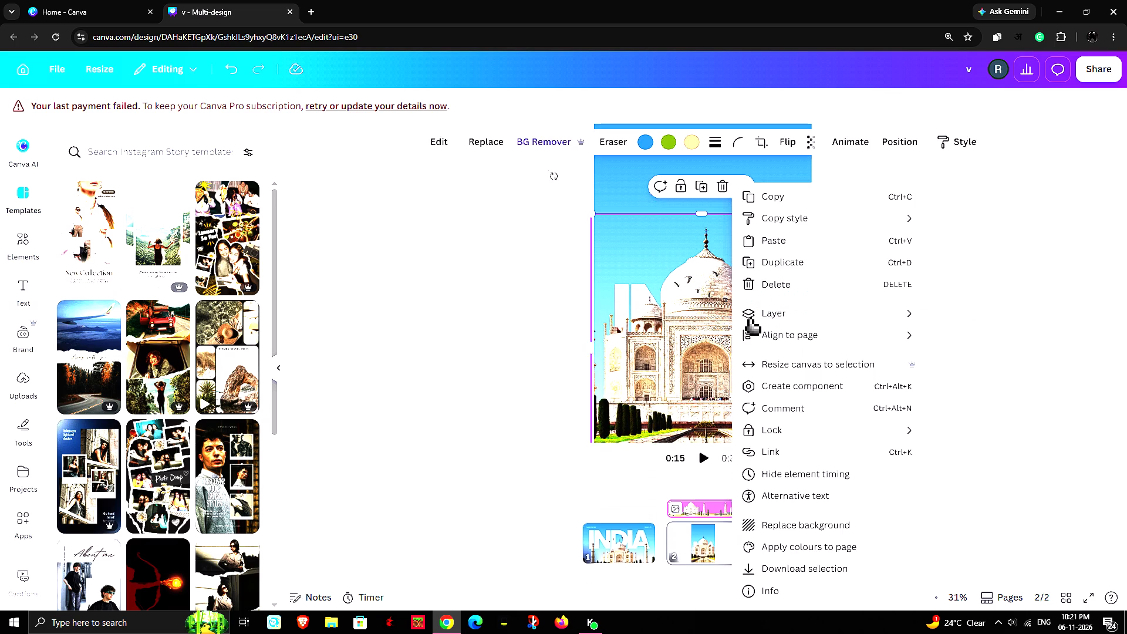
{"action": "left_click", "coordinate": [786, 317]}
{"action": "left_click", "coordinate": [987, 410]}
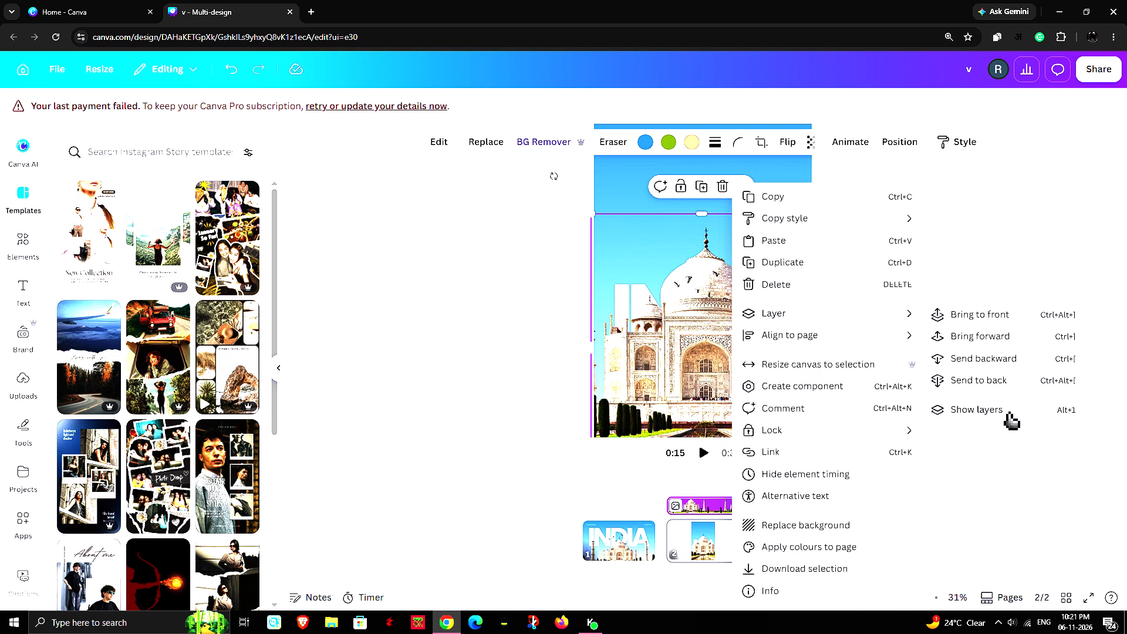
{"action": "left_click", "coordinate": [151, 419]}
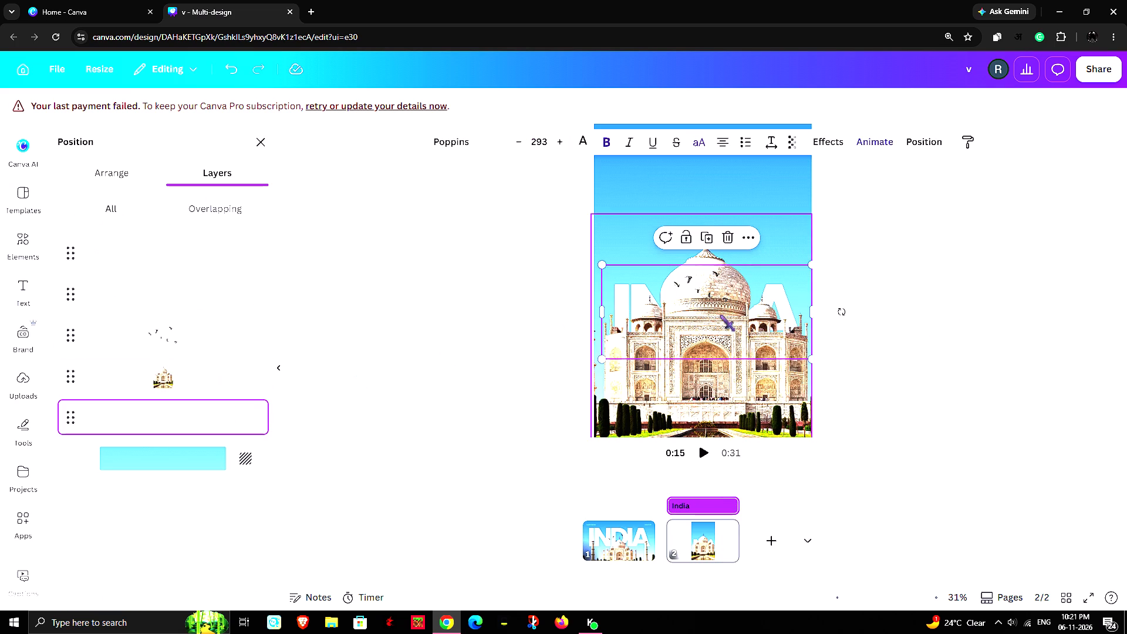
{"action": "left_click_drag", "start_coordinate": [784, 283], "coordinate": [781, 234]}
Select the birds layer and move the birds up above the INDIA title, horizontally centred around the dome's spire.
{"action": "left_click", "coordinate": [139, 336]}
{"action": "left_click_drag", "start_coordinate": [710, 283], "coordinate": [705, 254]}
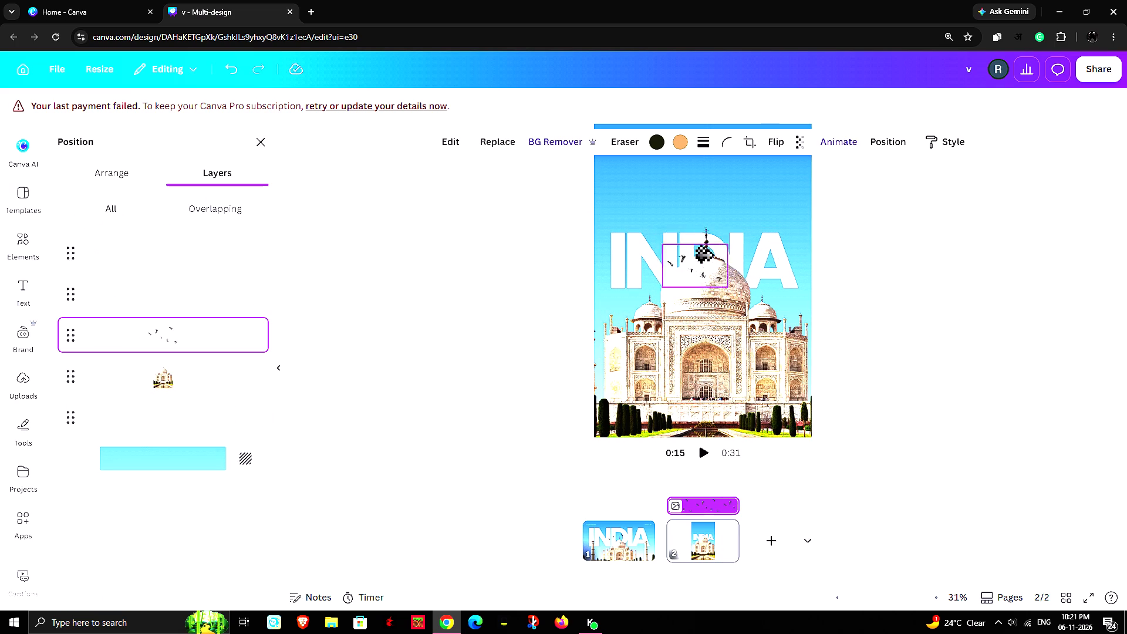
{"action": "left_click_drag", "start_coordinate": [705, 254], "coordinate": [714, 223]}
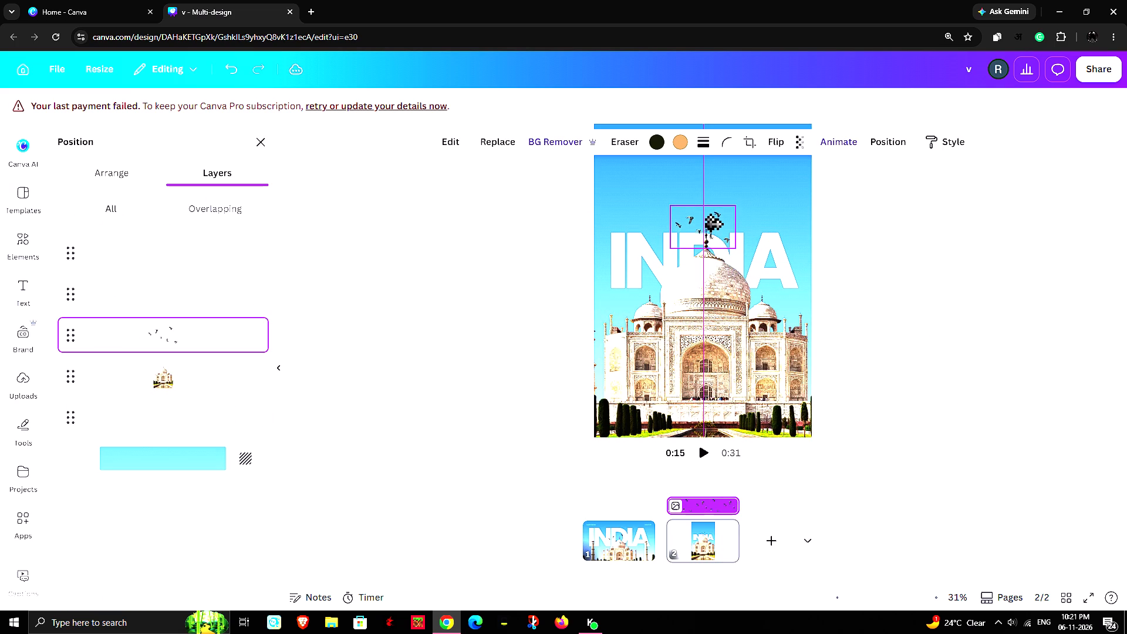
{"action": "left_click_drag", "start_coordinate": [714, 223], "coordinate": [713, 218]}
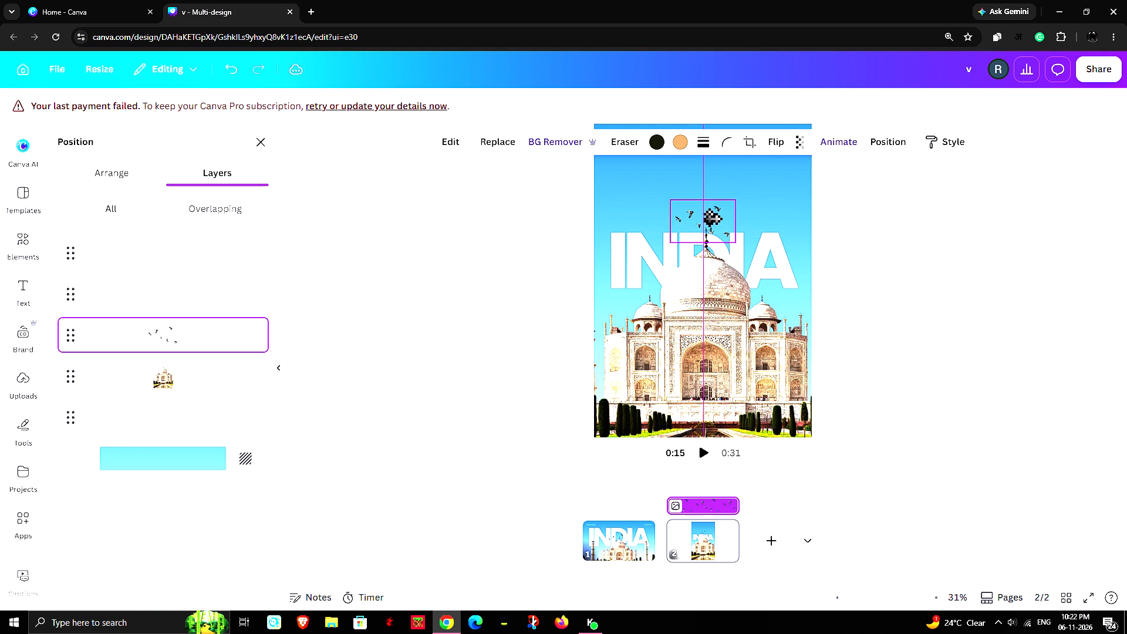
{"action": "left_click_drag", "start_coordinate": [713, 218], "coordinate": [716, 220]}
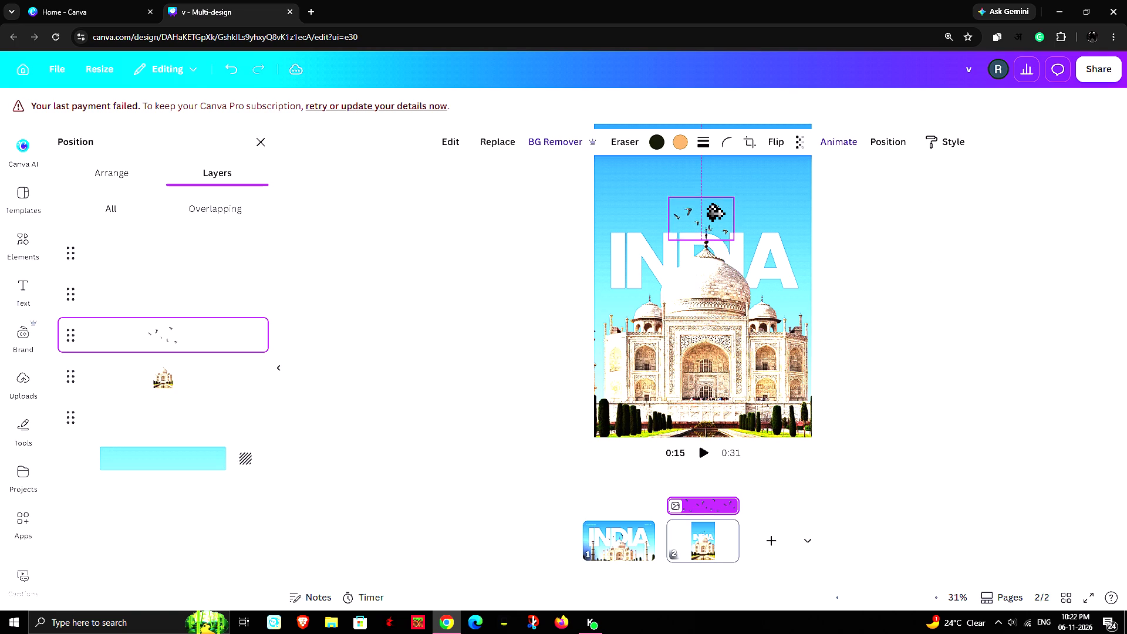
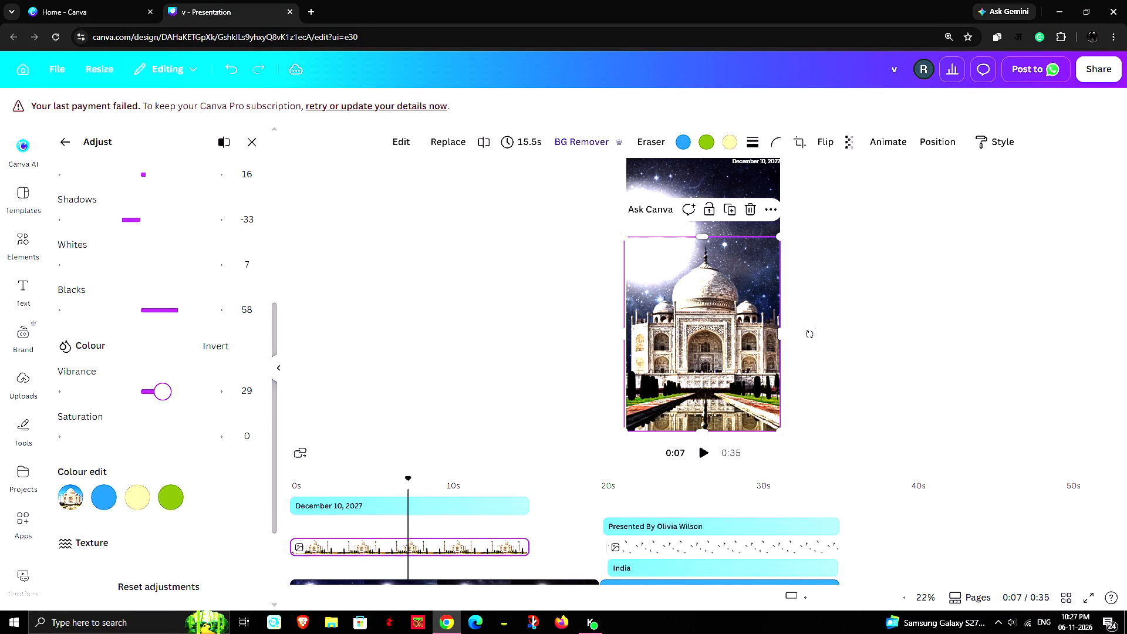
Reduce the Taj Mahal image's saturation slightly, to -2.
{"action": "left_click_drag", "start_coordinate": [140, 437], "coordinate": [131, 434]}
{"action": "left_click_drag", "start_coordinate": [131, 434], "coordinate": [115, 437]}
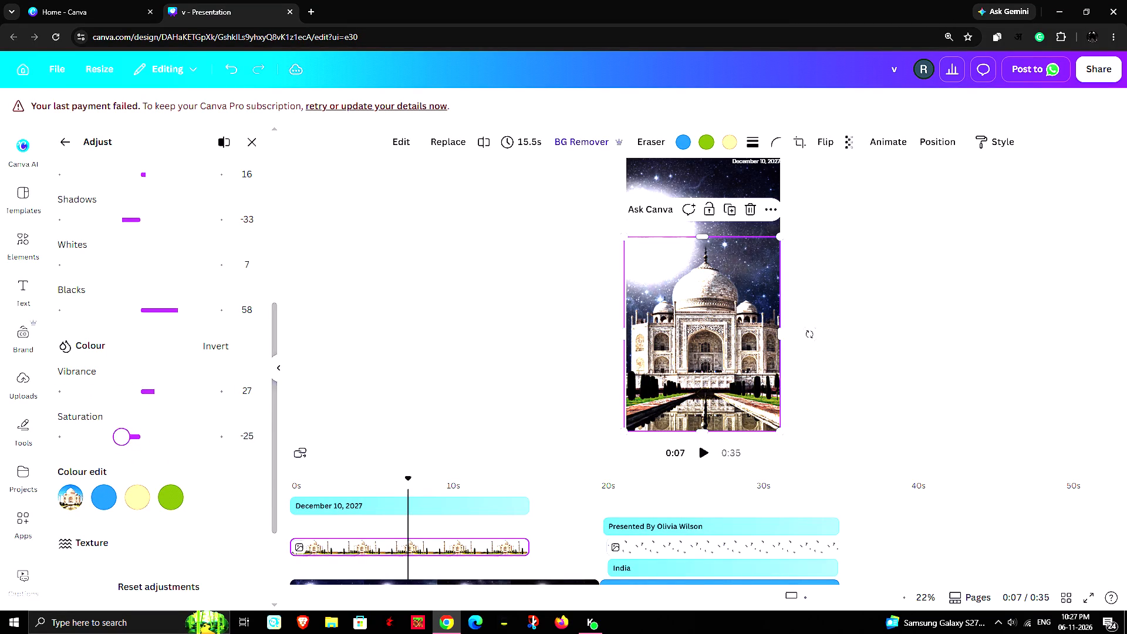
{"action": "left_click_drag", "start_coordinate": [115, 437], "coordinate": [139, 446]}
Adjust the Taj Mahal image's texture, setting sharpness to 0 and clarity to 4.
{"action": "scroll", "coordinate": [208, 497], "scroll_direction": "down", "scroll_amount": 4}
{"action": "left_click_drag", "start_coordinate": [148, 456], "coordinate": [153, 458]}
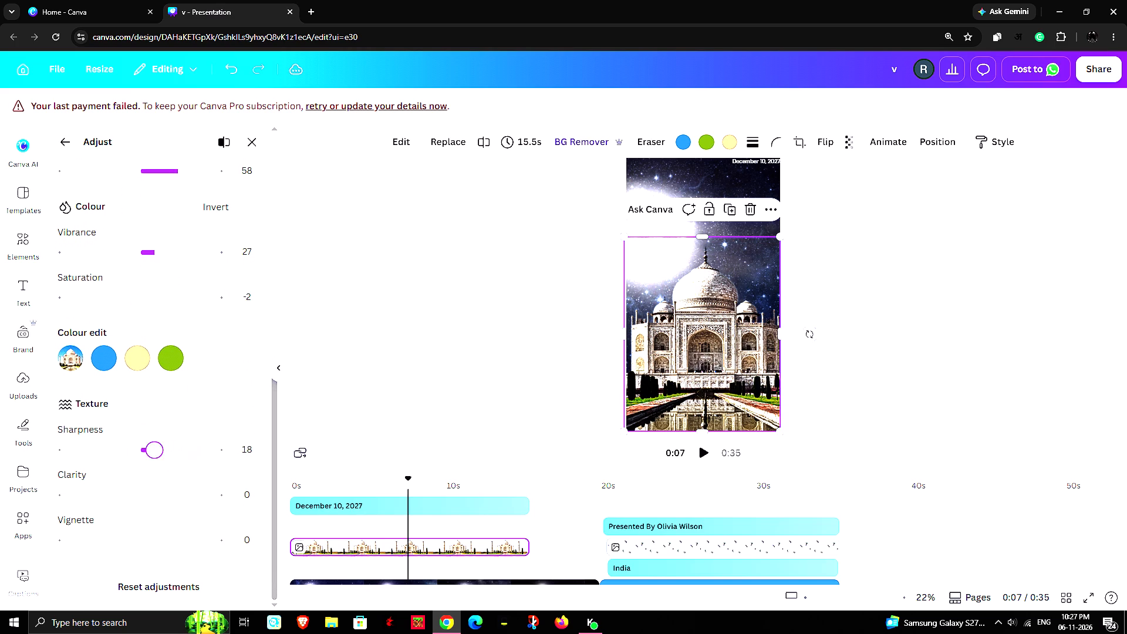
{"action": "left_click_drag", "start_coordinate": [153, 458], "coordinate": [95, 457]}
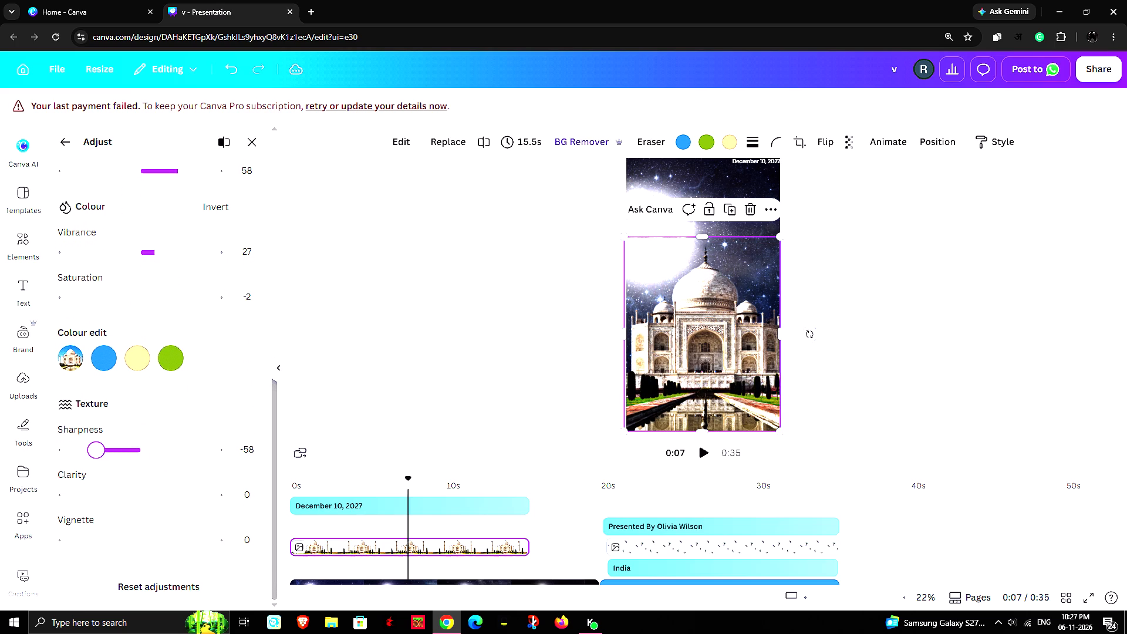
{"action": "left_click_drag", "start_coordinate": [95, 457], "coordinate": [142, 463]}
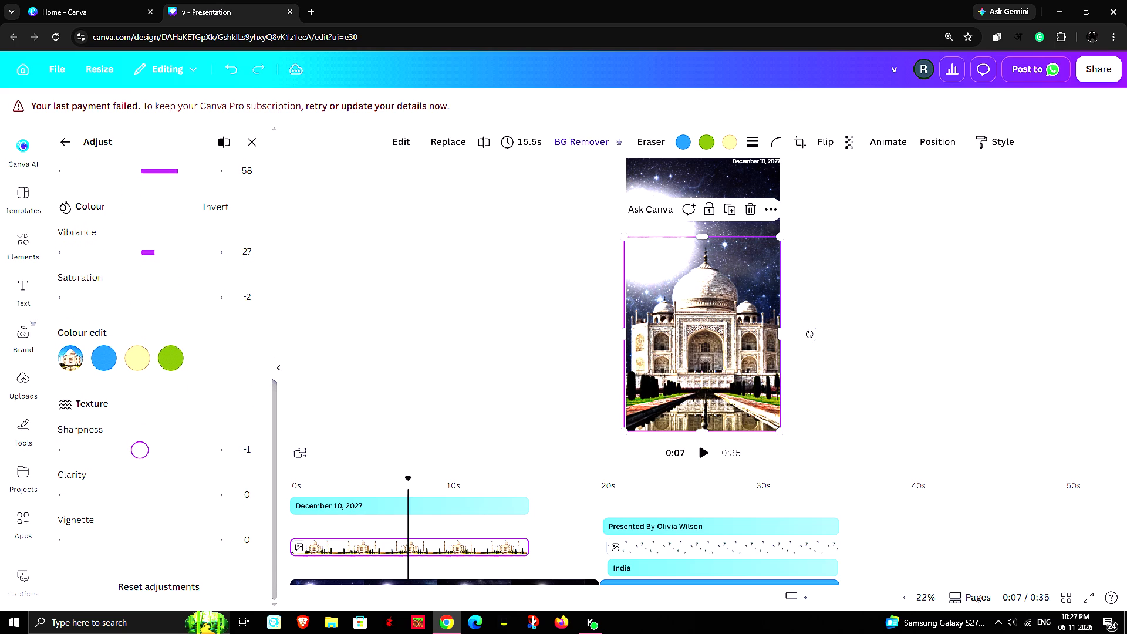
{"action": "left_click_drag", "start_coordinate": [142, 463], "coordinate": [148, 463]}
{"action": "left_click", "coordinate": [144, 494]}
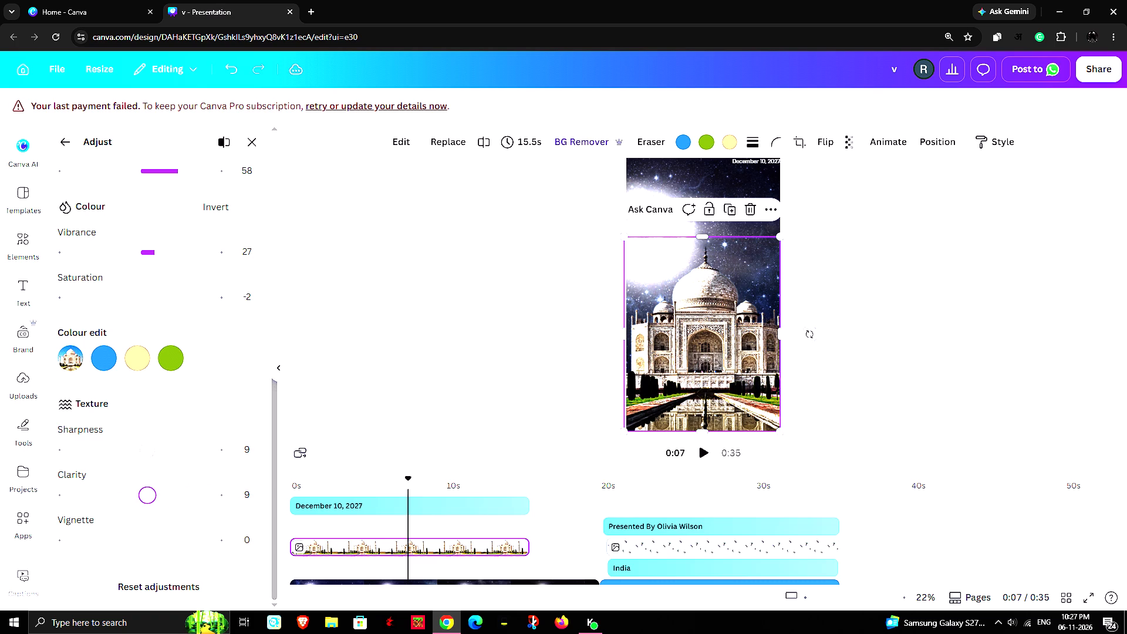
{"action": "left_click_drag", "start_coordinate": [151, 454], "coordinate": [141, 457]}
{"action": "left_click_drag", "start_coordinate": [141, 457], "coordinate": [140, 457]}
{"action": "left_click", "coordinate": [146, 498]}
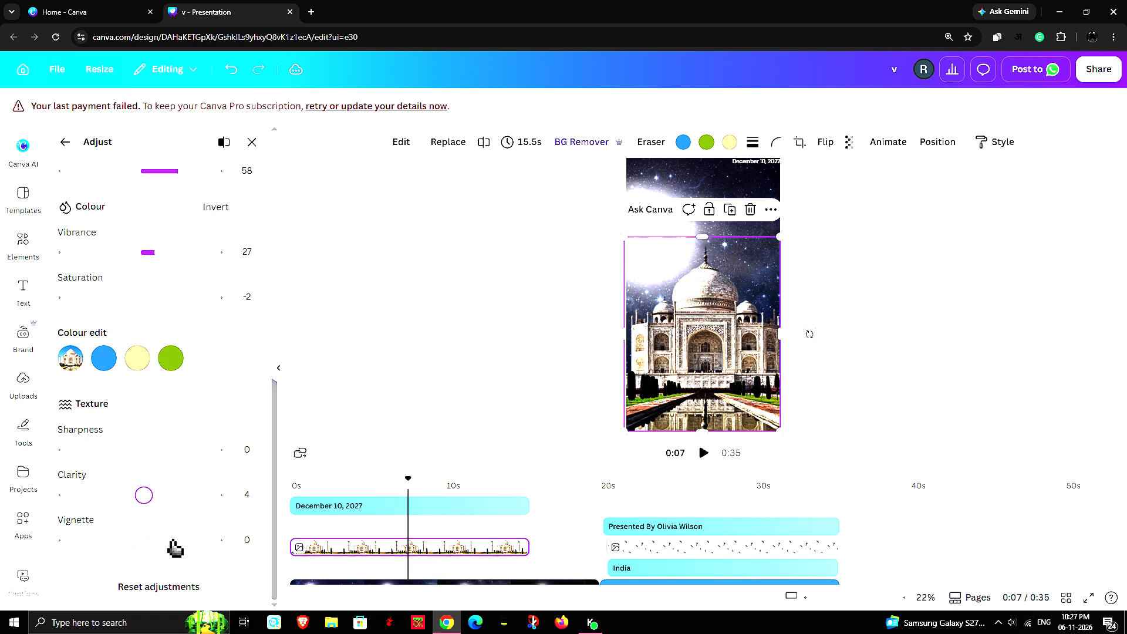
Add a vignette of 69 to the Taj Mahal image and deselect it.
{"action": "scroll", "coordinate": [155, 532], "scroll_direction": "down", "scroll_amount": 2}
{"action": "left_click_drag", "start_coordinate": [147, 539], "coordinate": [223, 539]}
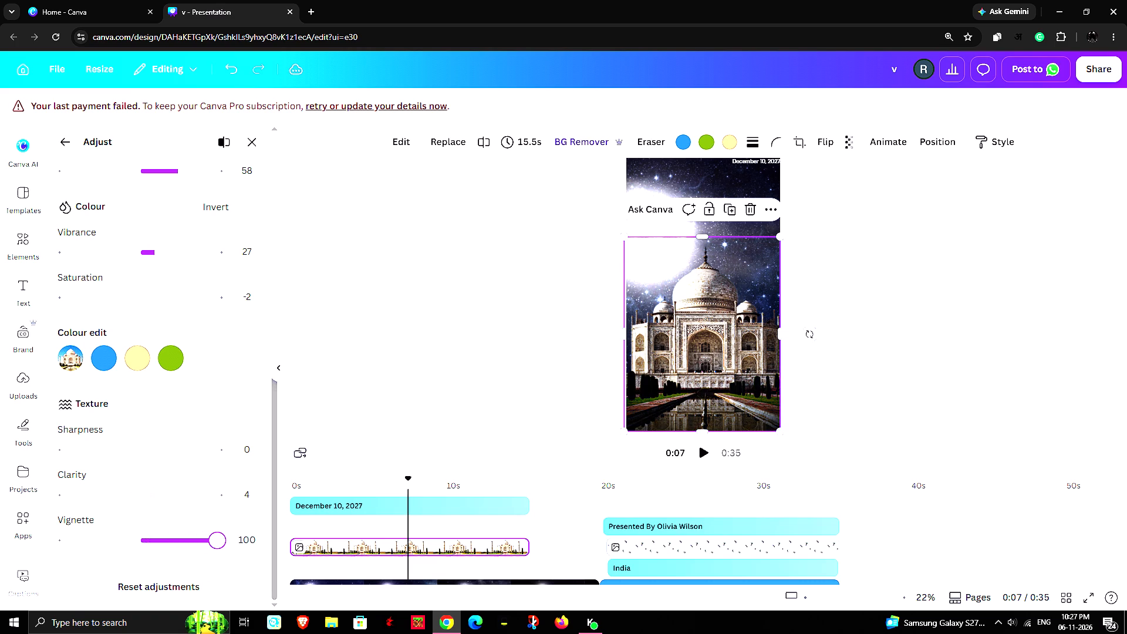
{"action": "left_click_drag", "start_coordinate": [223, 539], "coordinate": [73, 527]}
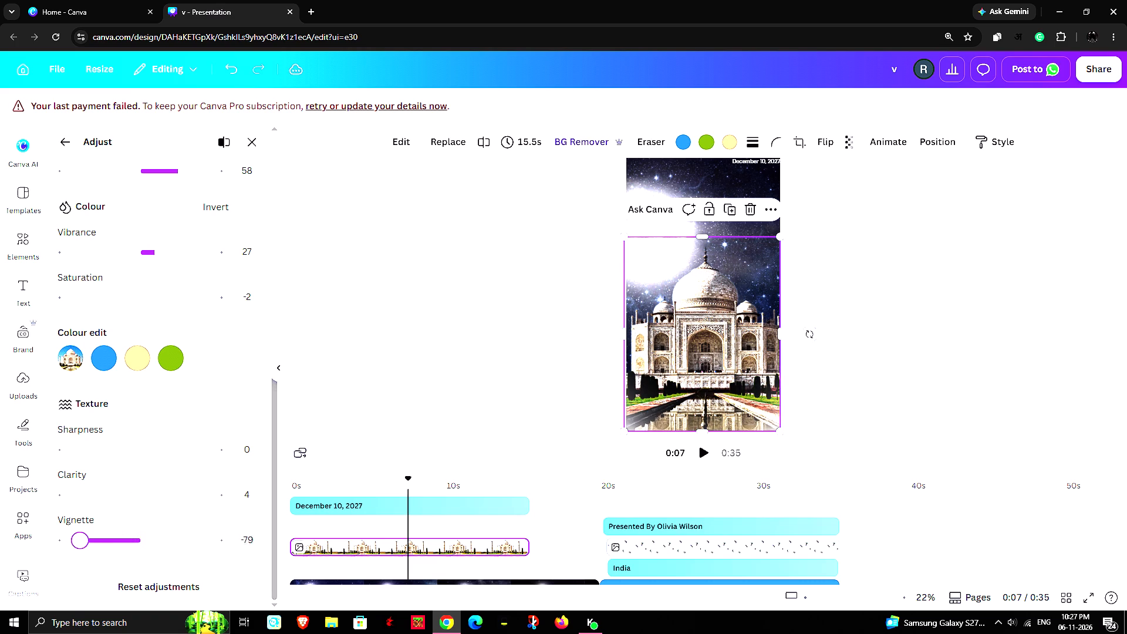
{"action": "left_click_drag", "start_coordinate": [73, 527], "coordinate": [184, 538]}
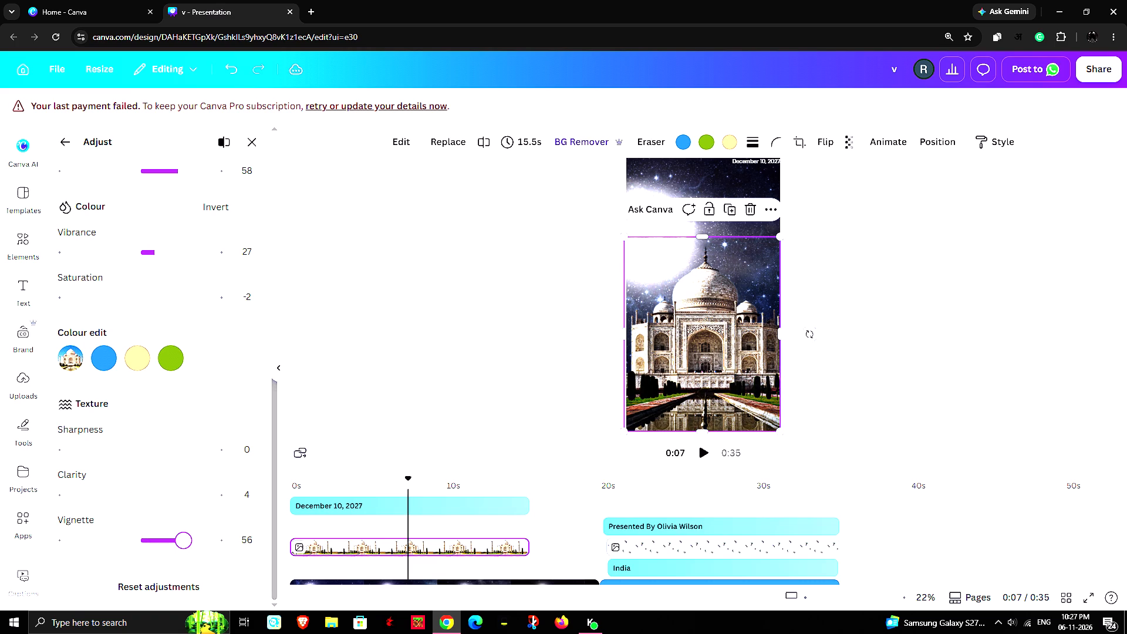
{"action": "left_click_drag", "start_coordinate": [184, 538], "coordinate": [205, 538]}
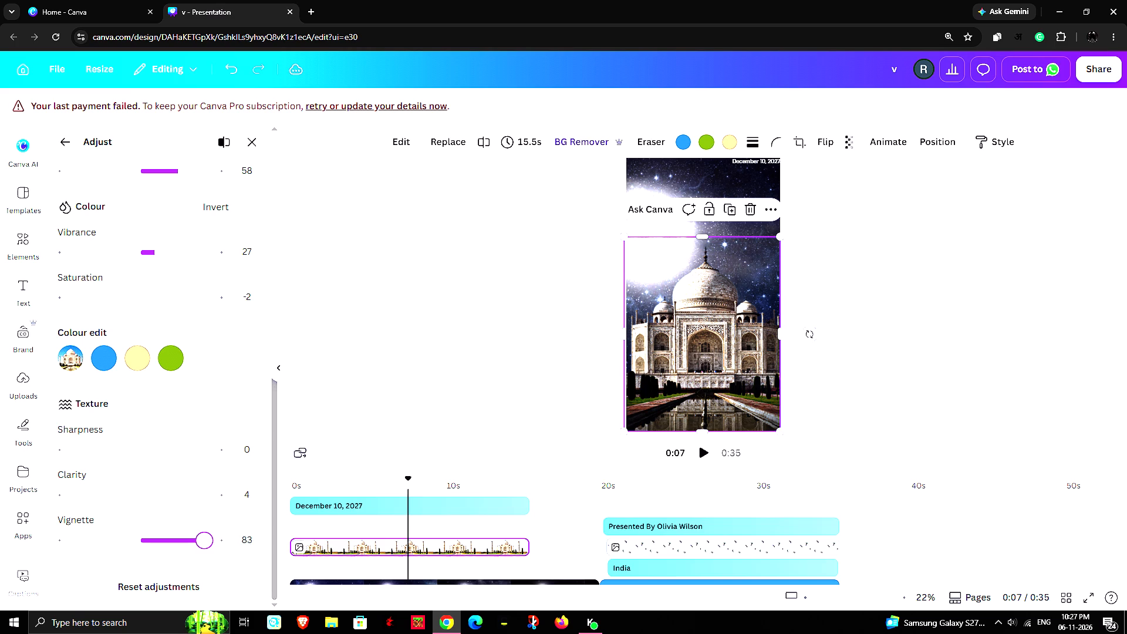
{"action": "left_click_drag", "start_coordinate": [205, 538], "coordinate": [194, 538]}
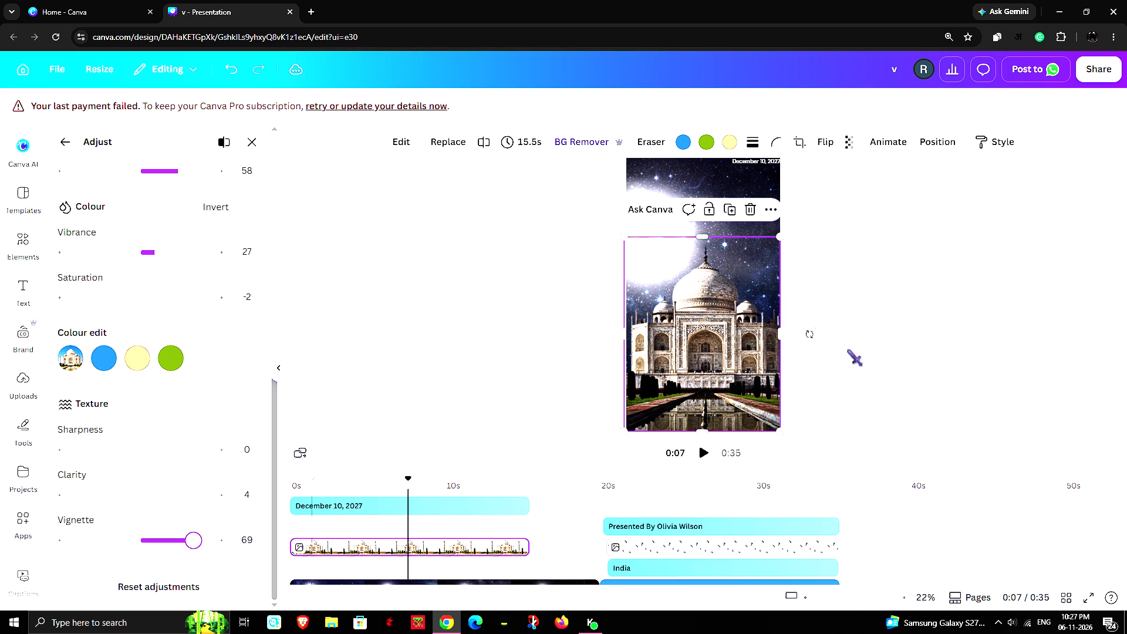
{"action": "left_click", "coordinate": [884, 328]}
{"action": "left_click", "coordinate": [870, 289]}
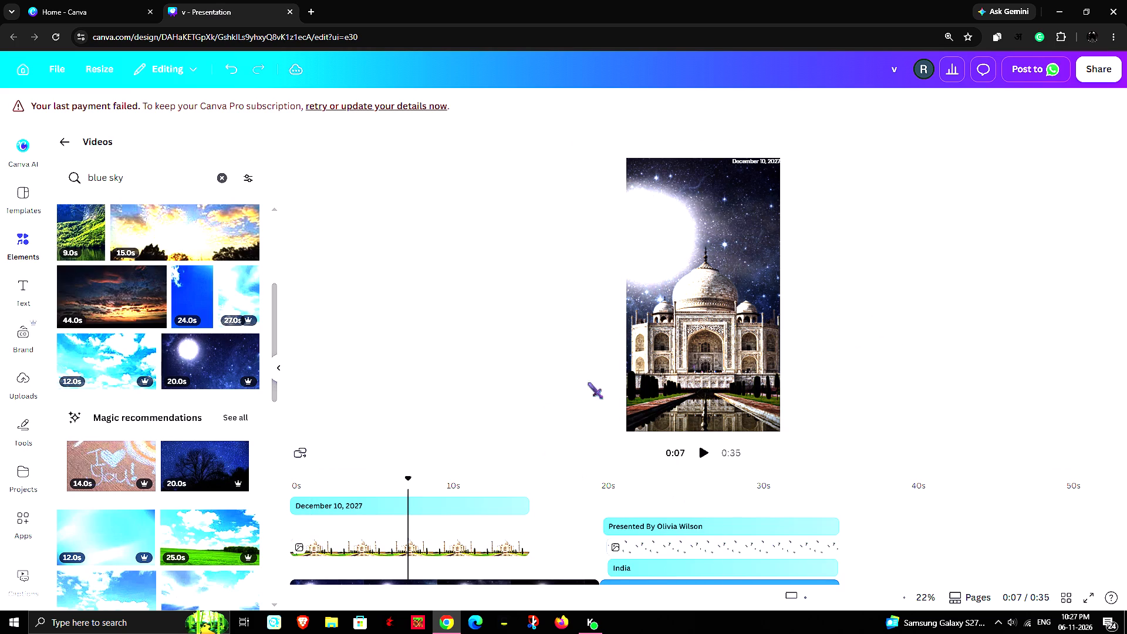
Delete the second page with the blue gradient background and INDIA title from the timeline.
{"action": "scroll", "coordinate": [707, 531], "scroll_direction": "down", "scroll_amount": 1}
{"action": "left_click", "coordinate": [670, 538]}
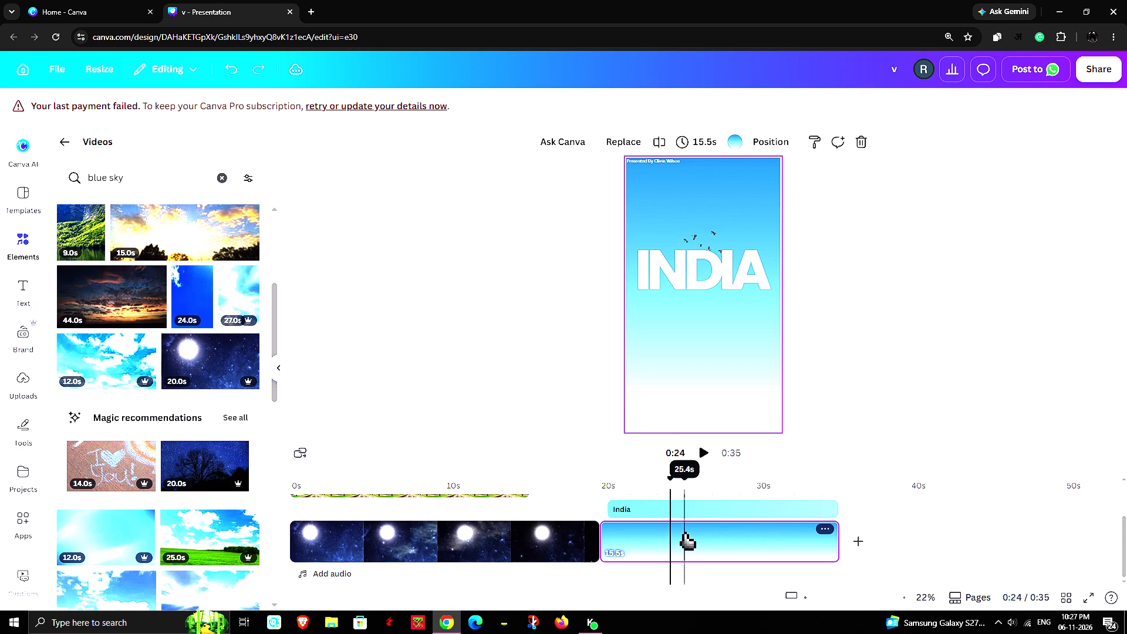
{"action": "key", "text": "Delete"}
Trim the end of the moonlit night-sky background video to 15.7 seconds.
{"action": "scroll", "coordinate": [642, 537], "scroll_direction": "up", "scroll_amount": 5}
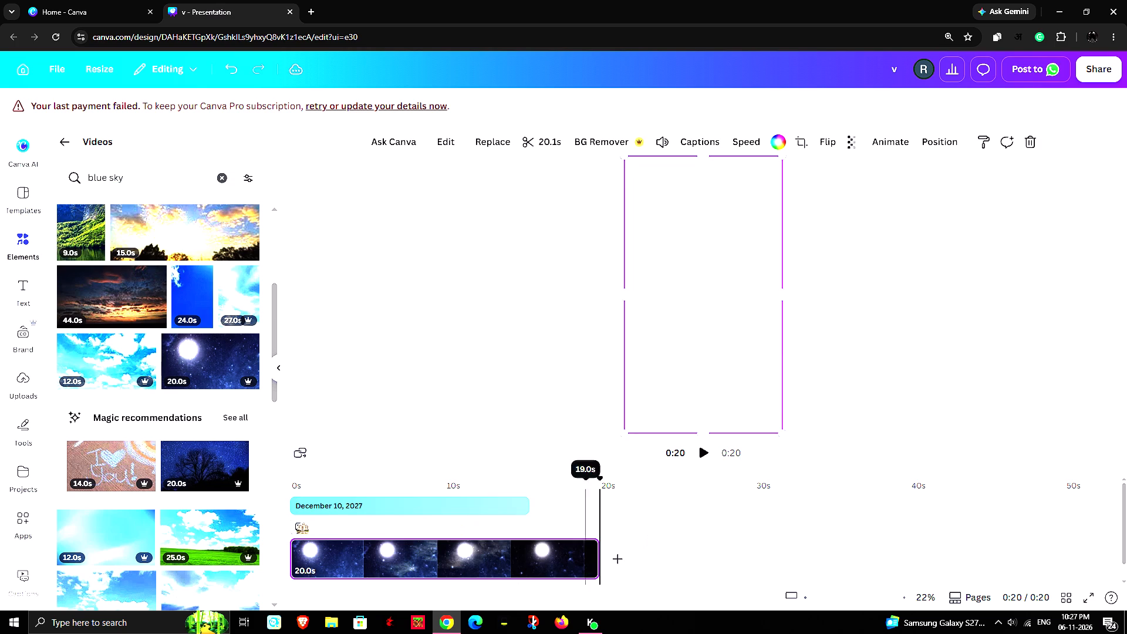
{"action": "left_click_drag", "start_coordinate": [600, 488], "coordinate": [554, 490]}
{"action": "left_click", "coordinate": [577, 559]}
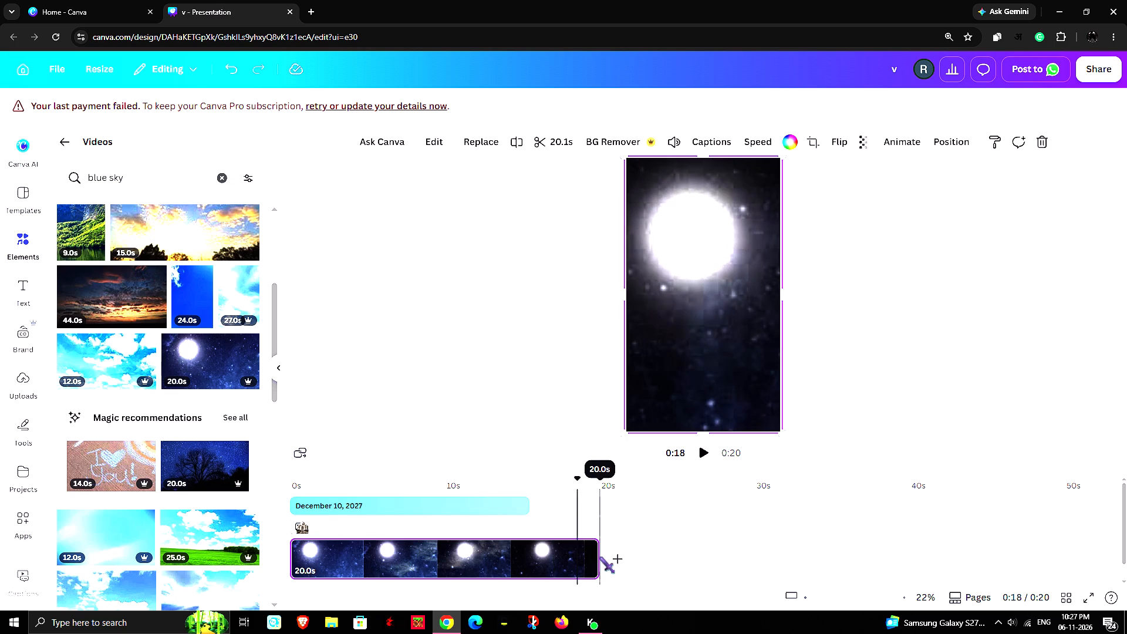
{"action": "left_click_drag", "start_coordinate": [598, 556], "coordinate": [532, 556]}
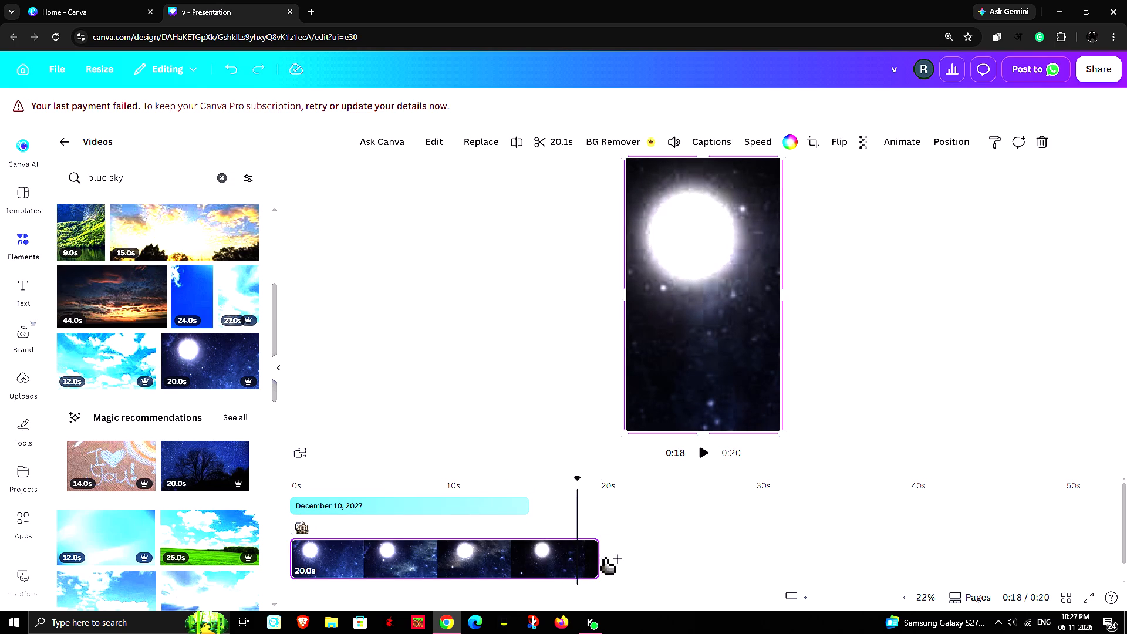
{"action": "left_click", "coordinate": [534, 554]}
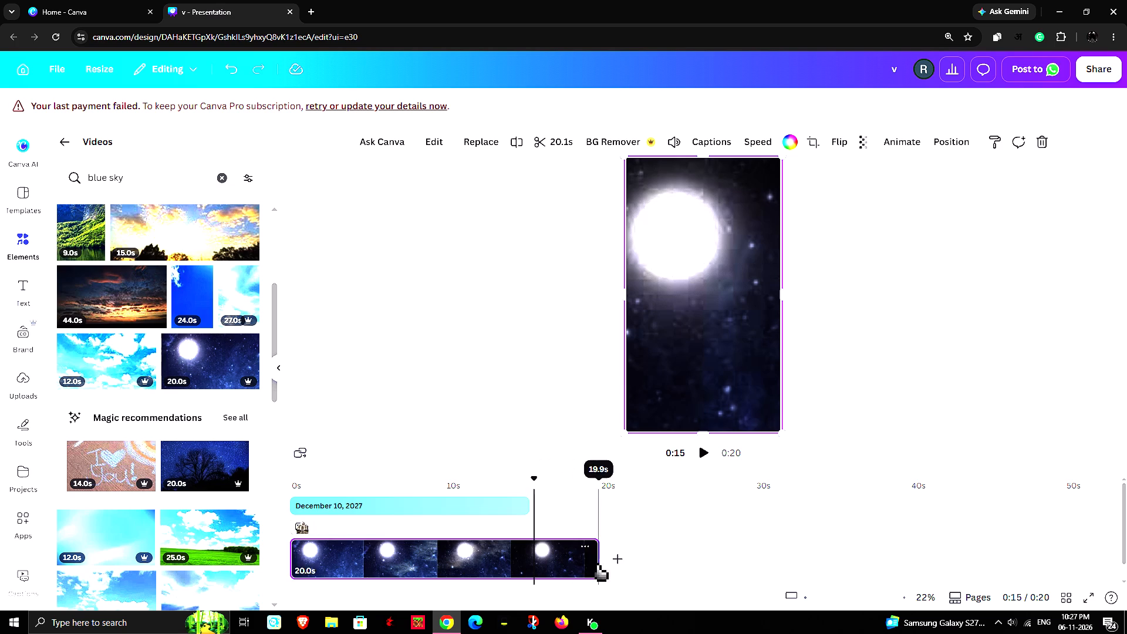
{"action": "left_click_drag", "start_coordinate": [596, 560], "coordinate": [538, 562]}
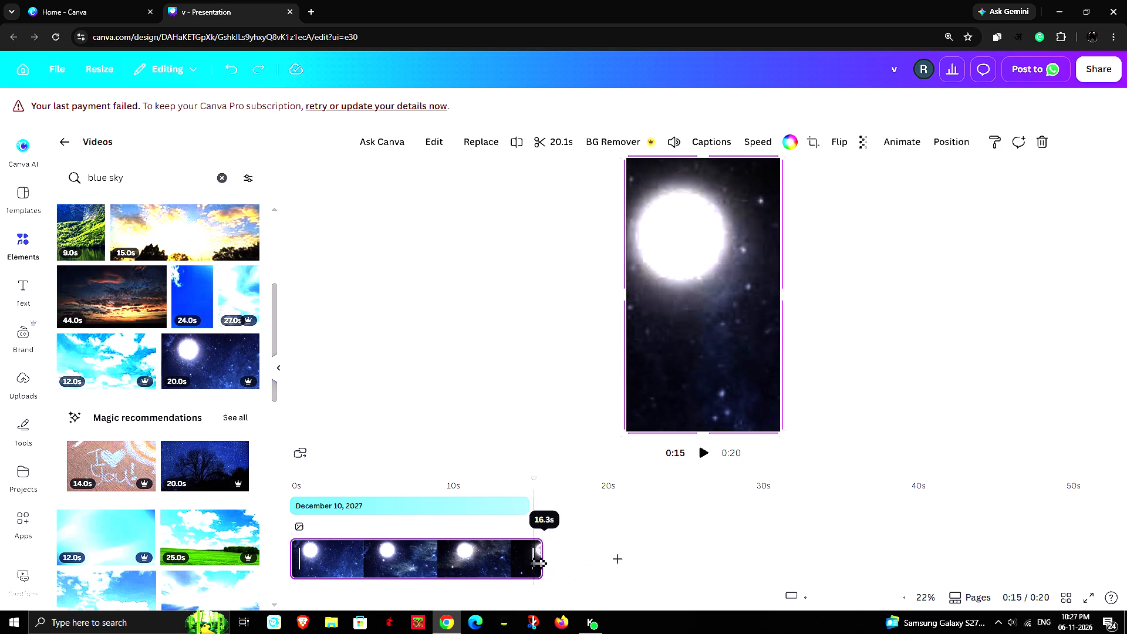
{"action": "left_click_drag", "start_coordinate": [538, 562], "coordinate": [534, 562]}
Play the story from the start to review the Taj Mahal and date animation over the night-sky video.
{"action": "left_click_drag", "start_coordinate": [529, 490], "coordinate": [322, 483]}
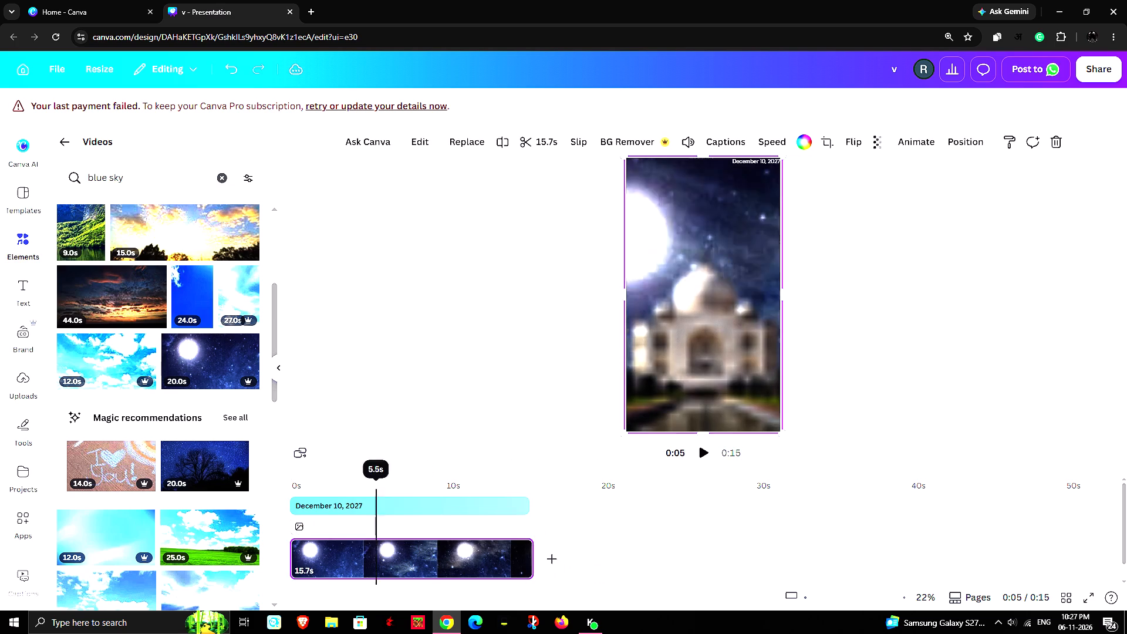
{"action": "left_click_drag", "start_coordinate": [322, 483], "coordinate": [232, 480]}
{"action": "left_click", "coordinate": [698, 453]}
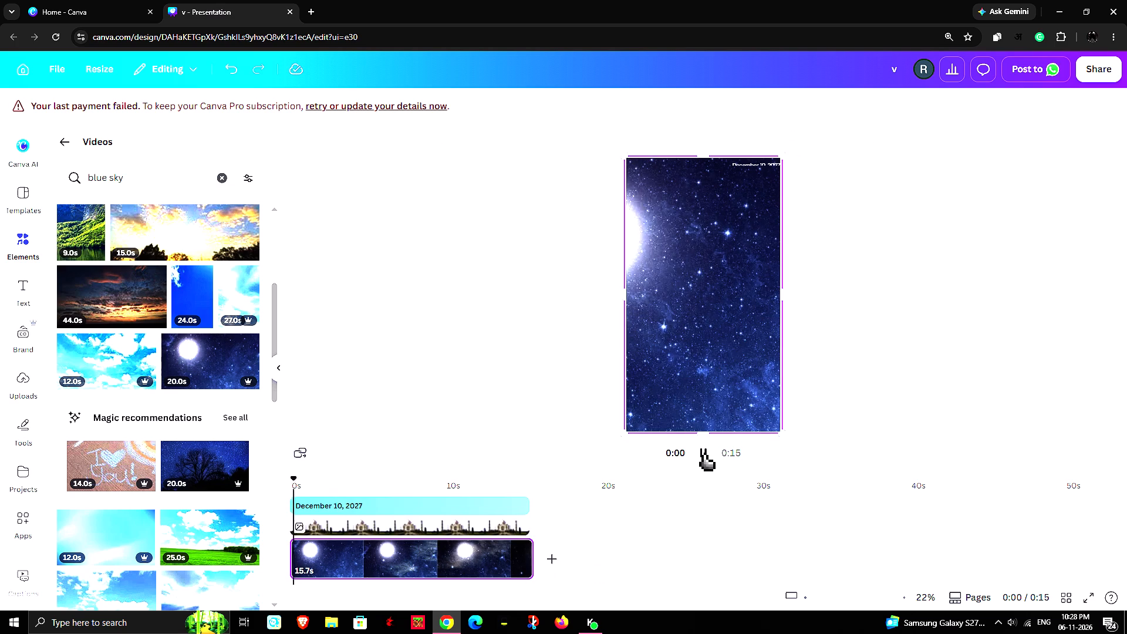
{"action": "scroll", "coordinate": [353, 540], "scroll_direction": "up", "scroll_amount": 4}
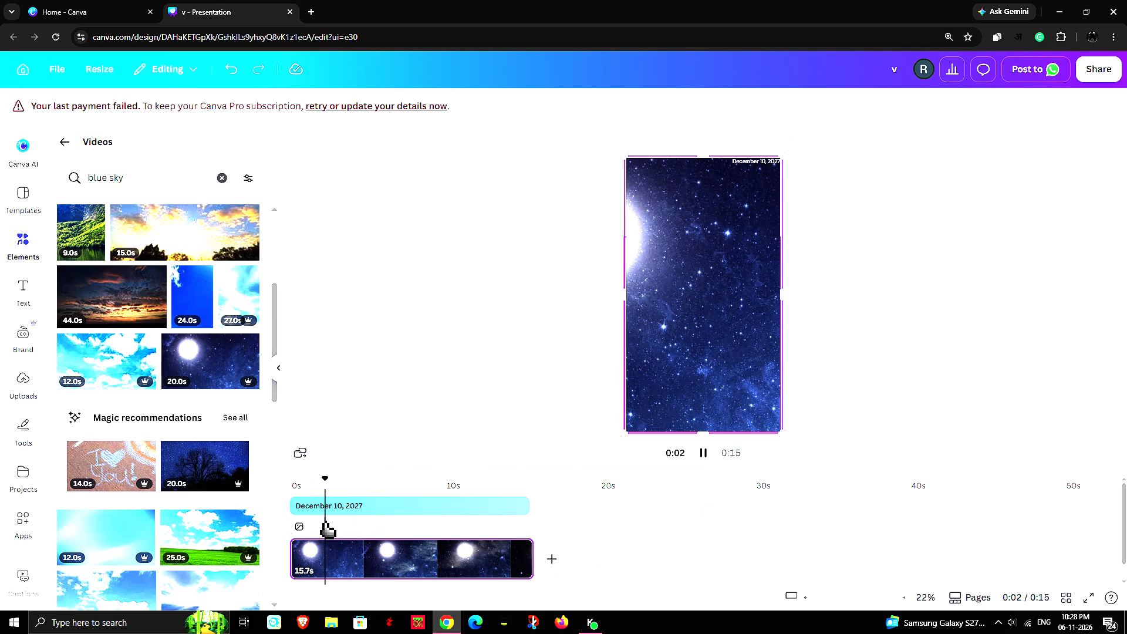
{"action": "left_click", "coordinate": [325, 521]}
{"action": "scroll", "coordinate": [353, 512], "scroll_direction": "up", "scroll_amount": 5}
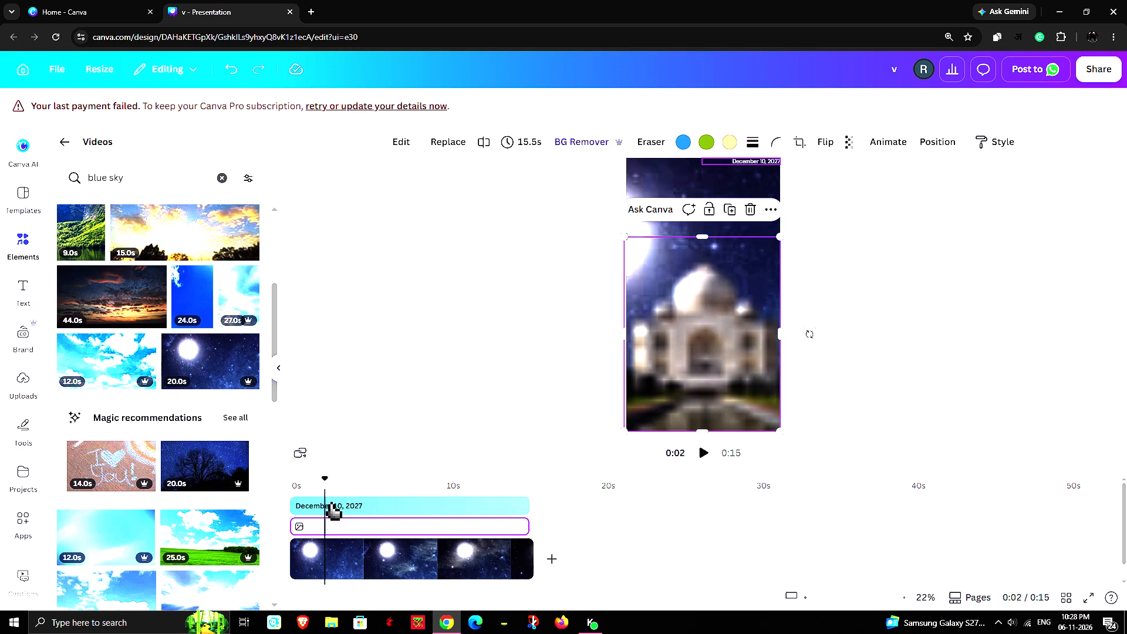
{"action": "scroll", "coordinate": [459, 527], "scroll_direction": "up", "scroll_amount": 6}
{"action": "scroll", "coordinate": [459, 527], "scroll_direction": "down", "scroll_amount": 6}
{"action": "scroll", "coordinate": [463, 529], "scroll_direction": "up", "scroll_amount": 4}
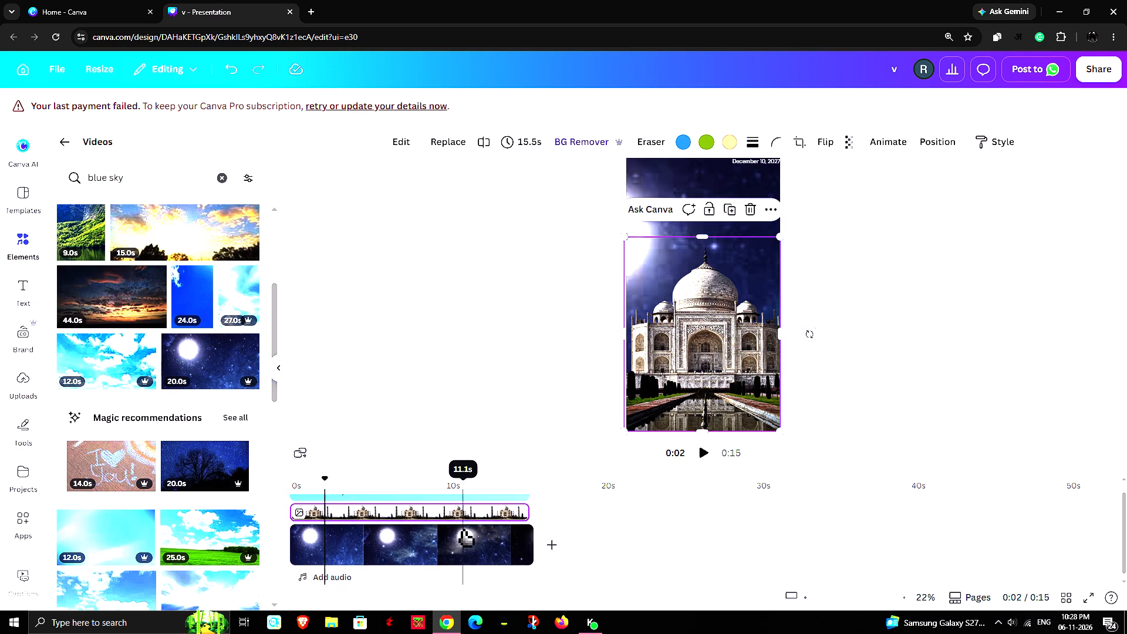
{"action": "scroll", "coordinate": [463, 529], "scroll_direction": "up", "scroll_amount": 2}
{"action": "left_click_drag", "start_coordinate": [323, 488], "coordinate": [282, 477]}
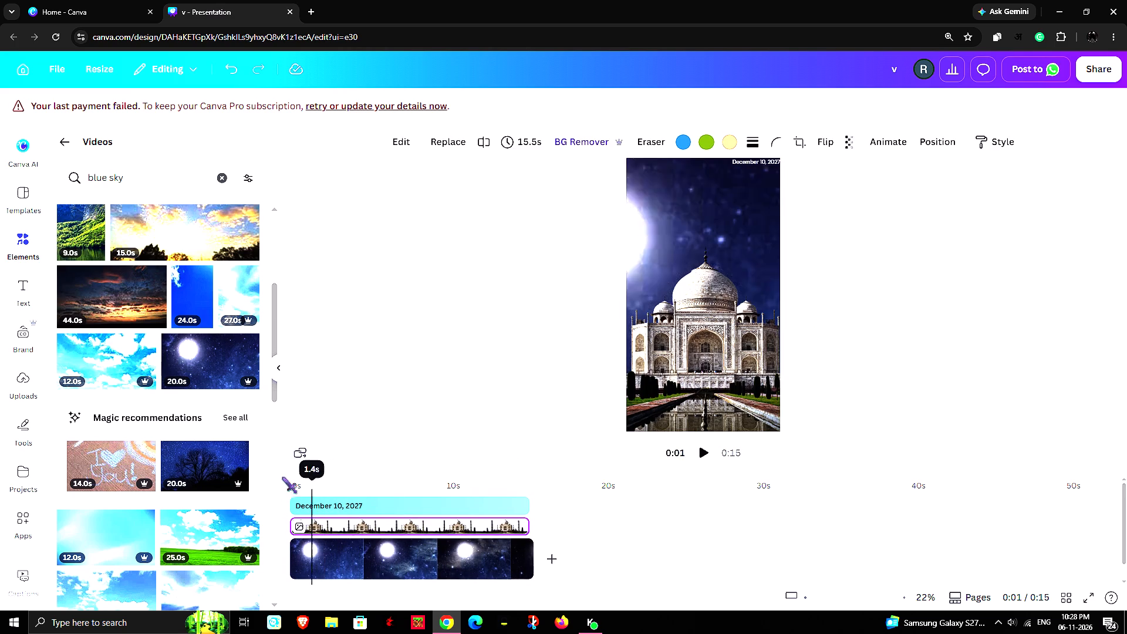
{"action": "left_click_drag", "start_coordinate": [282, 477], "coordinate": [231, 477]}
{"action": "left_click", "coordinate": [700, 454]}
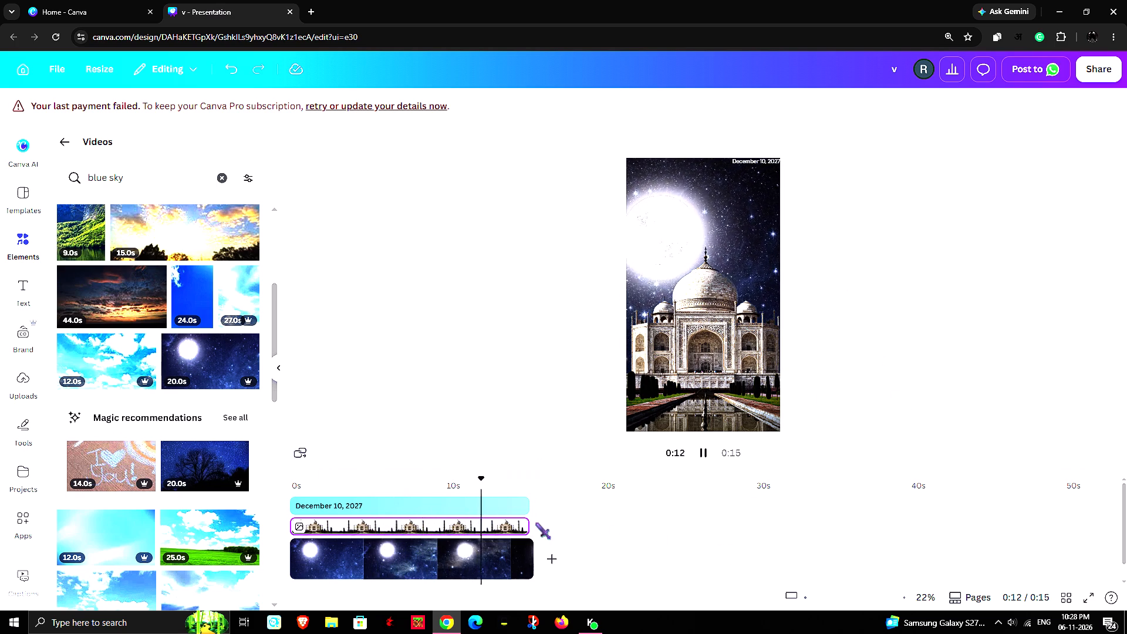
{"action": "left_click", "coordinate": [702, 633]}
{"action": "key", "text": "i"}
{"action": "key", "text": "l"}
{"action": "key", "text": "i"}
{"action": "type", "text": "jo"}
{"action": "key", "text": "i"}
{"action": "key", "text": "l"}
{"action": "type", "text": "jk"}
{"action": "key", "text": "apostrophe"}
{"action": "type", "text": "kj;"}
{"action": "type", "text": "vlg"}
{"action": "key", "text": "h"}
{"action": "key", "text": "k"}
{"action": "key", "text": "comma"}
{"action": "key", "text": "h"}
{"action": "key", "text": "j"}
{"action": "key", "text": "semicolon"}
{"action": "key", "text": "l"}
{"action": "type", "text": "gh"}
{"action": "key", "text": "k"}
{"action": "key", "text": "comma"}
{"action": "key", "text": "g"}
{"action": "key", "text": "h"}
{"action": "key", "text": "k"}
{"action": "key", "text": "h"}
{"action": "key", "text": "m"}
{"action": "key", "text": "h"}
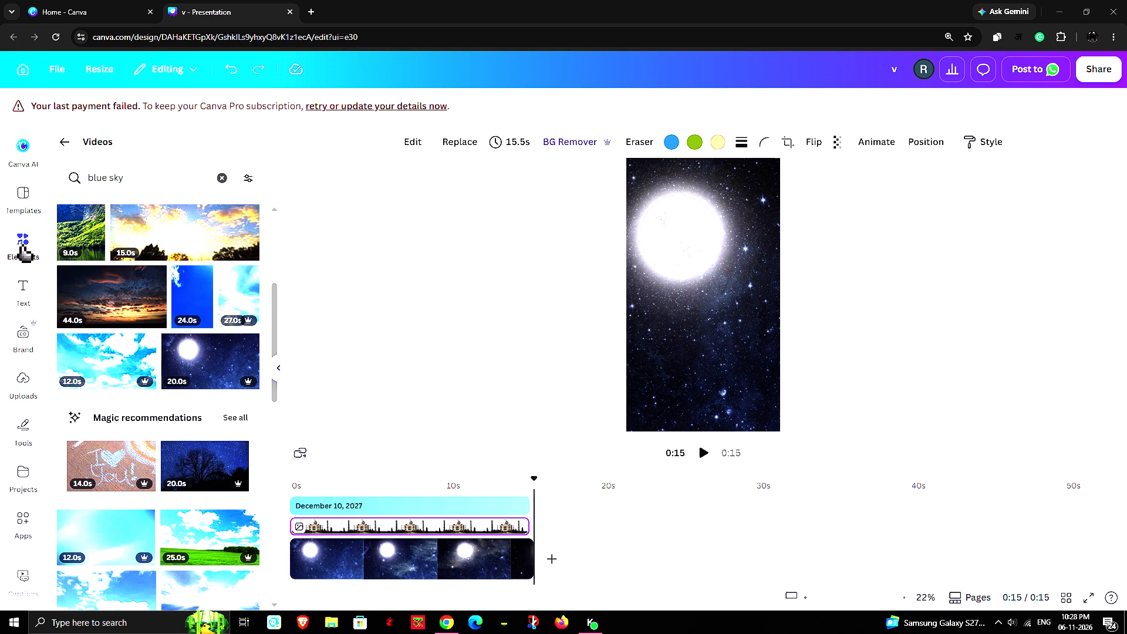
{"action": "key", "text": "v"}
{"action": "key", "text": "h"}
Trim the night-sky video's end to 15.5 seconds so it ends with the Taj Mahal and date elements.
{"action": "left_click_drag", "start_coordinate": [532, 557], "coordinate": [531, 557]}
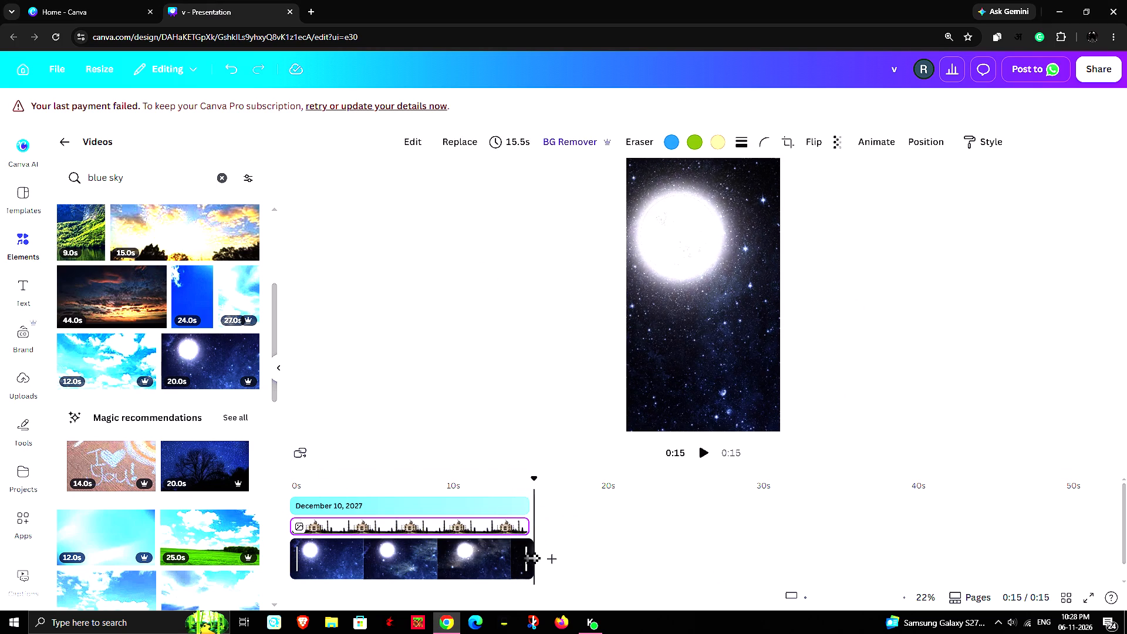
{"action": "left_click_drag", "start_coordinate": [531, 557], "coordinate": [527, 557]}
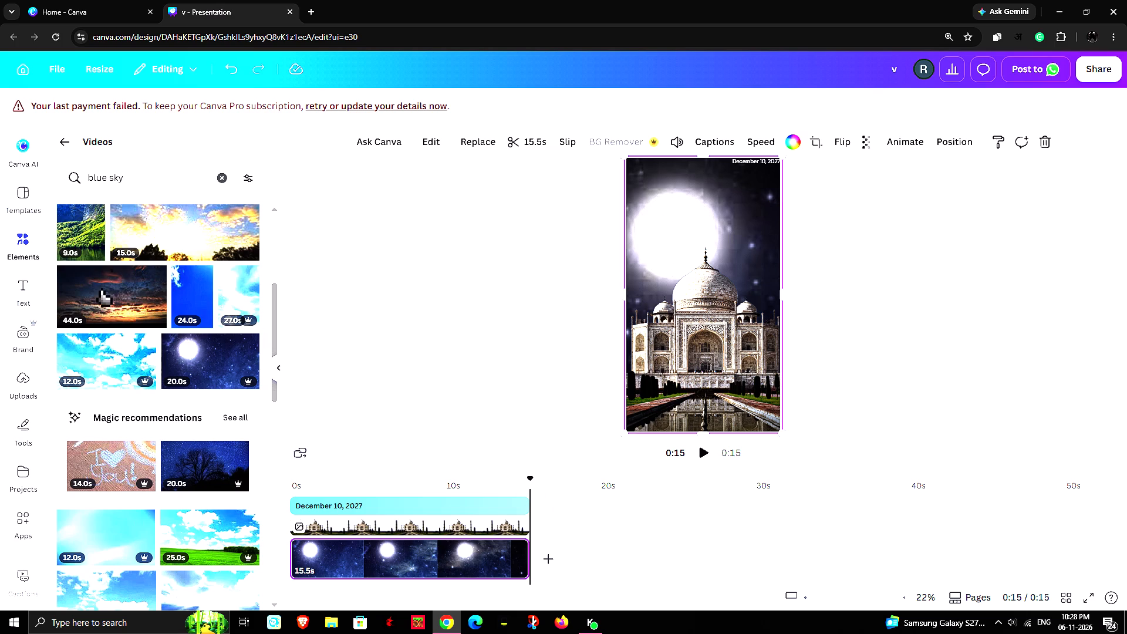
Add the "Wild SALE, up to 50% off!" font combination from the text styles to the story.
{"action": "left_click", "coordinate": [30, 294]}
{"action": "scroll", "coordinate": [180, 371], "scroll_direction": "down", "scroll_amount": 2}
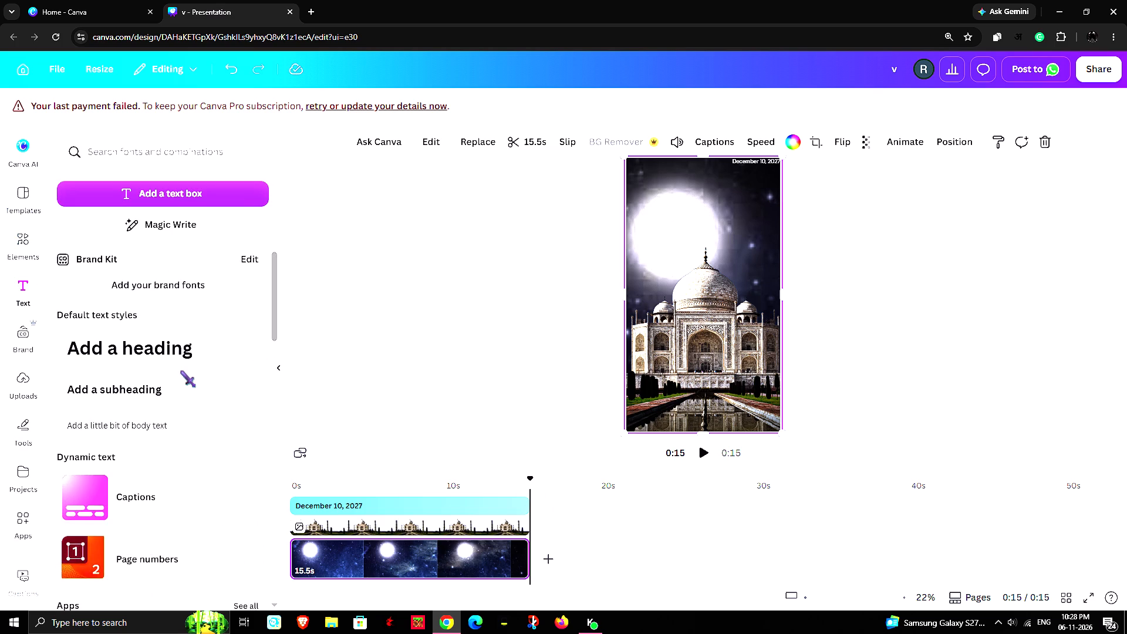
{"action": "scroll", "coordinate": [180, 371], "scroll_direction": "down", "scroll_amount": 8}
{"action": "scroll", "coordinate": [180, 371], "scroll_direction": "up", "scroll_amount": 12}
{"action": "scroll", "coordinate": [210, 299], "scroll_direction": "down", "scroll_amount": 4}
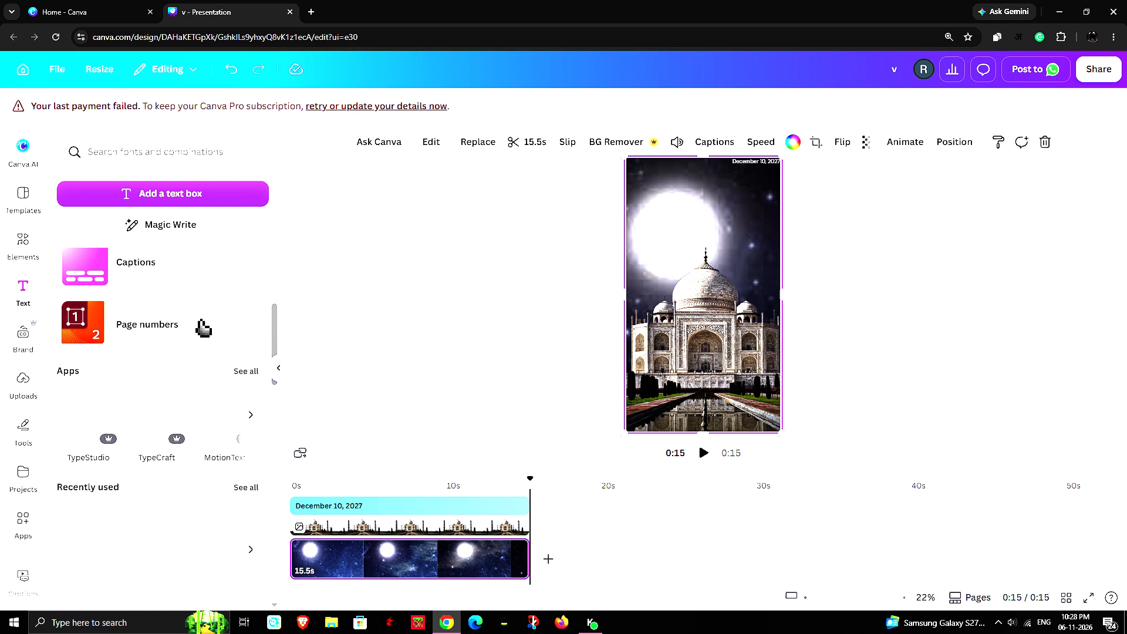
{"action": "scroll", "coordinate": [200, 321], "scroll_direction": "down", "scroll_amount": 7}
{"action": "scroll", "coordinate": [191, 390], "scroll_direction": "down", "scroll_amount": 2}
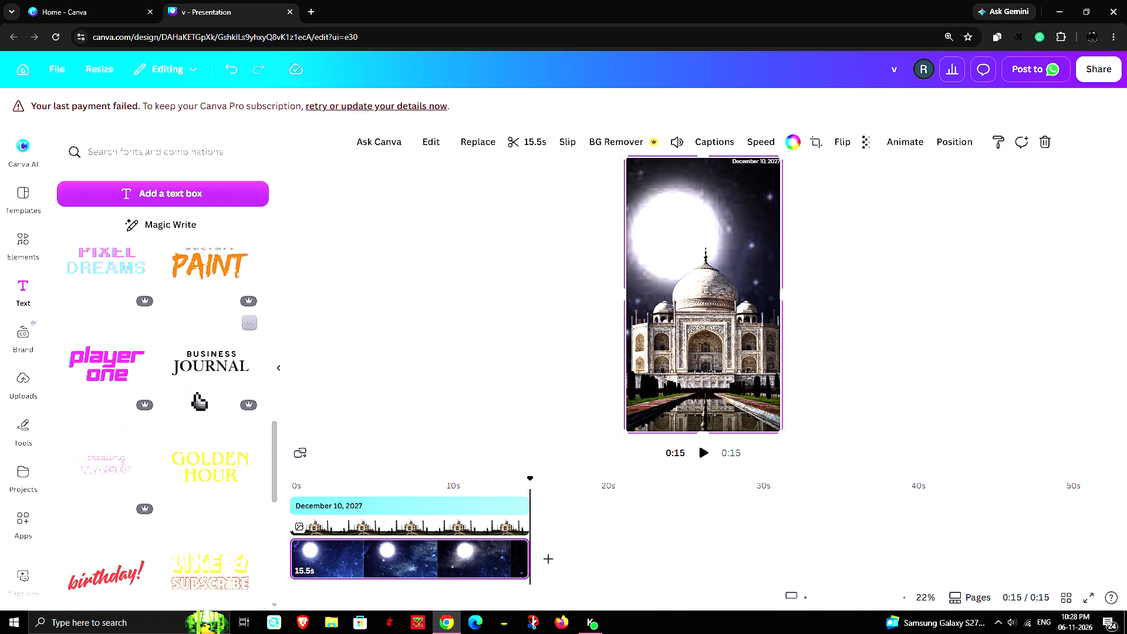
{"action": "scroll", "coordinate": [196, 380], "scroll_direction": "down", "scroll_amount": 14}
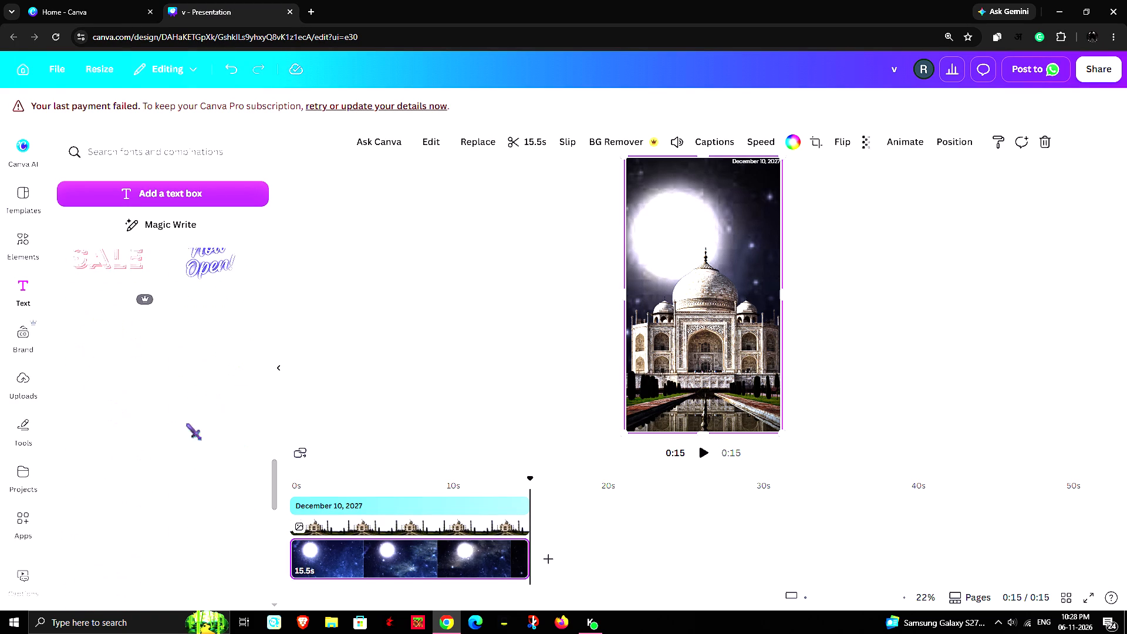
{"action": "scroll", "coordinate": [141, 353], "scroll_direction": "up", "scroll_amount": 2}
{"action": "scroll", "coordinate": [114, 380], "scroll_direction": "down", "scroll_amount": 2}
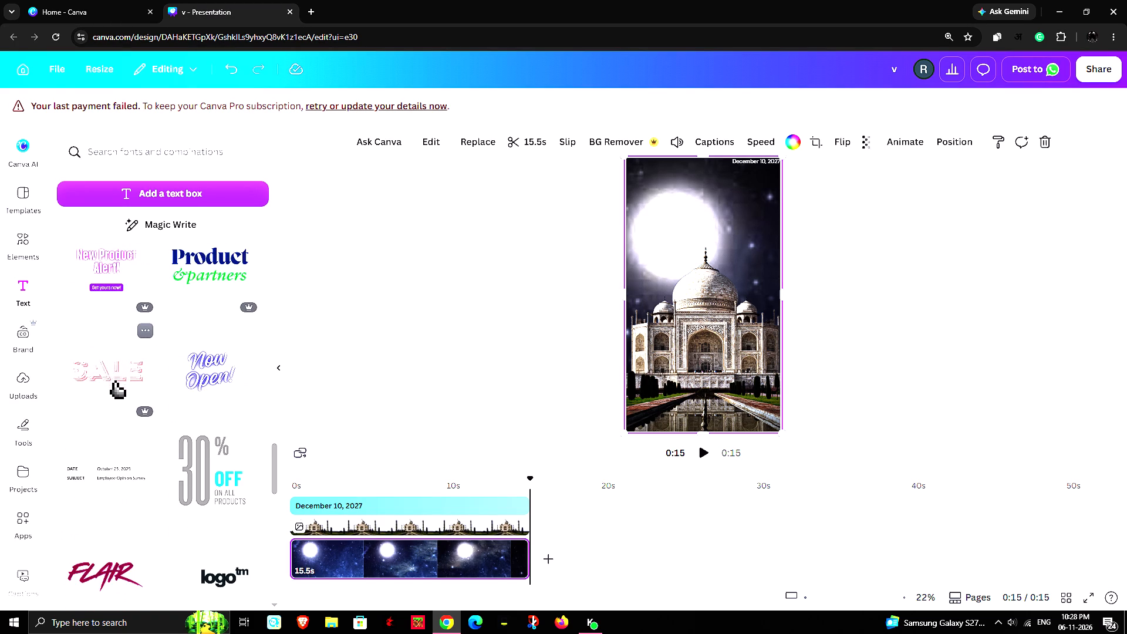
{"action": "scroll", "coordinate": [114, 380], "scroll_direction": "down", "scroll_amount": 9}
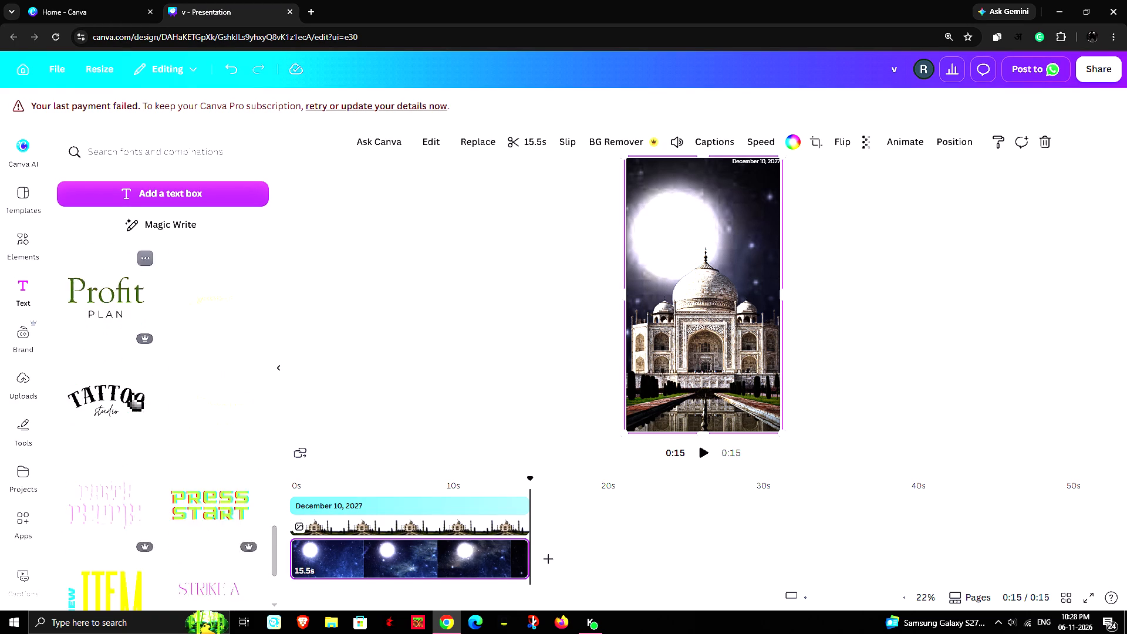
{"action": "scroll", "coordinate": [132, 393], "scroll_direction": "down", "scroll_amount": 3}
{"action": "scroll", "coordinate": [140, 440], "scroll_direction": "down", "scroll_amount": 3}
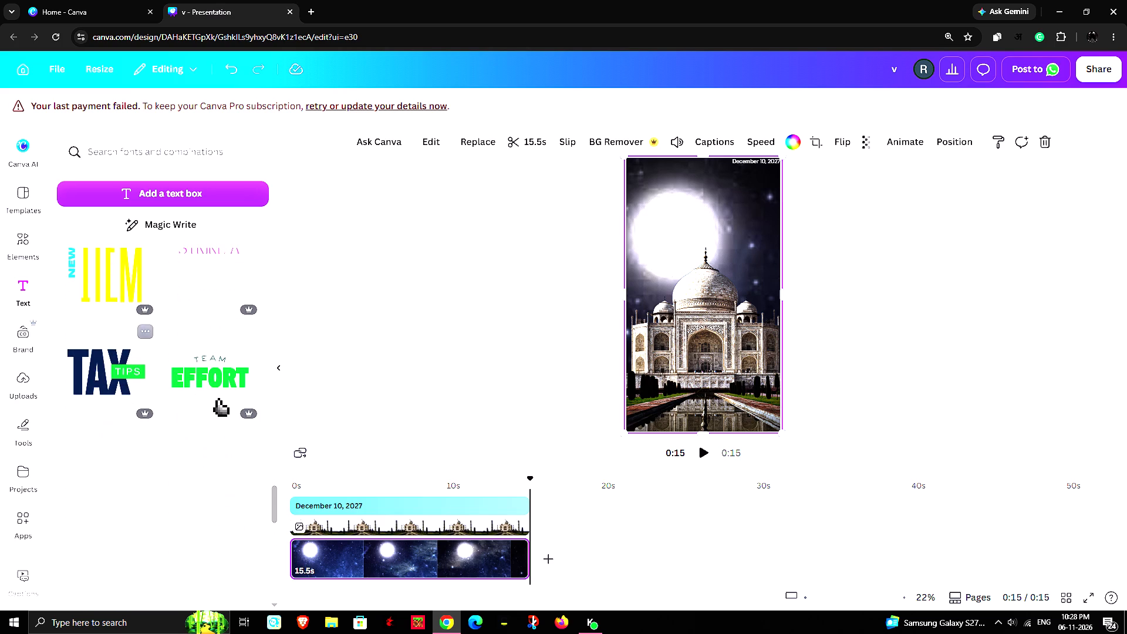
{"action": "scroll", "coordinate": [230, 393], "scroll_direction": "down", "scroll_amount": 3}
{"action": "scroll", "coordinate": [177, 412], "scroll_direction": "down", "scroll_amount": 2}
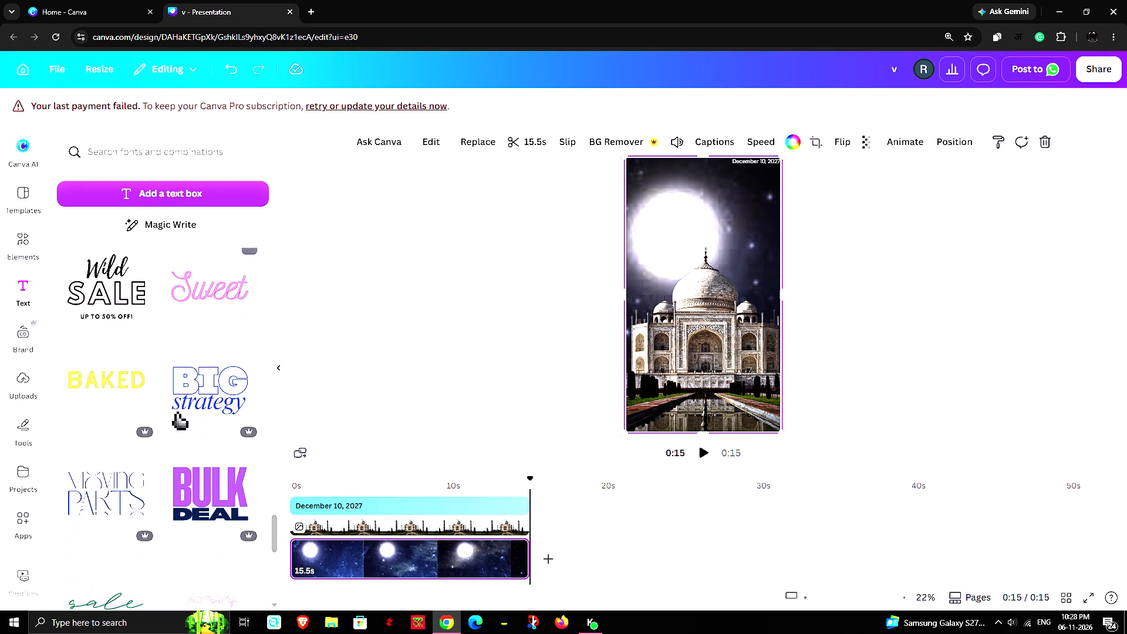
{"action": "left_click", "coordinate": [106, 286]}
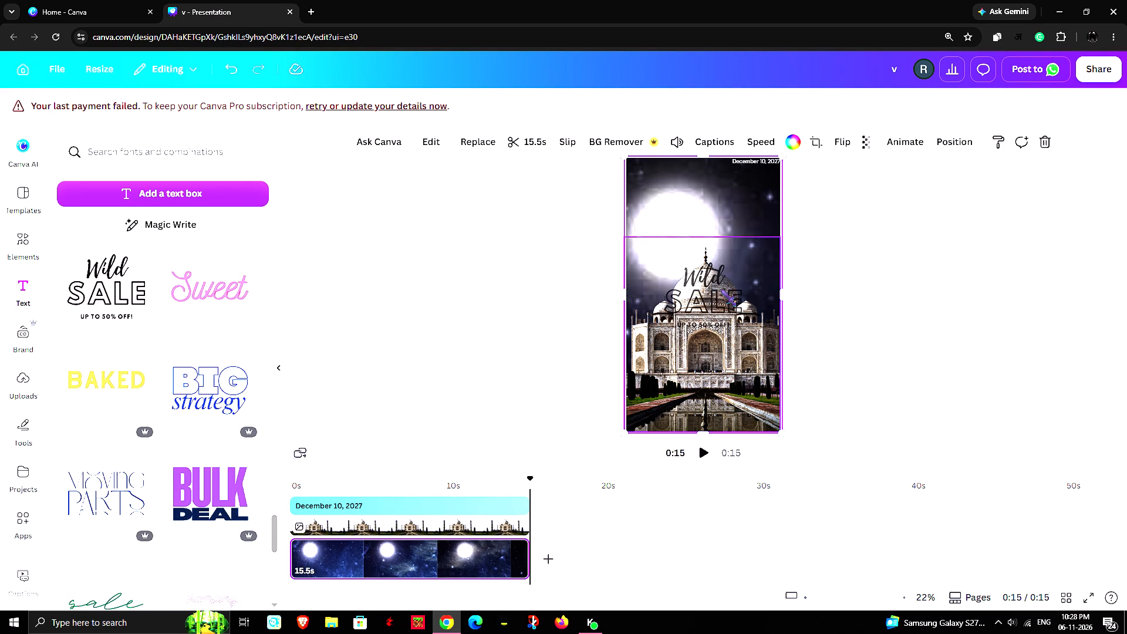
Move the Wild SALE text clip to the start of the timeline and extend it to about 15.4 seconds.
{"action": "scroll", "coordinate": [535, 513], "scroll_direction": "up", "scroll_amount": 4}
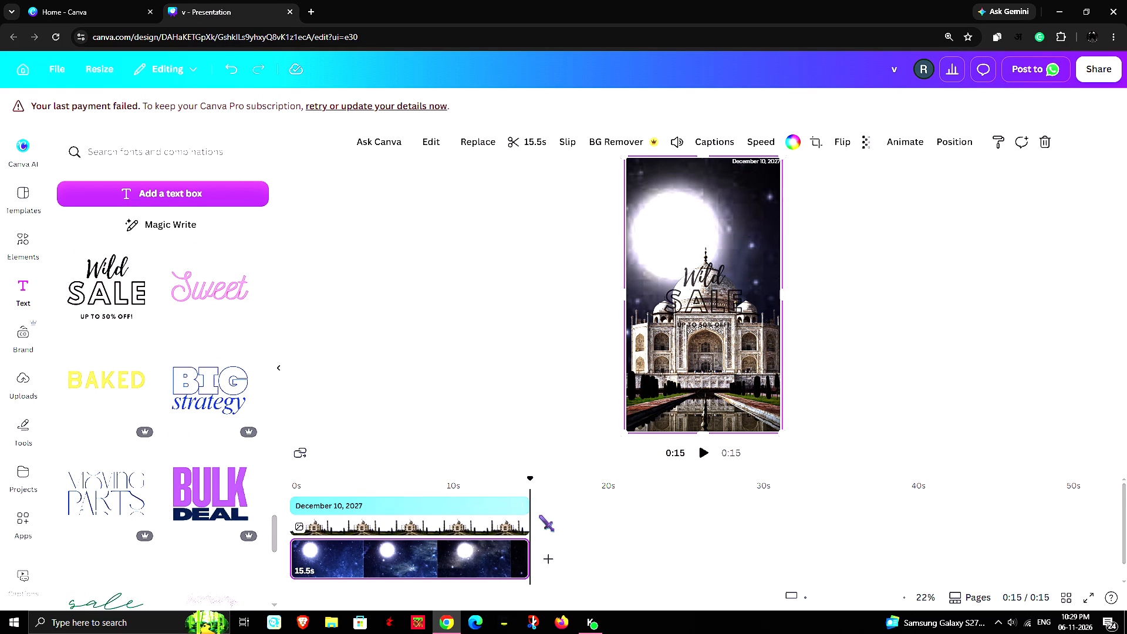
{"action": "scroll", "coordinate": [539, 515], "scroll_direction": "up", "scroll_amount": 1}
{"action": "scroll", "coordinate": [539, 515], "scroll_direction": "down", "scroll_amount": 5}
{"action": "scroll", "coordinate": [576, 533], "scroll_direction": "up", "scroll_amount": 6}
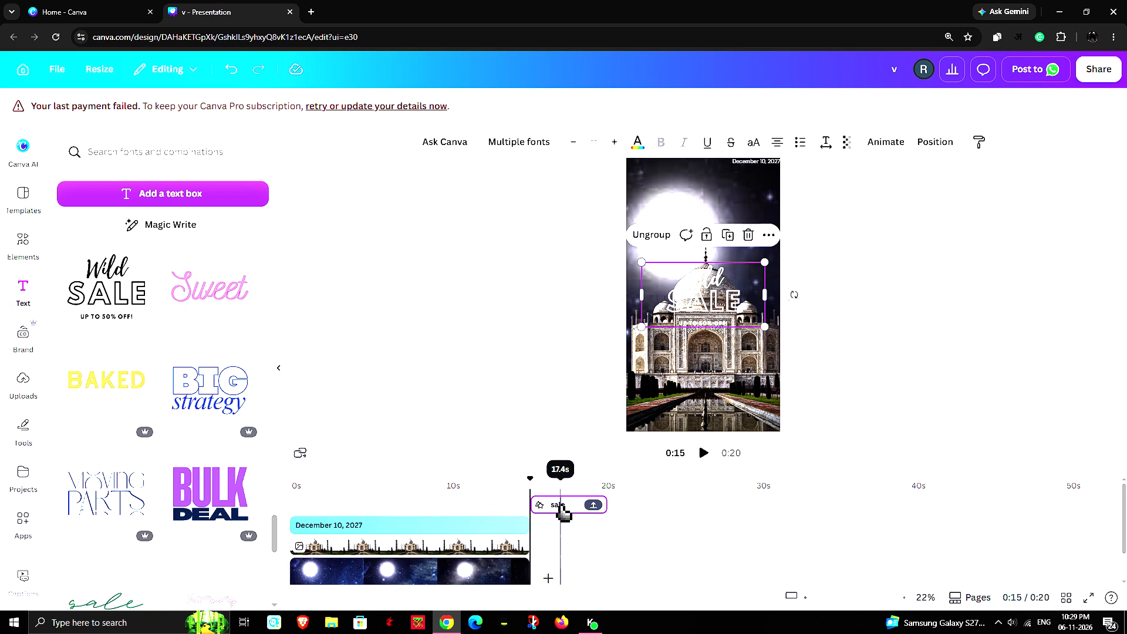
{"action": "left_click_drag", "start_coordinate": [560, 504], "coordinate": [335, 504]}
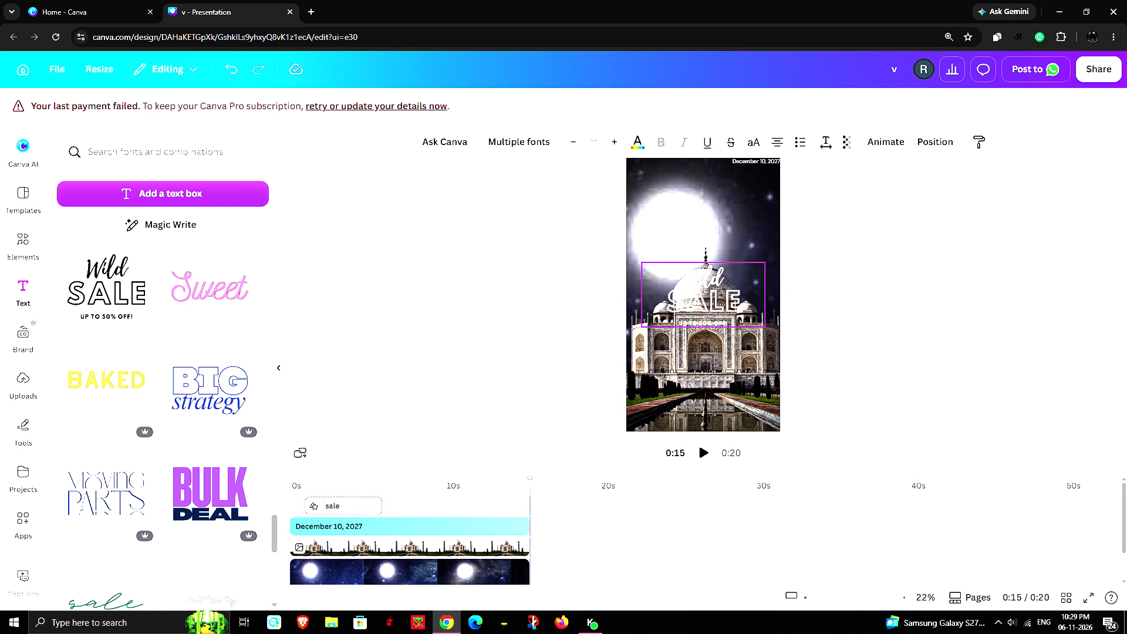
{"action": "left_click_drag", "start_coordinate": [335, 504], "coordinate": [323, 505]}
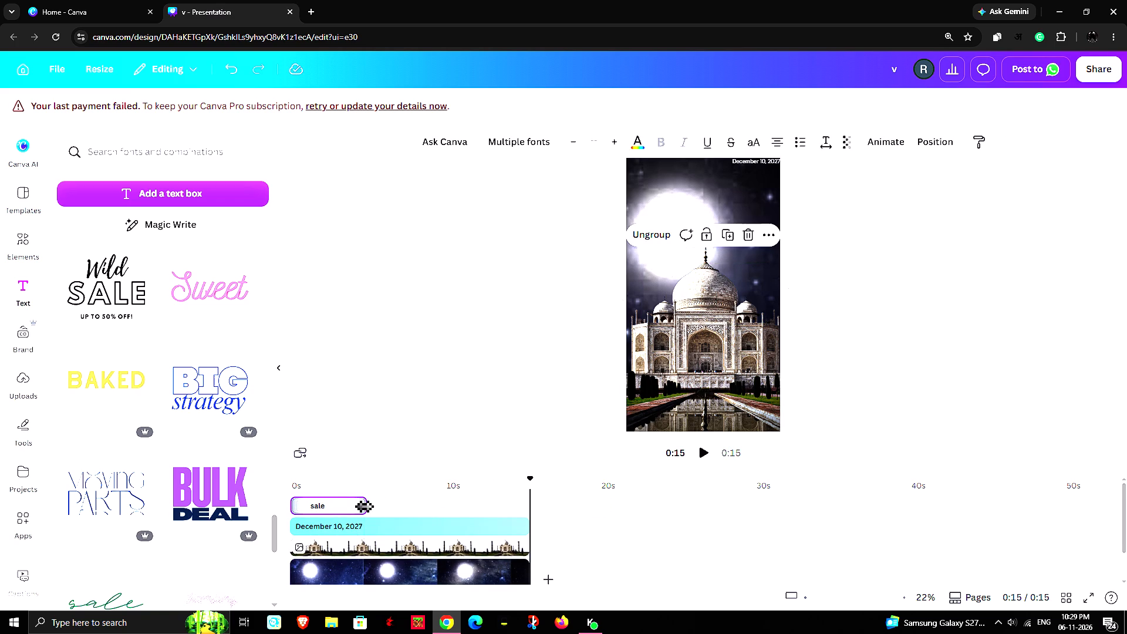
{"action": "left_click_drag", "start_coordinate": [365, 505], "coordinate": [526, 511]}
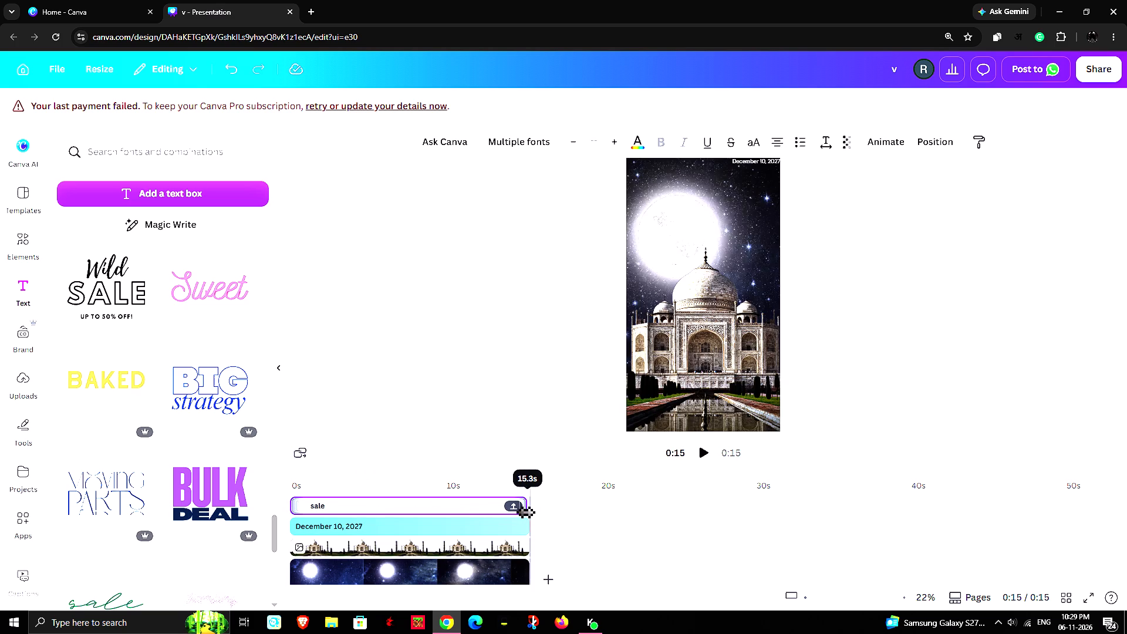
{"action": "left_click_drag", "start_coordinate": [526, 511], "coordinate": [526, 510]}
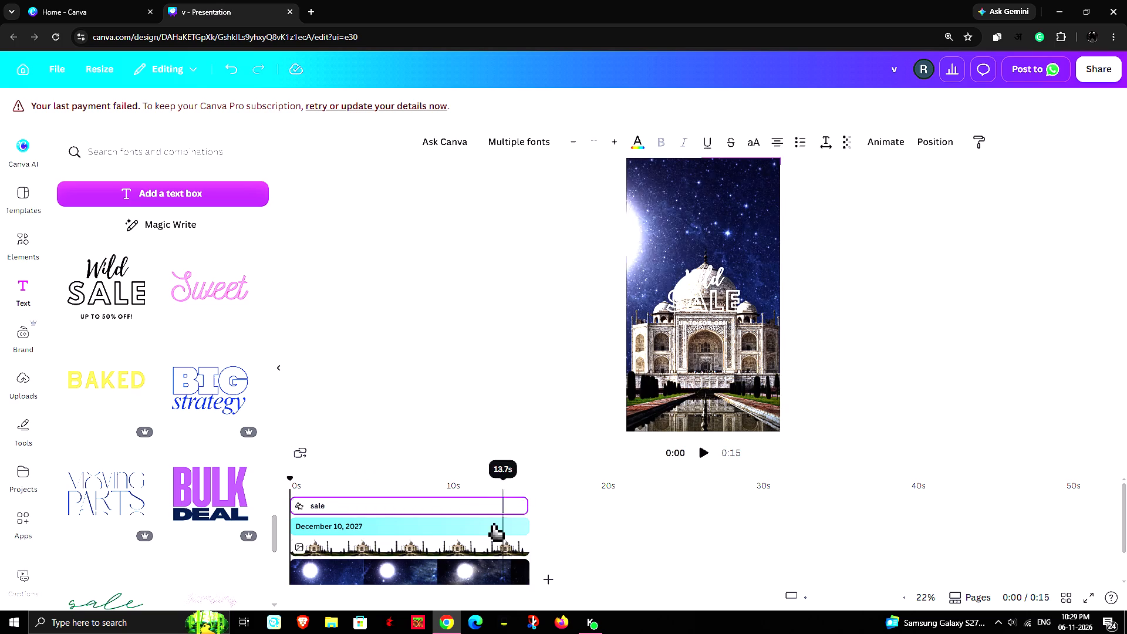
Delete the "Wild" line and the small "Up to 50% off!" line from the grouped text over the Taj Mahal.
{"action": "left_click", "coordinate": [352, 502]}
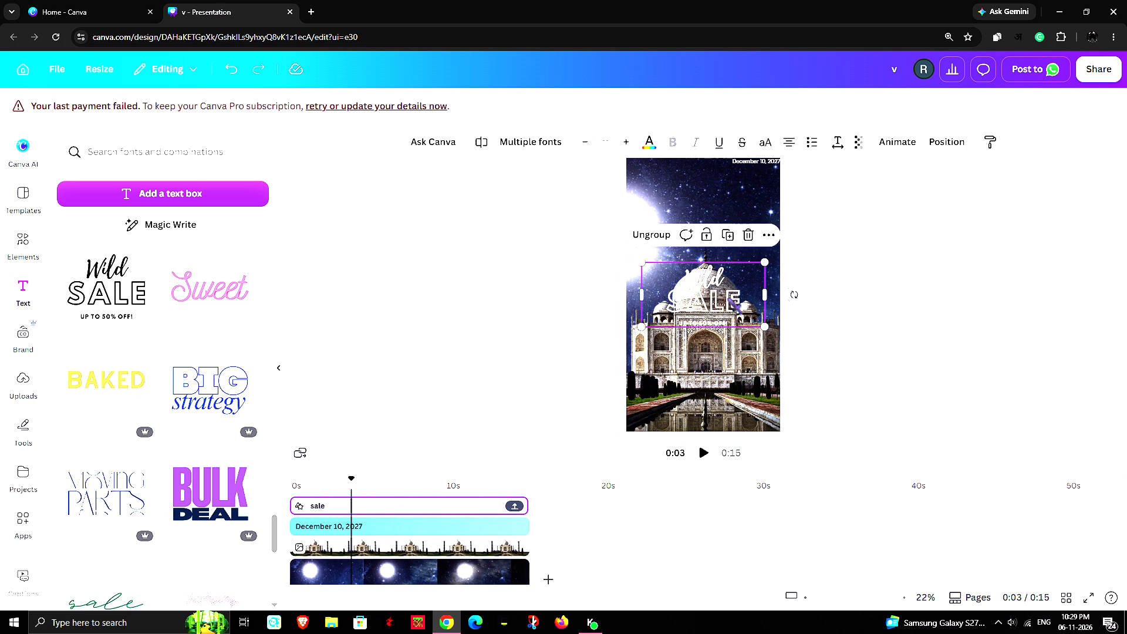
{"action": "left_click", "coordinate": [713, 295]}
{"action": "left_click", "coordinate": [716, 301]}
{"action": "left_click", "coordinate": [730, 307]}
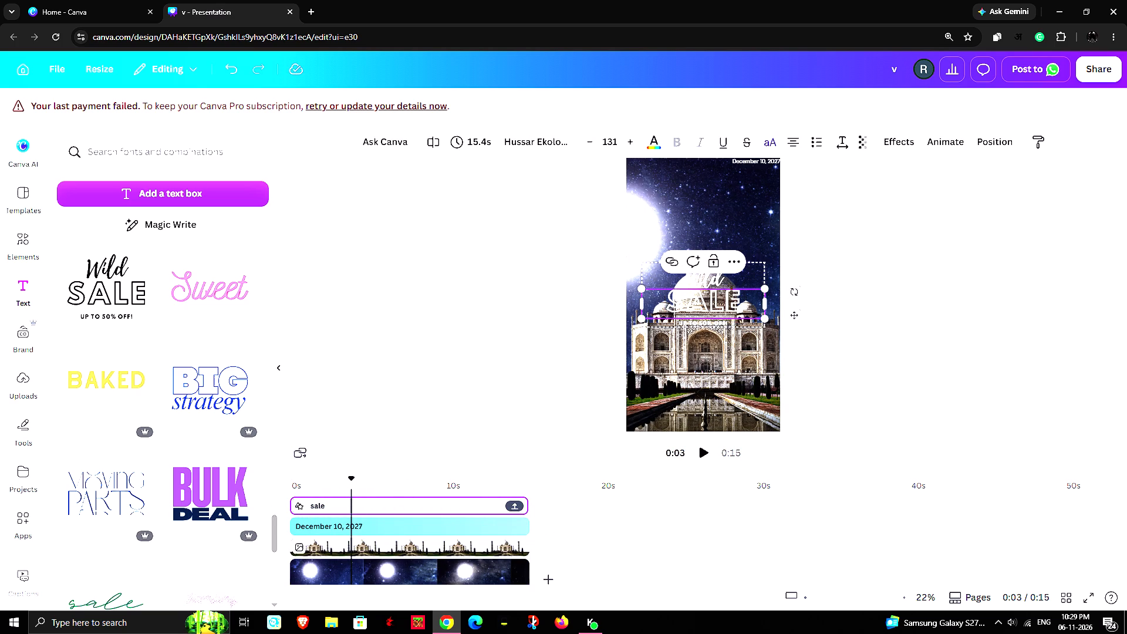
{"action": "left_click", "coordinate": [741, 276]}
{"action": "key", "text": "Delete"}
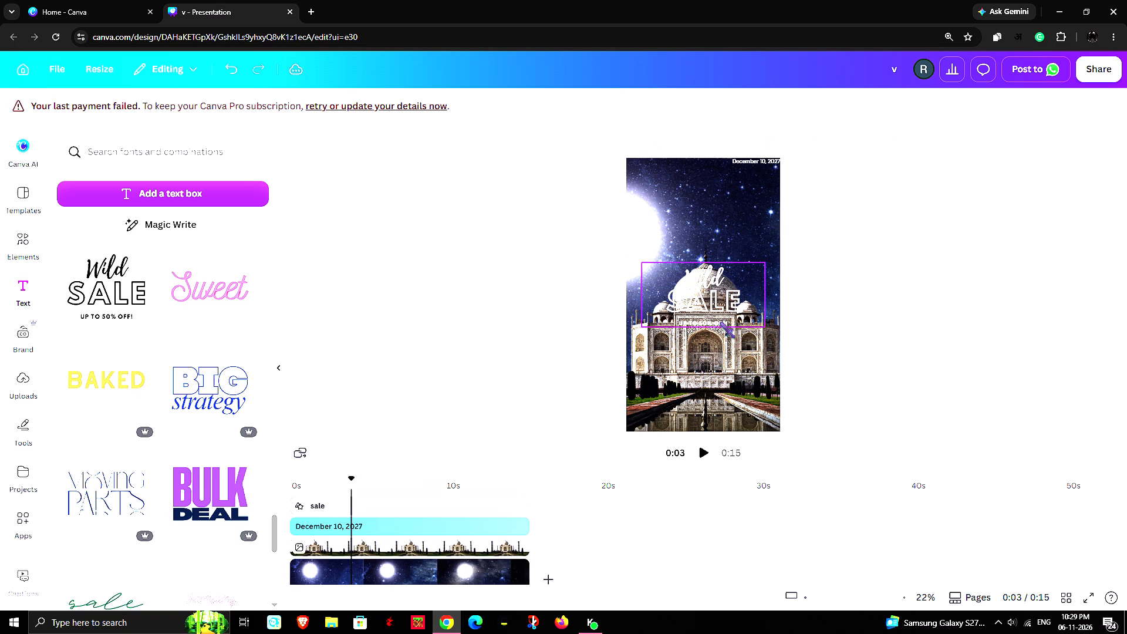
{"action": "left_click", "coordinate": [708, 324]}
{"action": "double_click", "coordinate": [723, 268]}
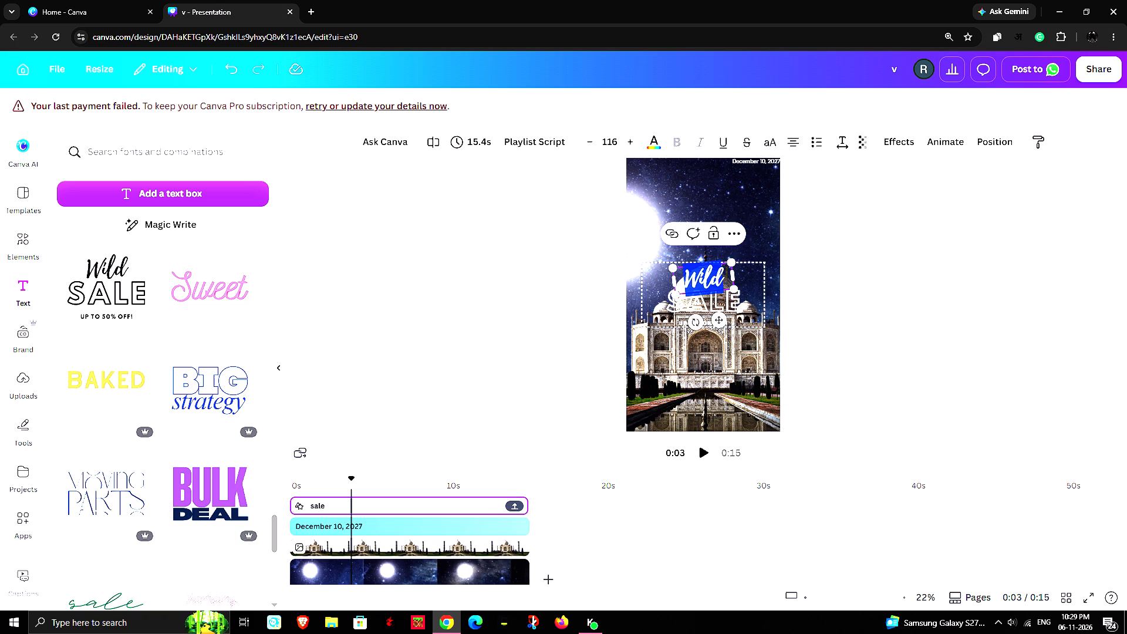
{"action": "key", "text": "Delete"}
{"action": "left_click", "coordinate": [753, 298]}
{"action": "left_click", "coordinate": [706, 326]}
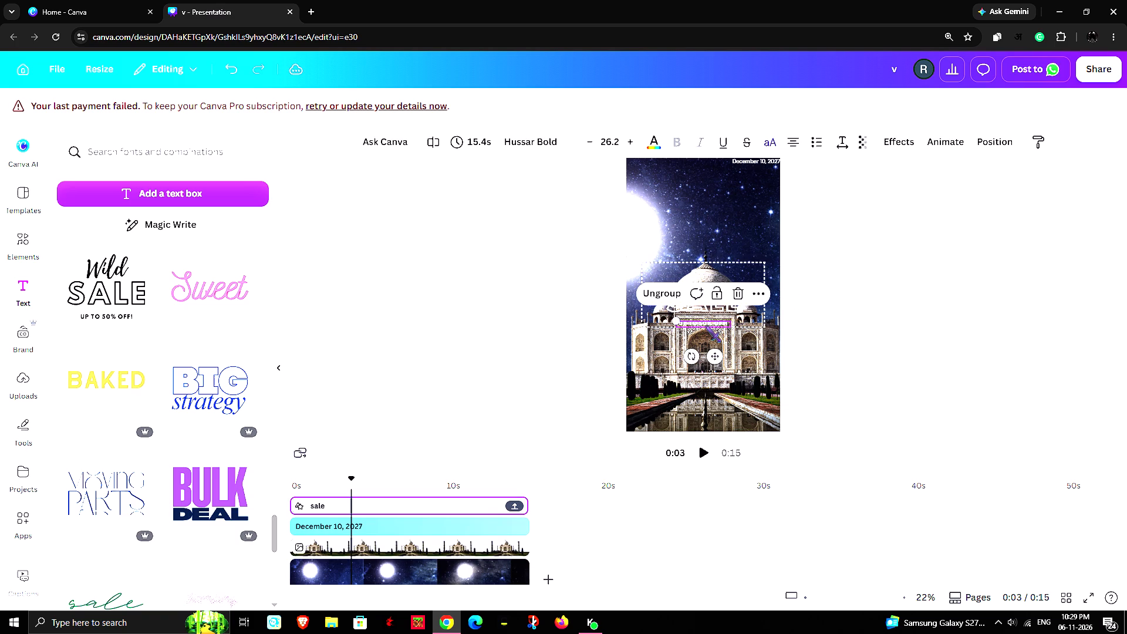
{"action": "key", "text": "Delete"}
Replace the outlined SALE text with INDIA.
{"action": "triple_click", "coordinate": [713, 297]}
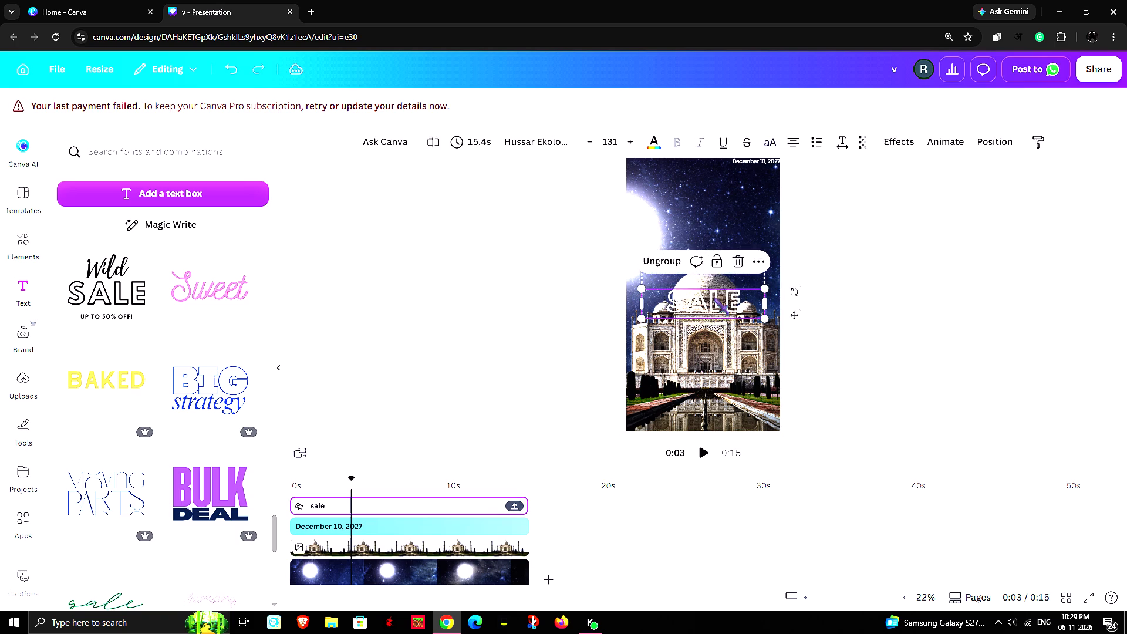
{"action": "type", "text": "INDIA"}
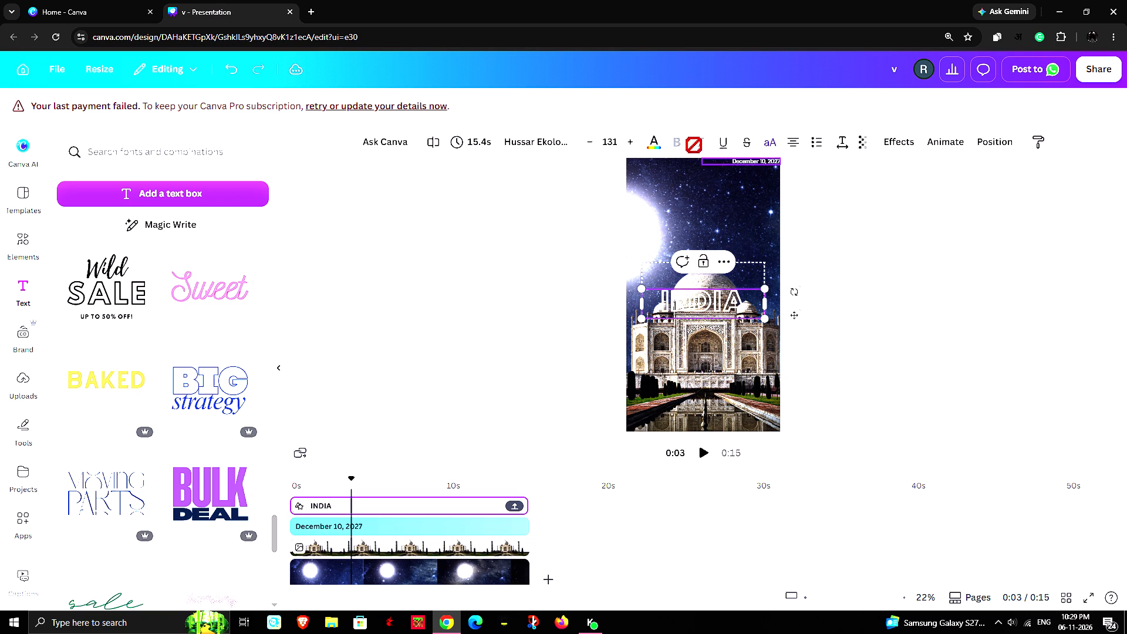
Enlarge the INDIA title to about size 209 and centre it horizontally across the Taj Mahal's dome.
{"action": "left_click_drag", "start_coordinate": [768, 321], "coordinate": [801, 338]}
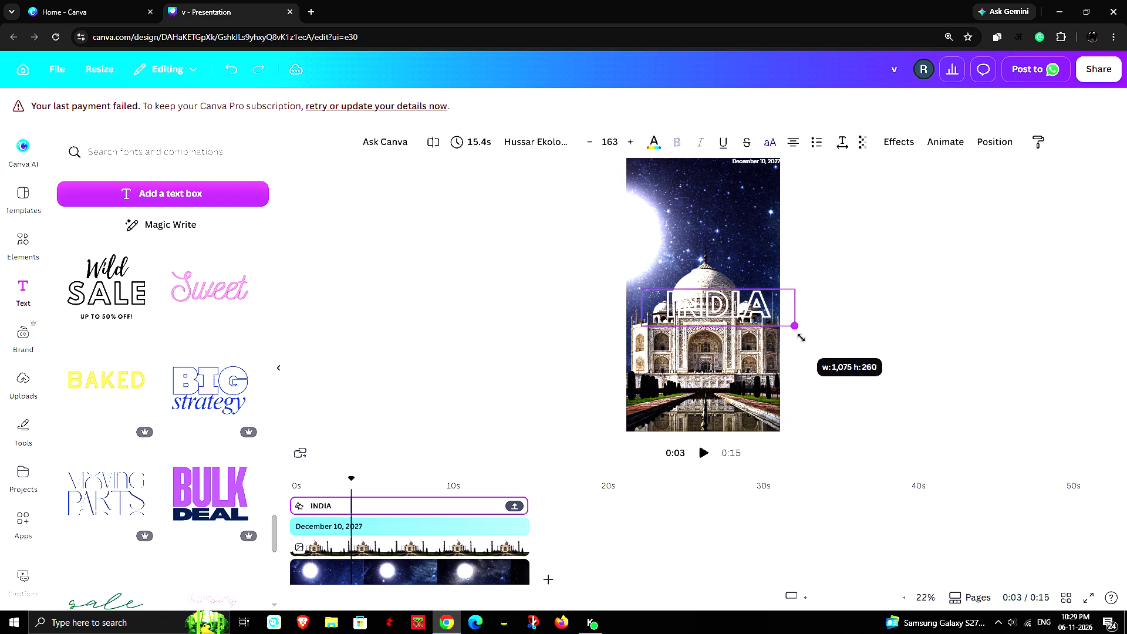
{"action": "left_click_drag", "start_coordinate": [801, 338], "coordinate": [836, 360]}
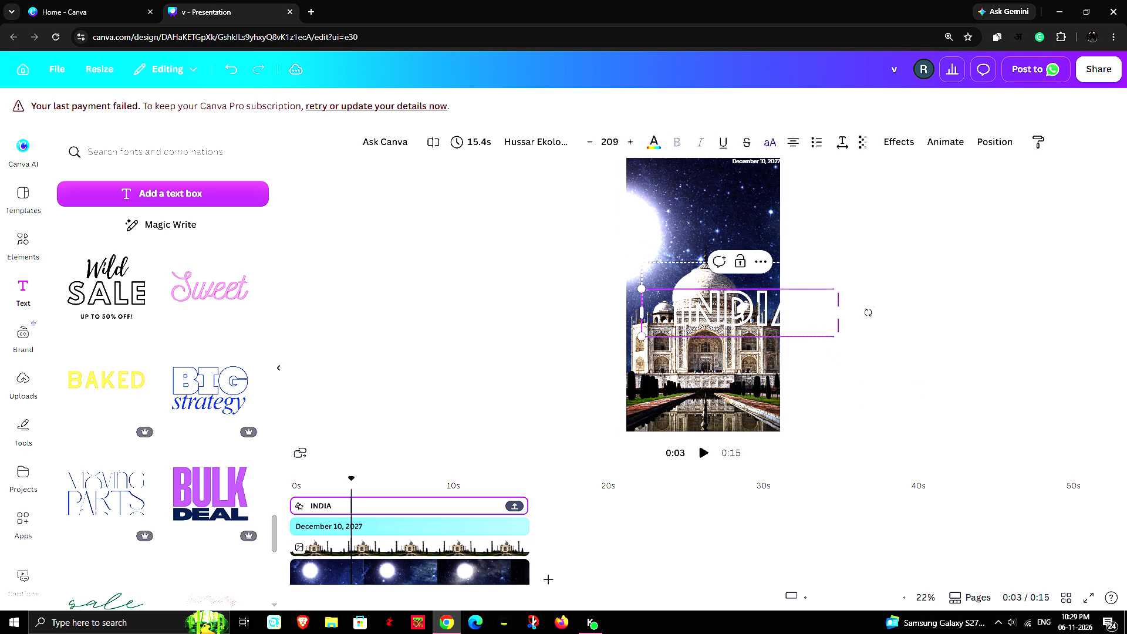
{"action": "left_click", "coordinate": [757, 309]}
{"action": "left_click", "coordinate": [836, 388]}
{"action": "left_click", "coordinate": [740, 307]}
{"action": "left_click_drag", "start_coordinate": [741, 310], "coordinate": [737, 301]}
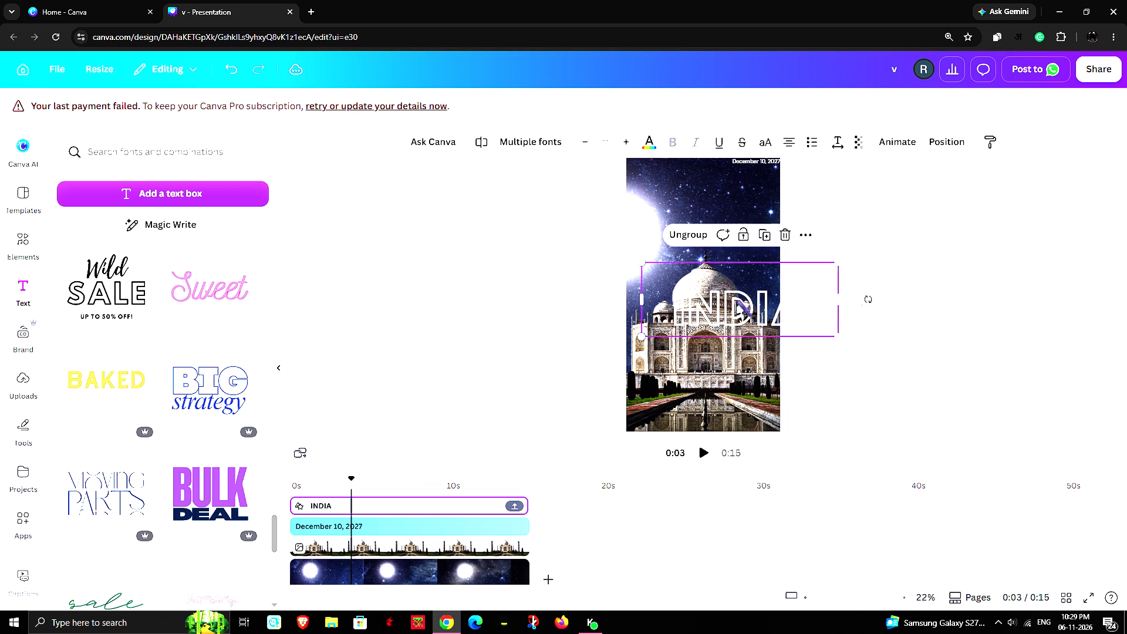
{"action": "left_click_drag", "start_coordinate": [737, 301], "coordinate": [704, 281]}
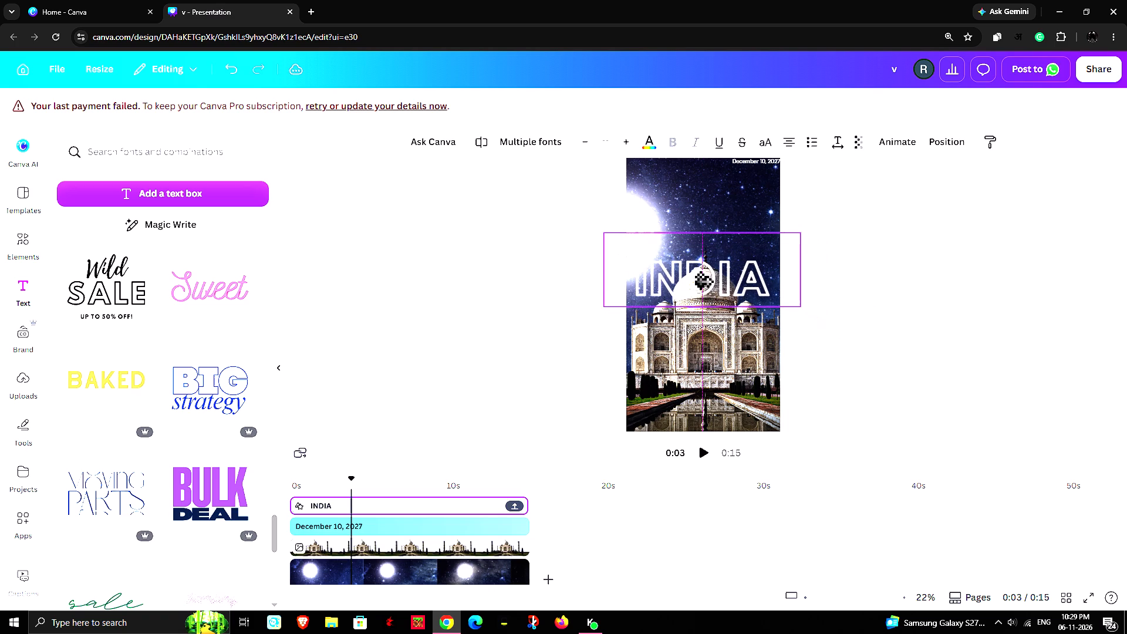
{"action": "left_click_drag", "start_coordinate": [704, 281], "coordinate": [705, 278]}
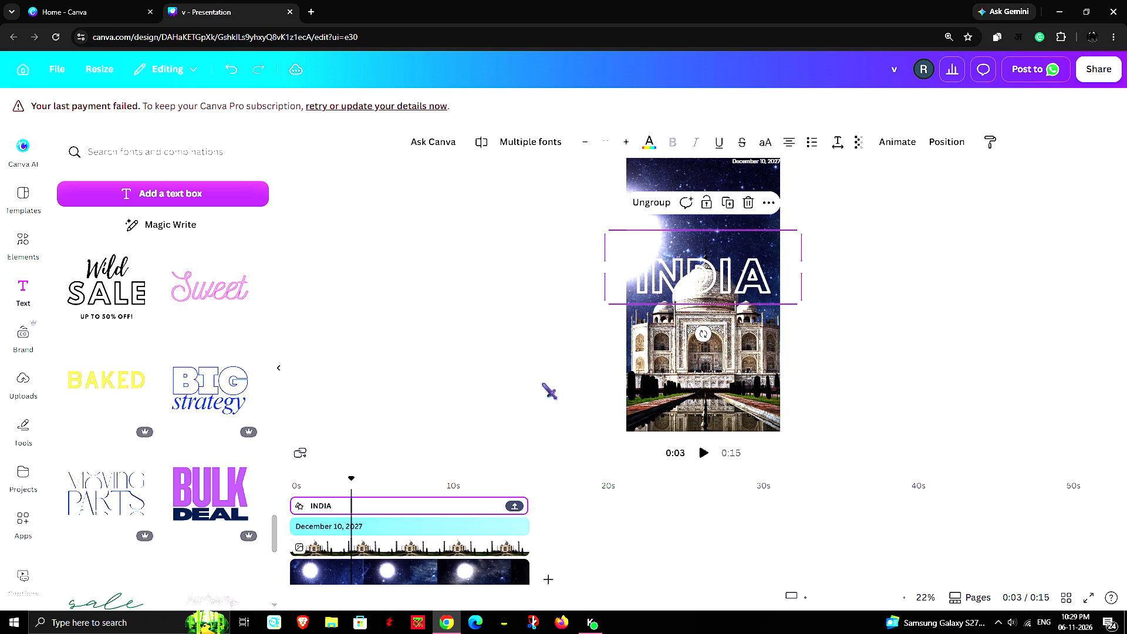
Reorder the layers so the INDIA title sits behind the Taj Mahal image and above the night-sky video.
{"action": "right_click", "coordinate": [724, 259]}
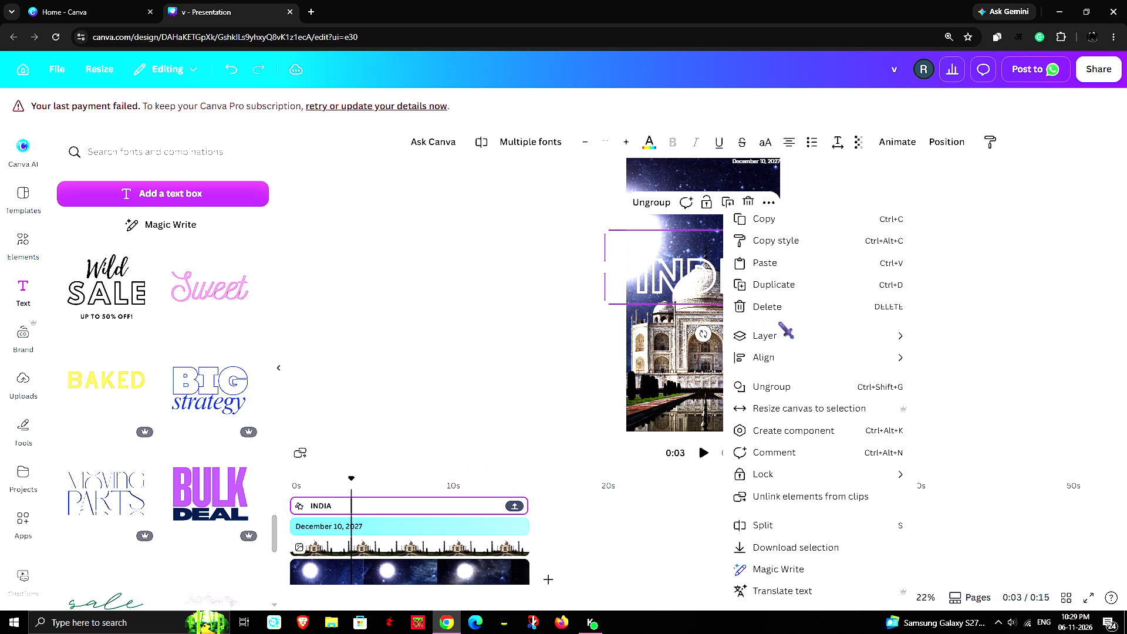
{"action": "left_click", "coordinate": [964, 434]}
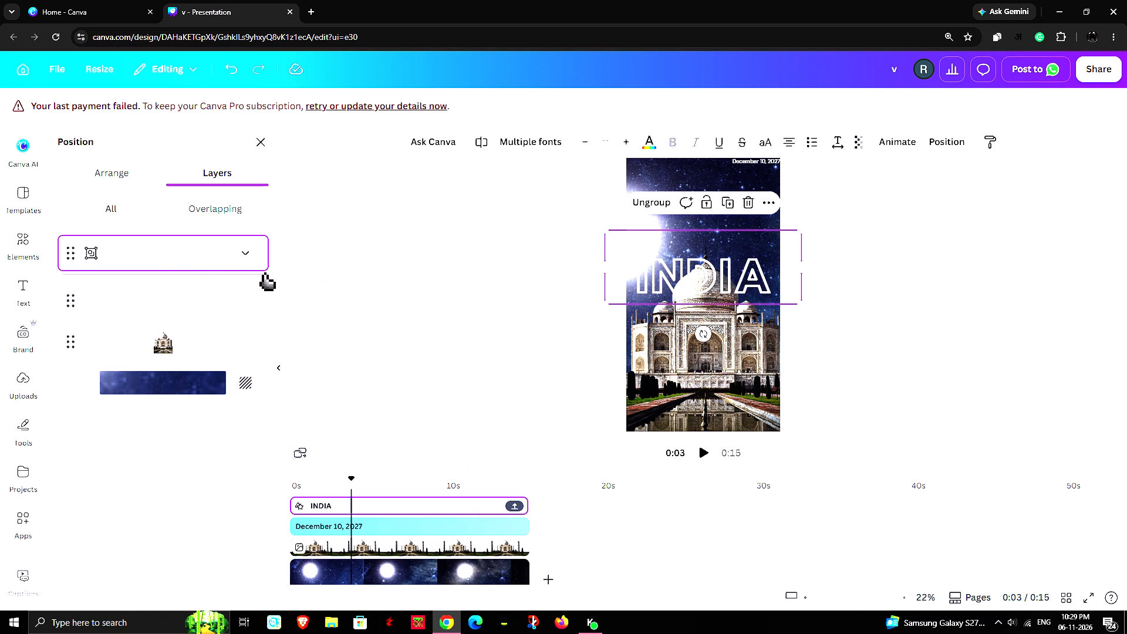
{"action": "left_click_drag", "start_coordinate": [69, 248], "coordinate": [73, 348]}
{"action": "left_click", "coordinate": [865, 309]}
Set the Taj Mahal image's transparency to 100.
{"action": "left_click", "coordinate": [735, 359]}
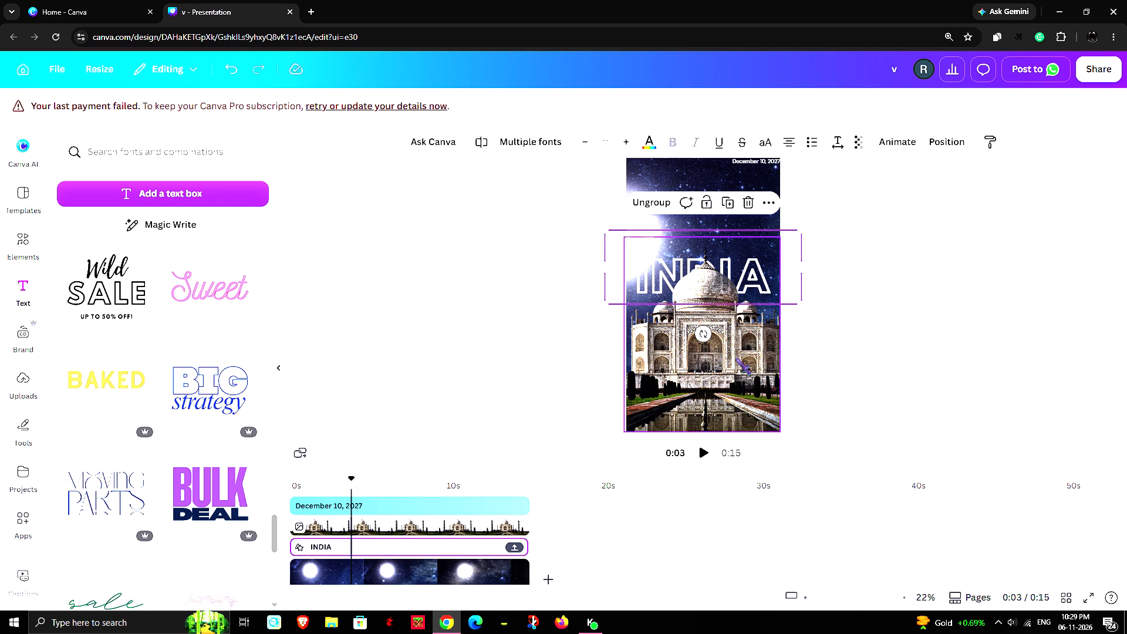
{"action": "left_click", "coordinate": [853, 144]}
{"action": "left_click_drag", "start_coordinate": [872, 195], "coordinate": [935, 200]}
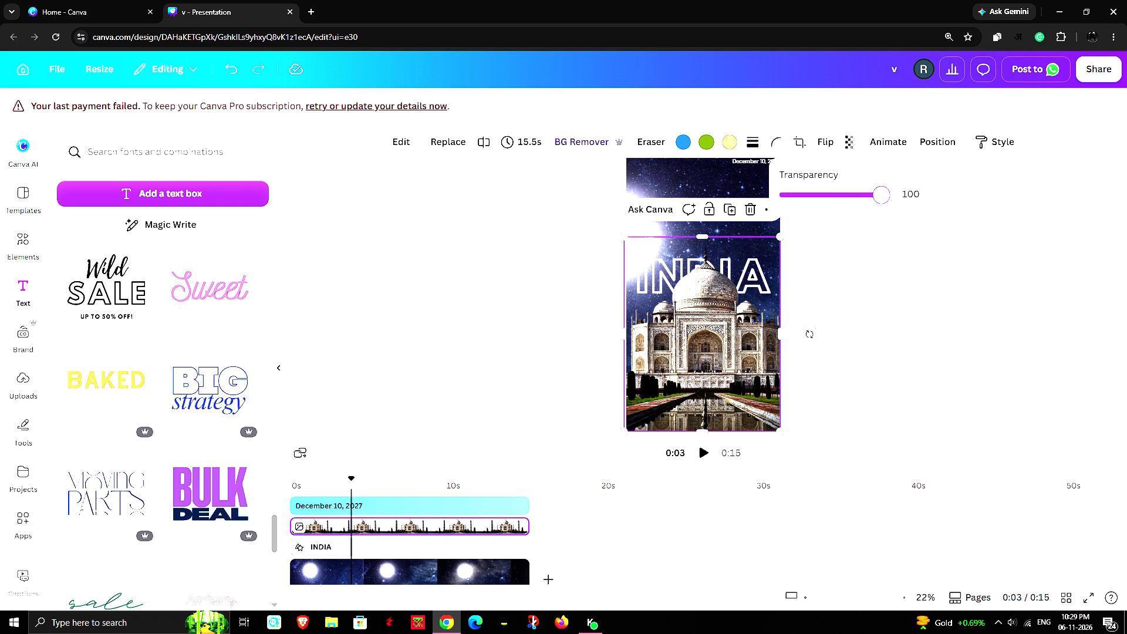
{"action": "left_click_drag", "start_coordinate": [935, 200], "coordinate": [939, 202]}
{"action": "left_click", "coordinate": [928, 362]}
{"action": "left_click", "coordinate": [887, 309]}
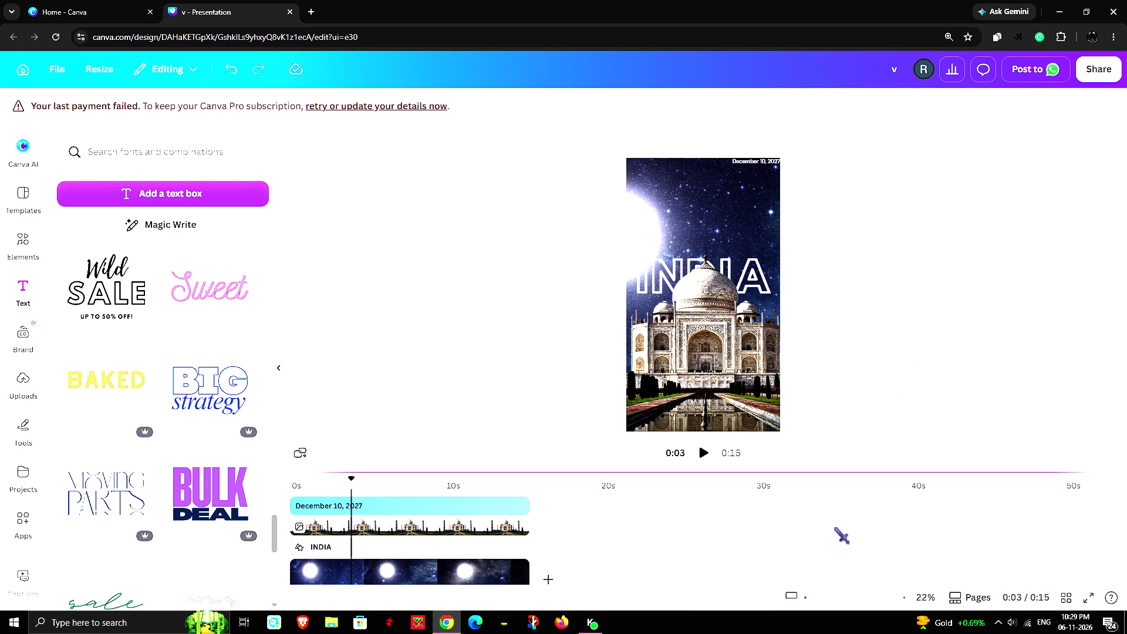
Select the December 10, 2027 text and browse the font combinations for an alternative title style.
{"action": "scroll", "coordinate": [373, 514], "scroll_direction": "up", "scroll_amount": 2}
{"action": "left_click", "coordinate": [365, 495]}
{"action": "left_click", "coordinate": [366, 507]}
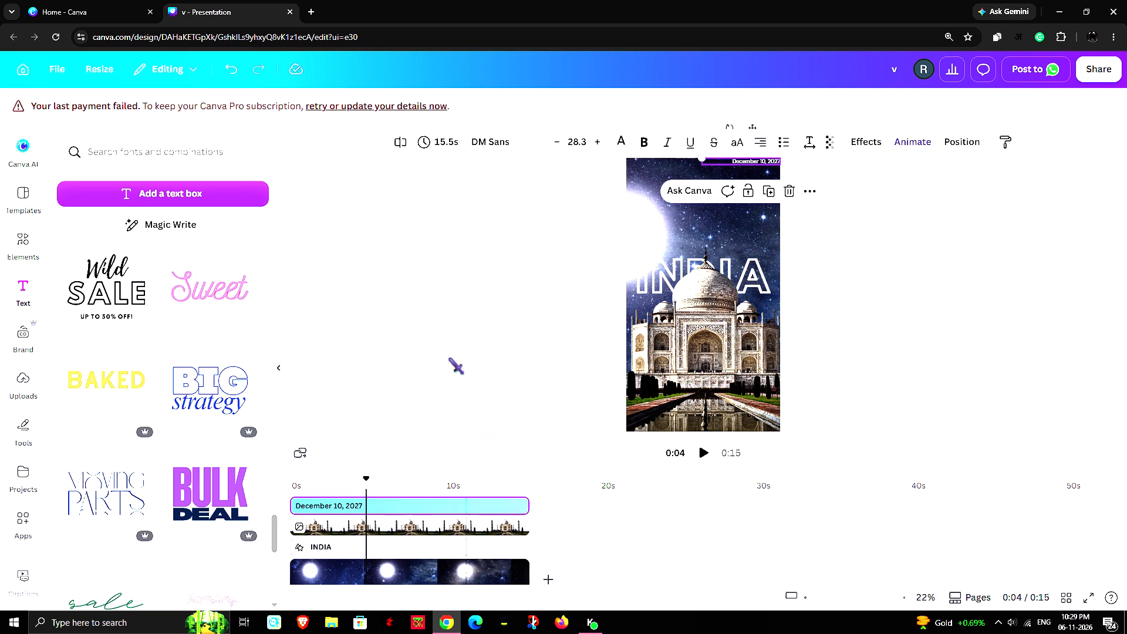
{"action": "scroll", "coordinate": [178, 417], "scroll_direction": "up", "scroll_amount": 2}
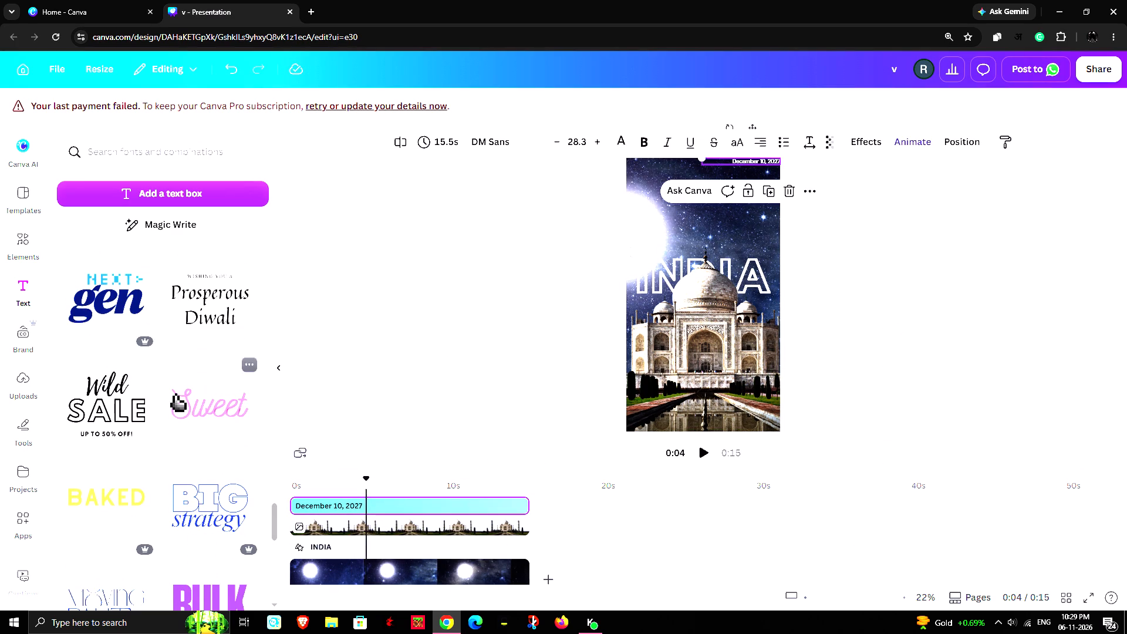
{"action": "scroll", "coordinate": [200, 373], "scroll_direction": "up", "scroll_amount": 1}
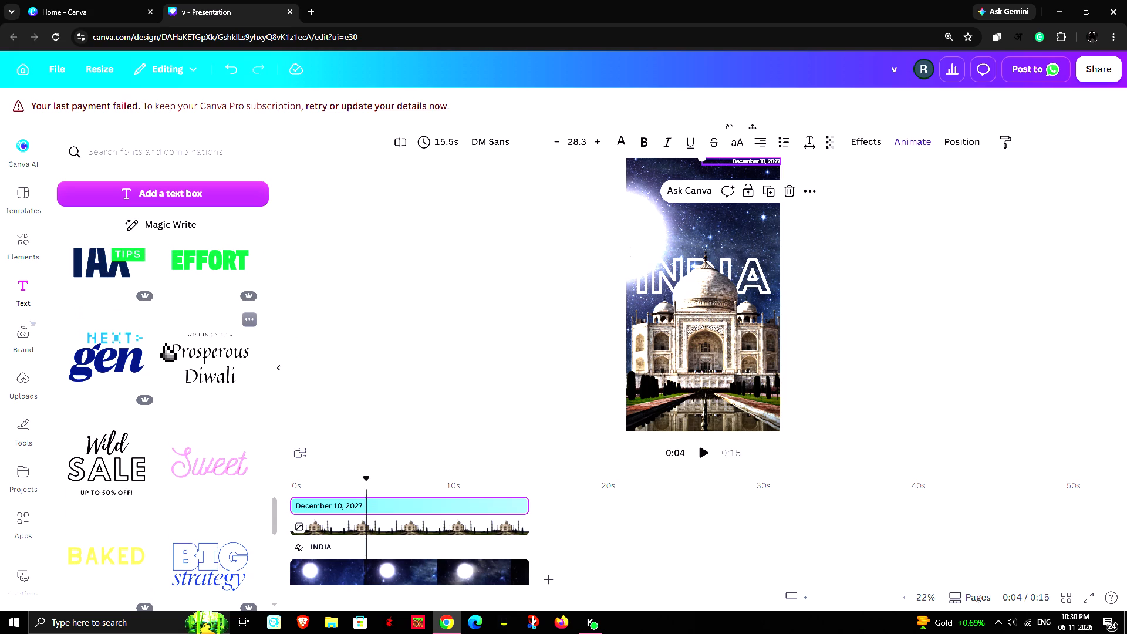
{"action": "scroll", "coordinate": [157, 408], "scroll_direction": "up", "scroll_amount": 3}
{"action": "scroll", "coordinate": [157, 409], "scroll_direction": "down", "scroll_amount": 8}
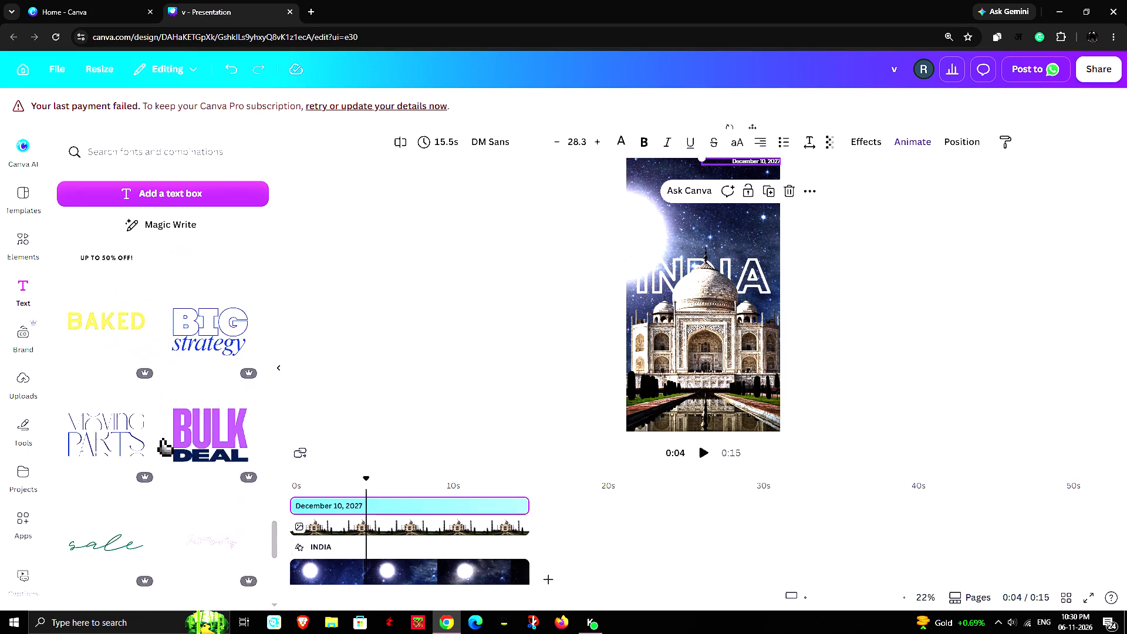
{"action": "scroll", "coordinate": [162, 438], "scroll_direction": "down", "scroll_amount": 6}
{"action": "scroll", "coordinate": [199, 495], "scroll_direction": "down", "scroll_amount": 3}
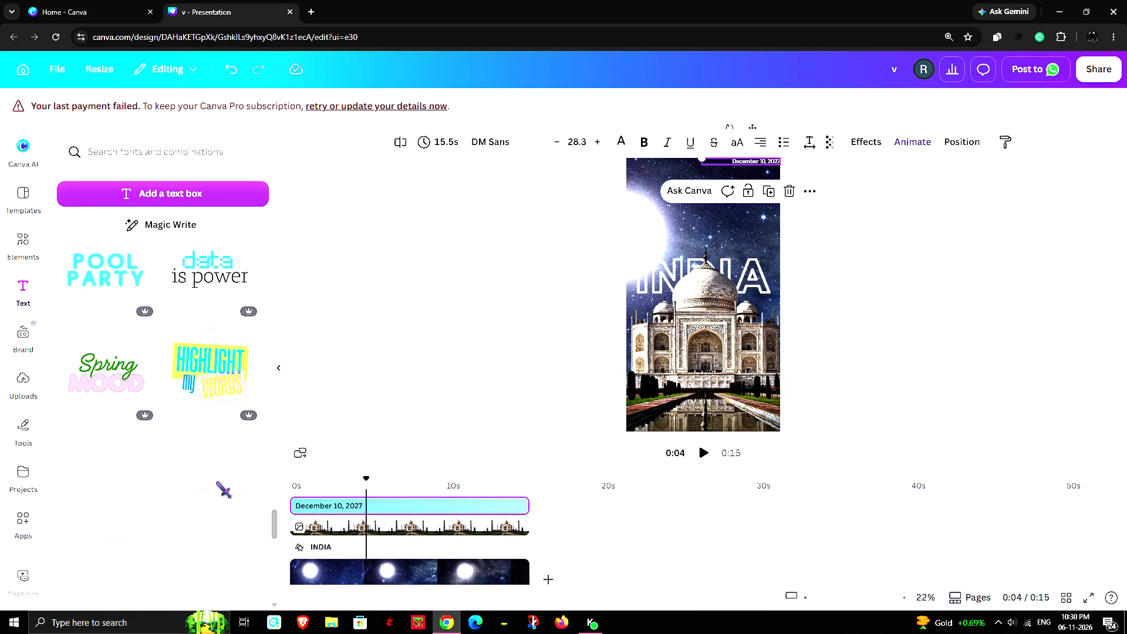
{"action": "scroll", "coordinate": [187, 482], "scroll_direction": "down", "scroll_amount": 3}
{"action": "scroll", "coordinate": [190, 486], "scroll_direction": "up", "scroll_amount": 5}
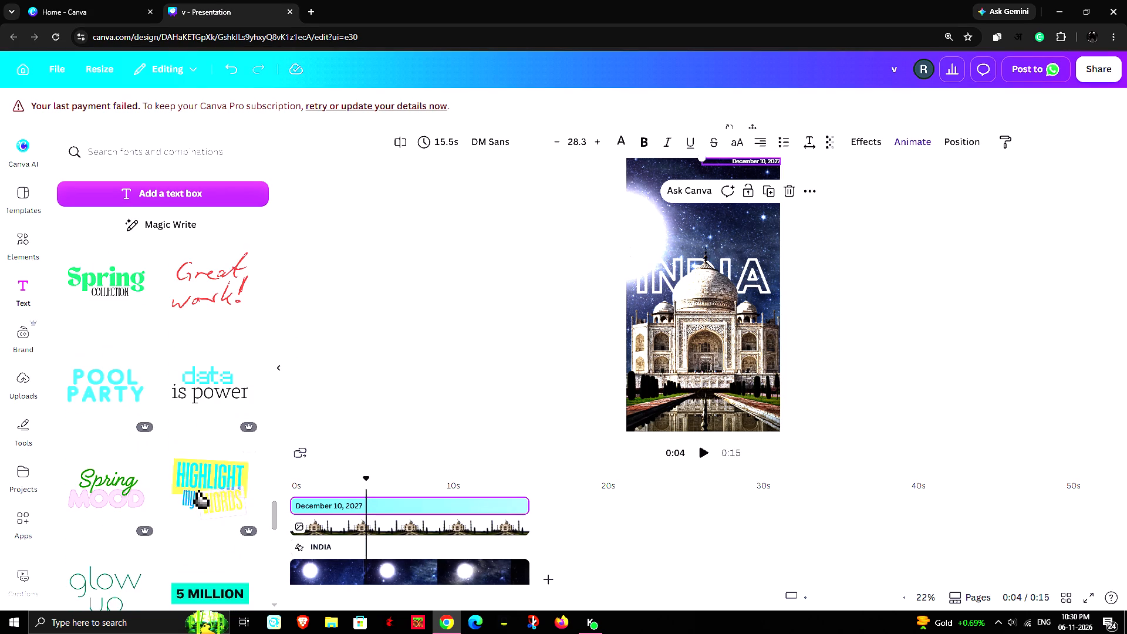
{"action": "scroll", "coordinate": [199, 490], "scroll_direction": "down", "scroll_amount": 7}
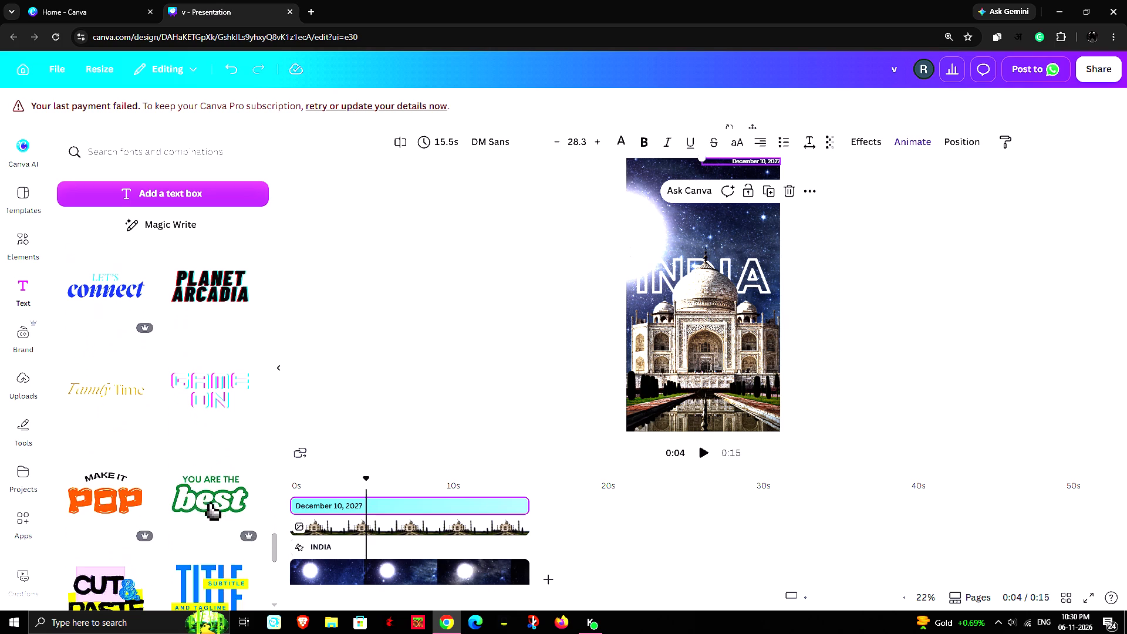
{"action": "scroll", "coordinate": [212, 454], "scroll_direction": "down", "scroll_amount": 1}
{"action": "scroll", "coordinate": [194, 370], "scroll_direction": "down", "scroll_amount": 4}
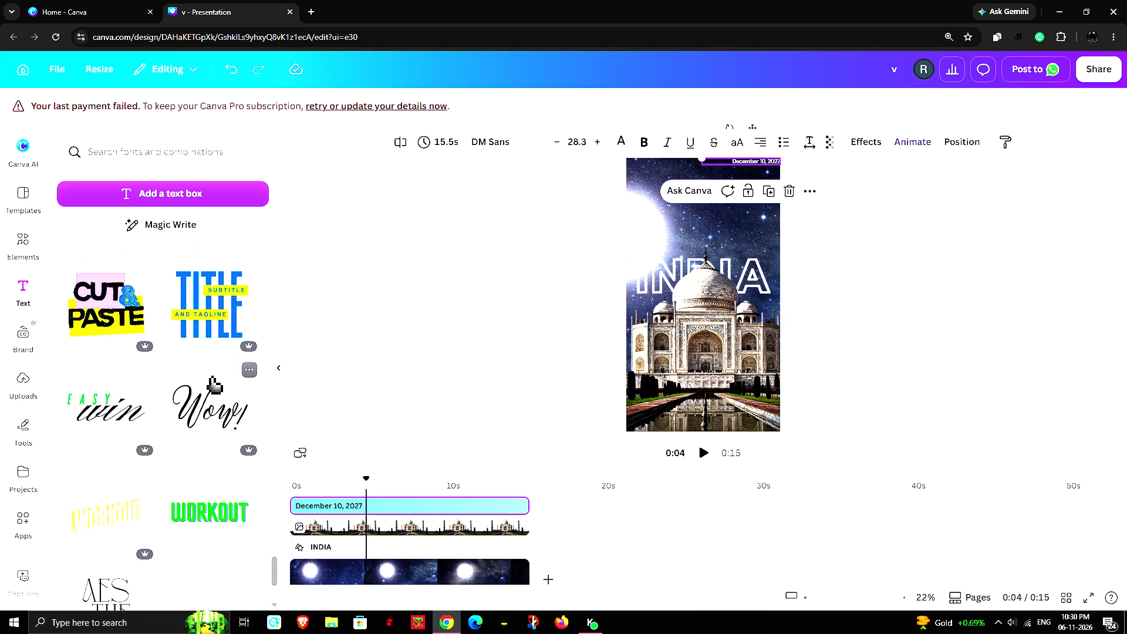
{"action": "scroll", "coordinate": [213, 376], "scroll_direction": "down", "scroll_amount": 3}
{"action": "scroll", "coordinate": [169, 448], "scroll_direction": "down", "scroll_amount": 4}
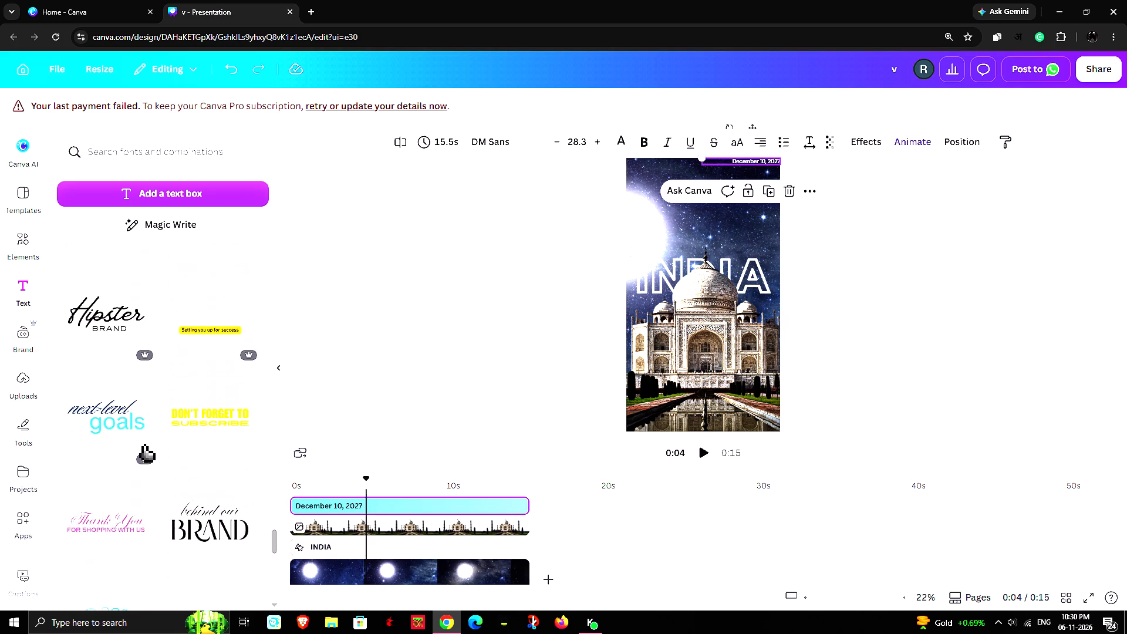
{"action": "scroll", "coordinate": [176, 507], "scroll_direction": "down", "scroll_amount": 5}
{"action": "scroll", "coordinate": [132, 487], "scroll_direction": "down", "scroll_amount": 1}
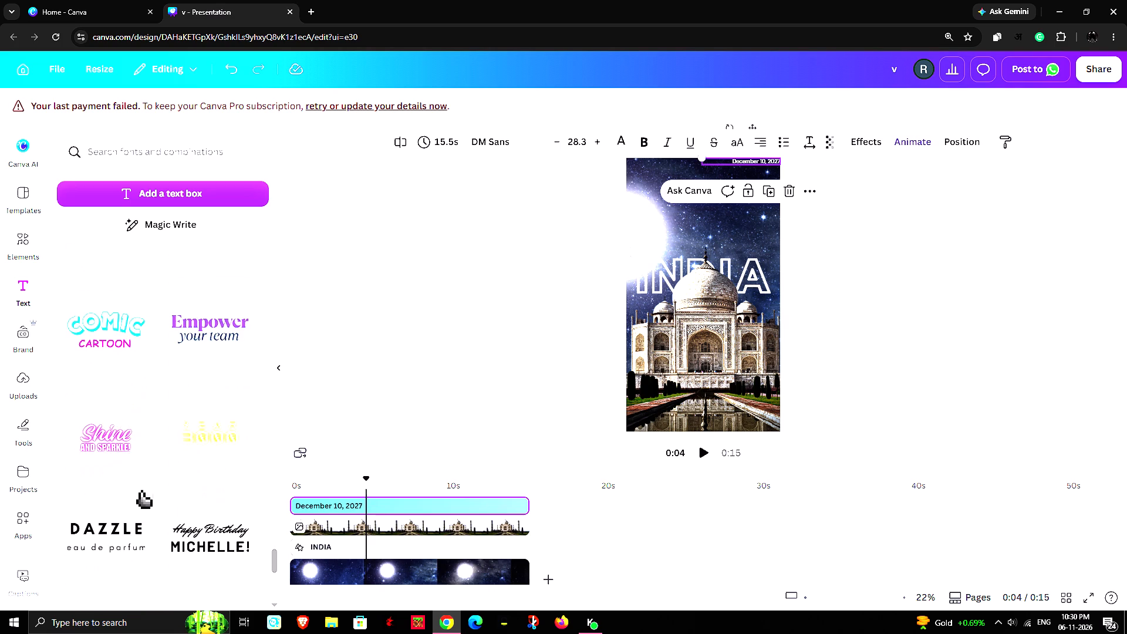
{"action": "scroll", "coordinate": [141, 490], "scroll_direction": "down", "scroll_amount": 4}
{"action": "scroll", "coordinate": [136, 539], "scroll_direction": "down", "scroll_amount": 6}
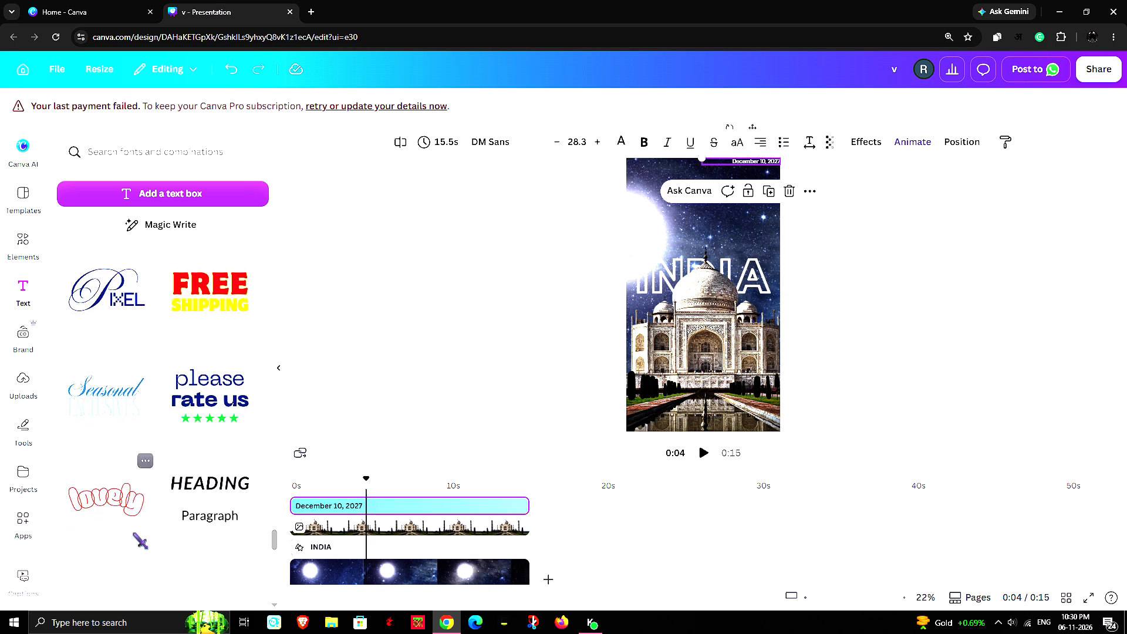
Try the outlined "lovely" font combination, delete the December 10, 2027 text, and undo the "lovely" insertion.
{"action": "left_click", "coordinate": [110, 431]}
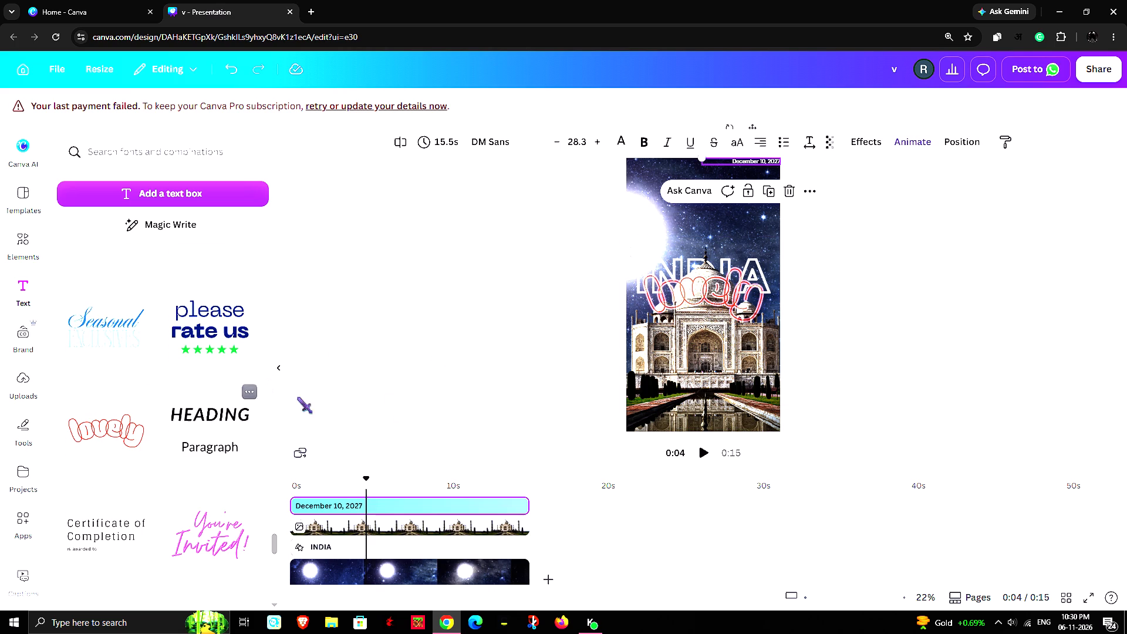
{"action": "key", "text": "Delete"}
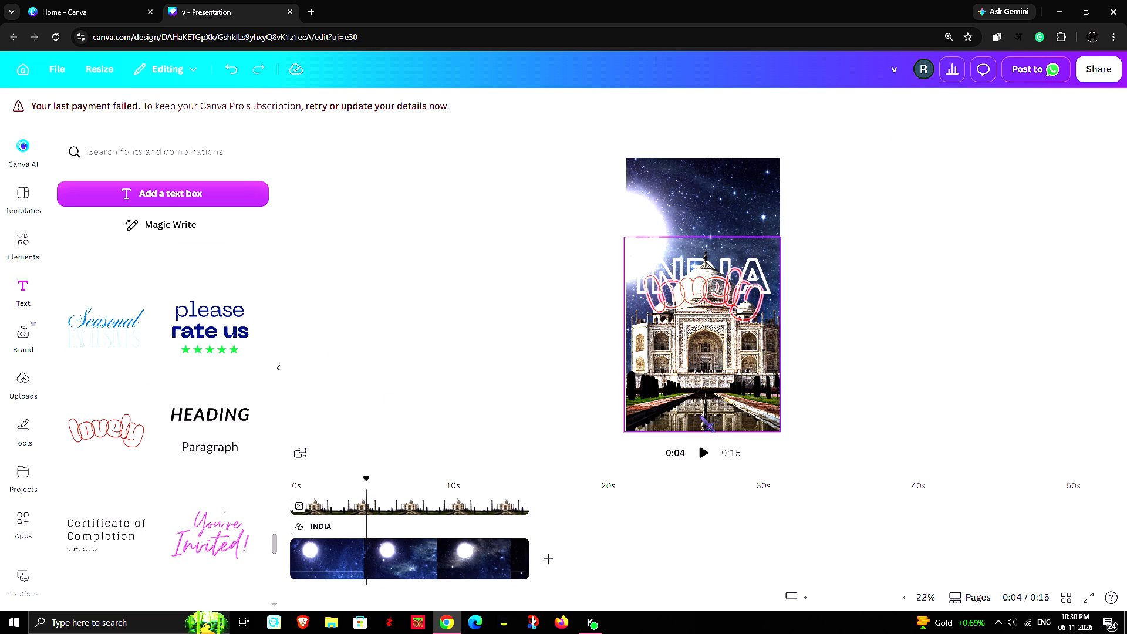
{"action": "key", "text": "ctrl+z"}
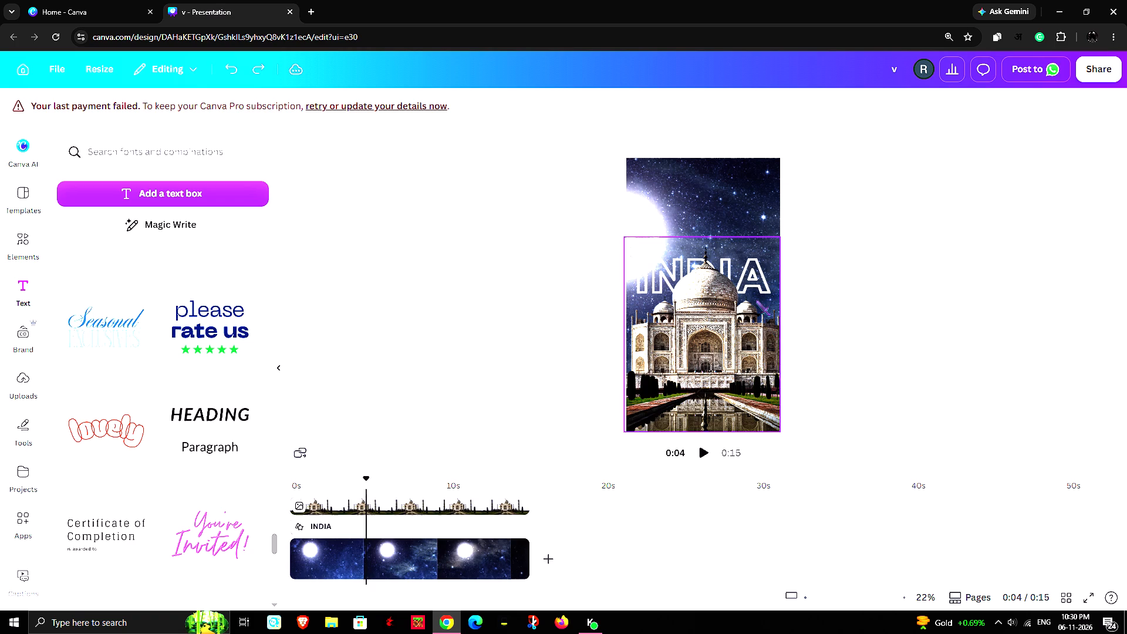
Add the "call to ACTION" font combination to the page.
{"action": "scroll", "coordinate": [155, 408], "scroll_direction": "down", "scroll_amount": 3}
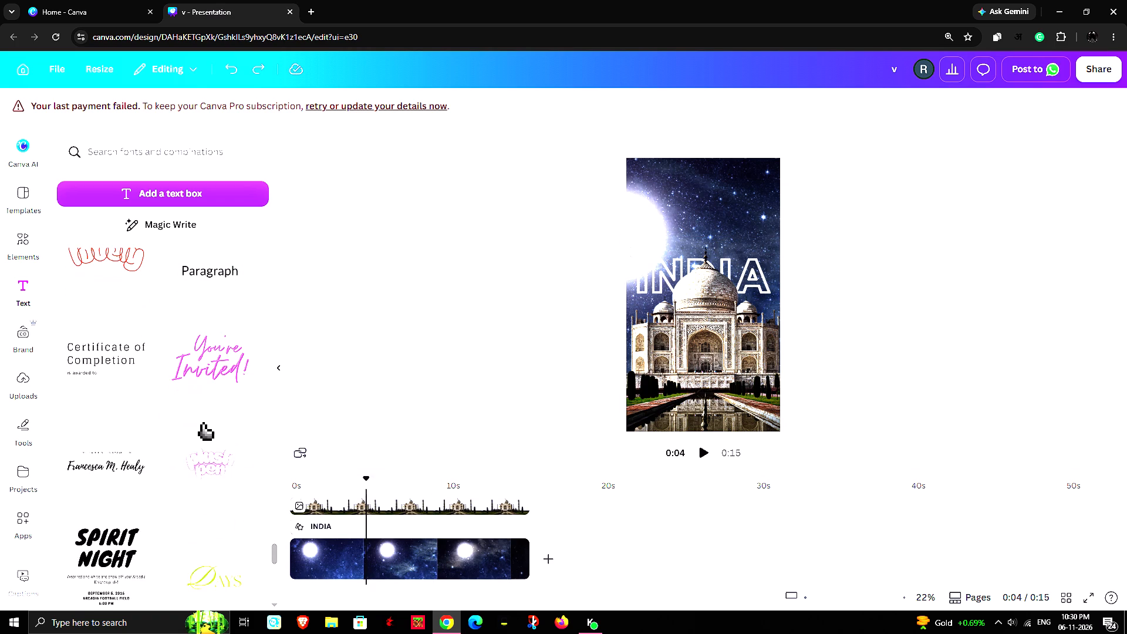
{"action": "scroll", "coordinate": [211, 470], "scroll_direction": "down", "scroll_amount": 2}
{"action": "scroll", "coordinate": [171, 498], "scroll_direction": "down", "scroll_amount": 3}
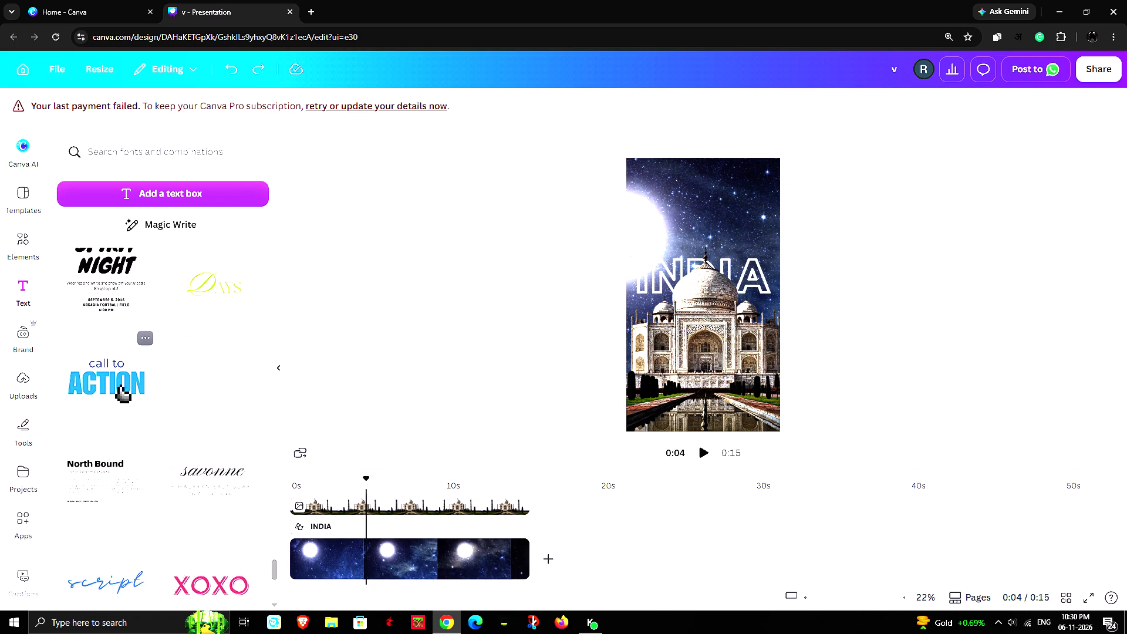
{"action": "left_click", "coordinate": [118, 380]}
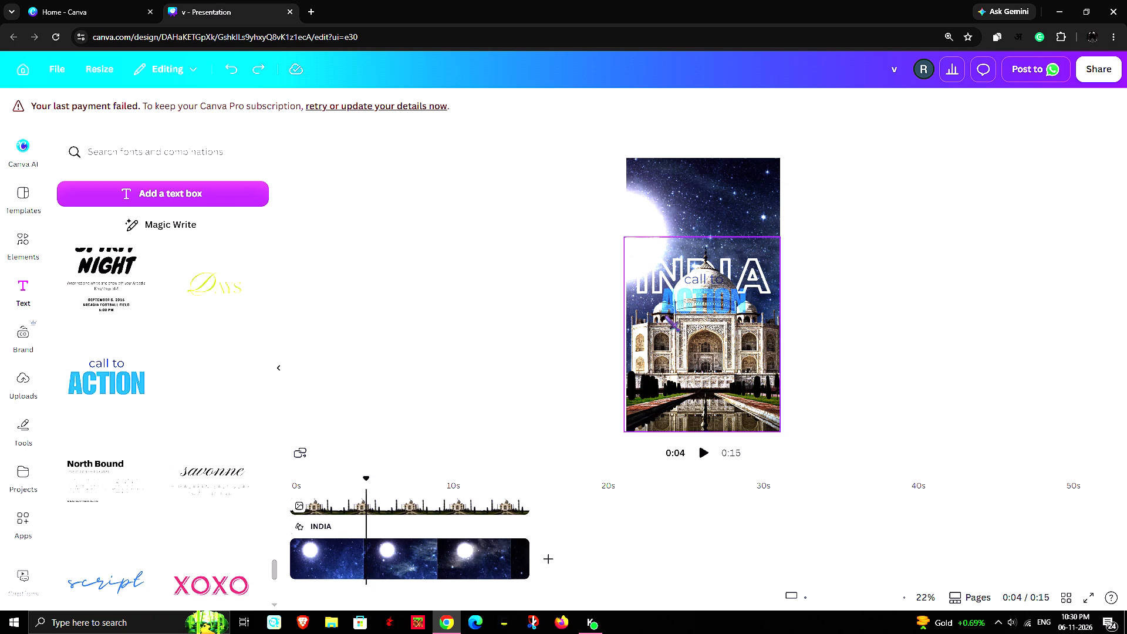
Extend the "call to ACTION" text's timing to run from 0 s to about 15.4 s, spanning the video.
{"action": "scroll", "coordinate": [406, 541], "scroll_direction": "up", "scroll_amount": 4}
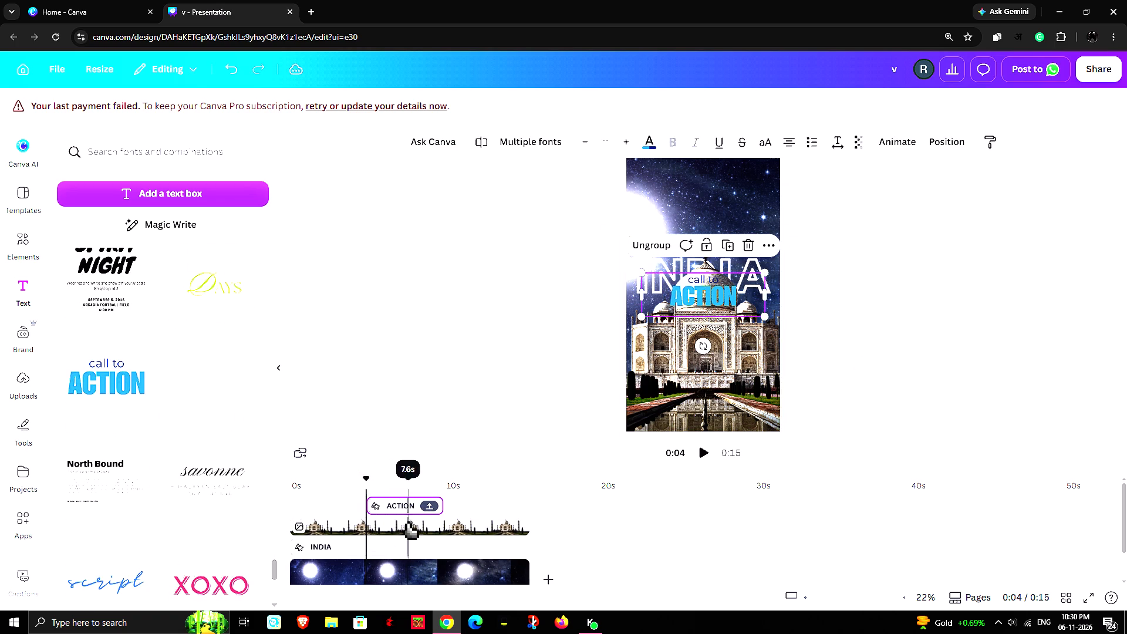
{"action": "left_click_drag", "start_coordinate": [370, 505], "coordinate": [275, 507]}
{"action": "left_click_drag", "start_coordinate": [442, 507], "coordinate": [494, 505]}
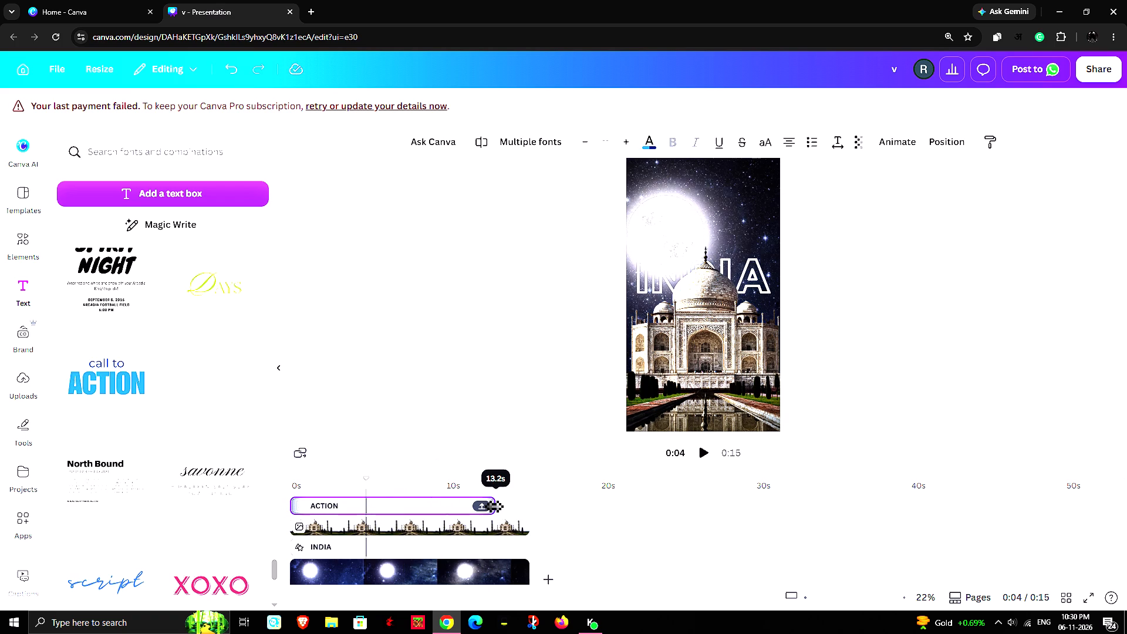
{"action": "left_click_drag", "start_coordinate": [494, 505], "coordinate": [498, 507]}
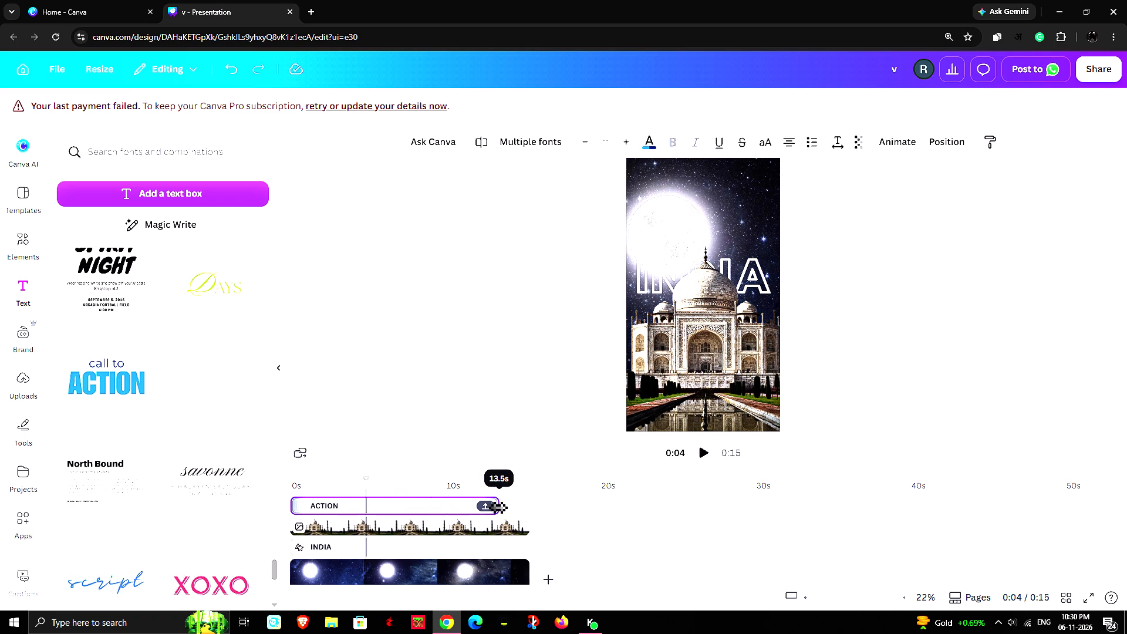
{"action": "left_click_drag", "start_coordinate": [498, 507], "coordinate": [523, 510]}
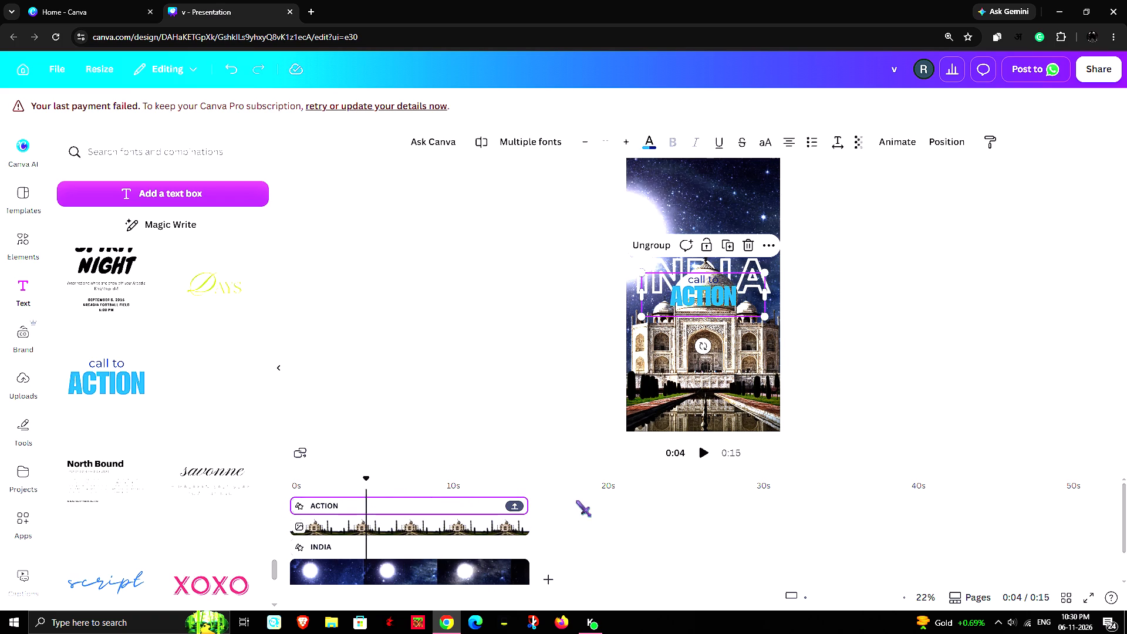
Delete the outlined INDIA title behind the Taj Mahal.
{"action": "left_click", "coordinate": [395, 541]}
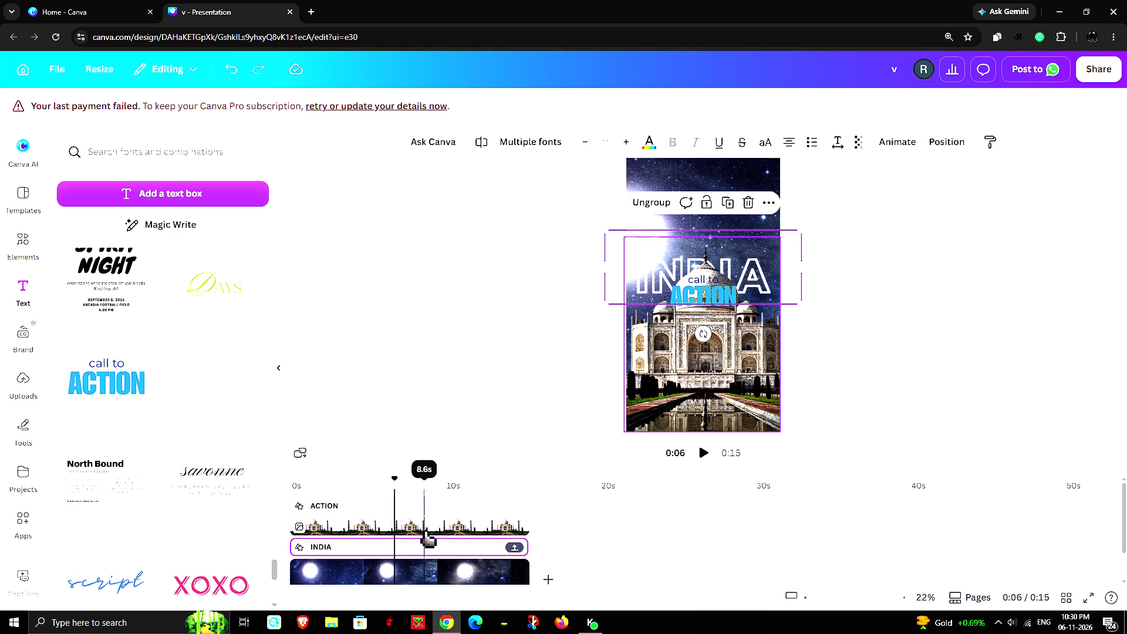
{"action": "key", "text": "Delete"}
Remove the "call to" line from the new text group and replace ACTION with INDIA.
{"action": "left_click", "coordinate": [385, 498]}
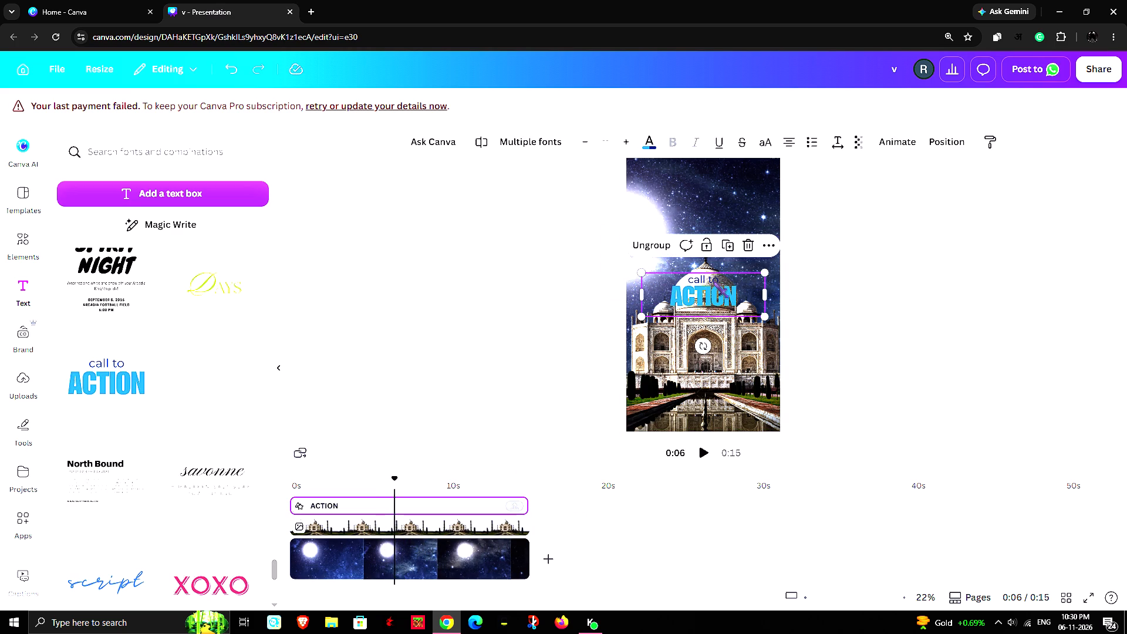
{"action": "left_click", "coordinate": [709, 276]}
{"action": "key", "text": "Delete"}
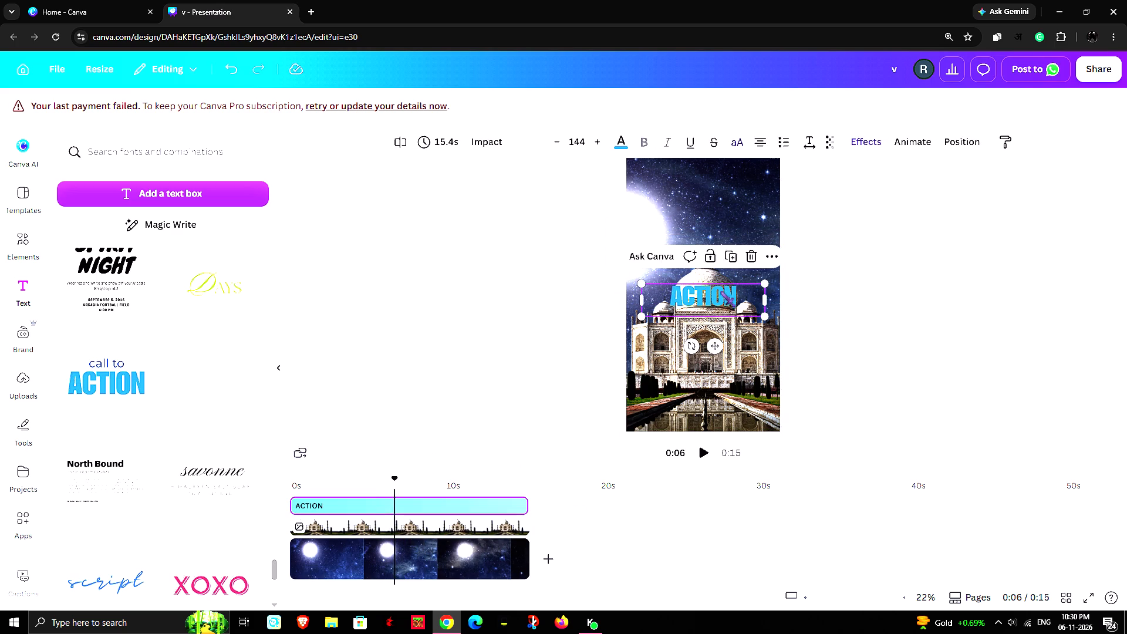
{"action": "double_click", "coordinate": [713, 291]}
{"action": "key", "text": "BackSpace"}
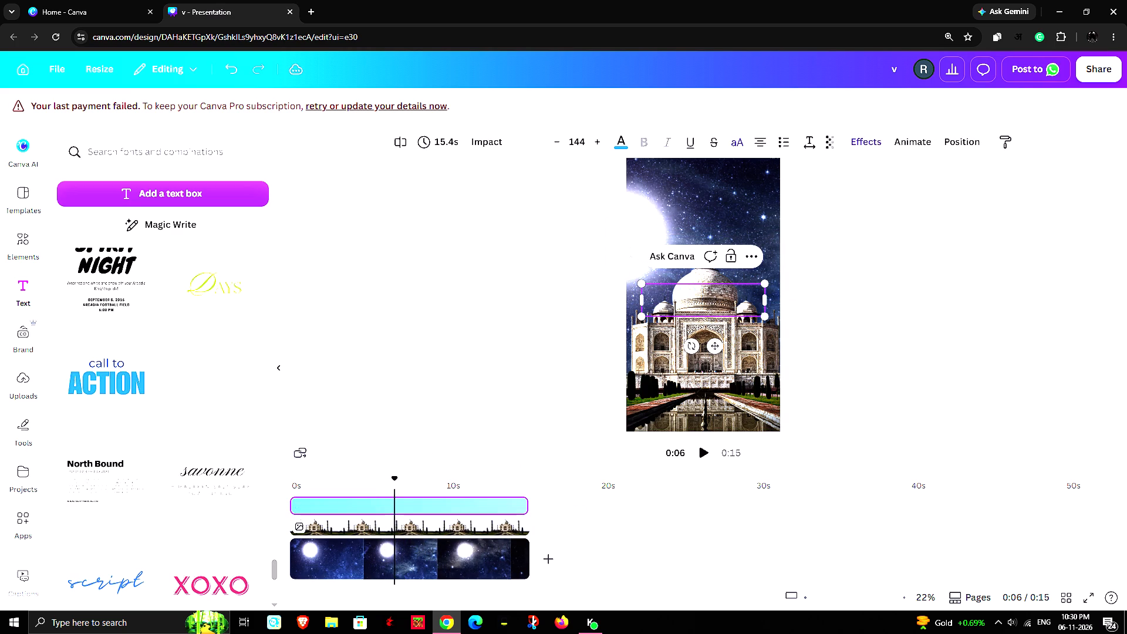
{"action": "type", "text": "INDIA"}
Change the INDIA text colour from blue to solid white, applying it to all matching blue on the page.
{"action": "left_click", "coordinate": [625, 141]}
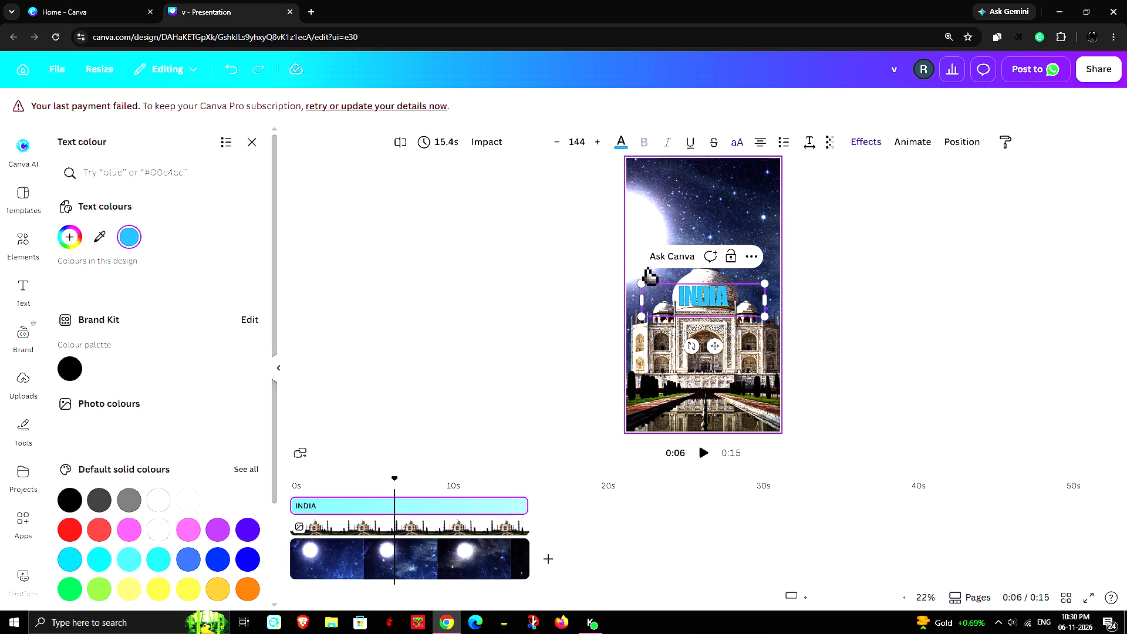
{"action": "scroll", "coordinate": [120, 456], "scroll_direction": "down", "scroll_amount": 1}
{"action": "left_click", "coordinate": [243, 441]}
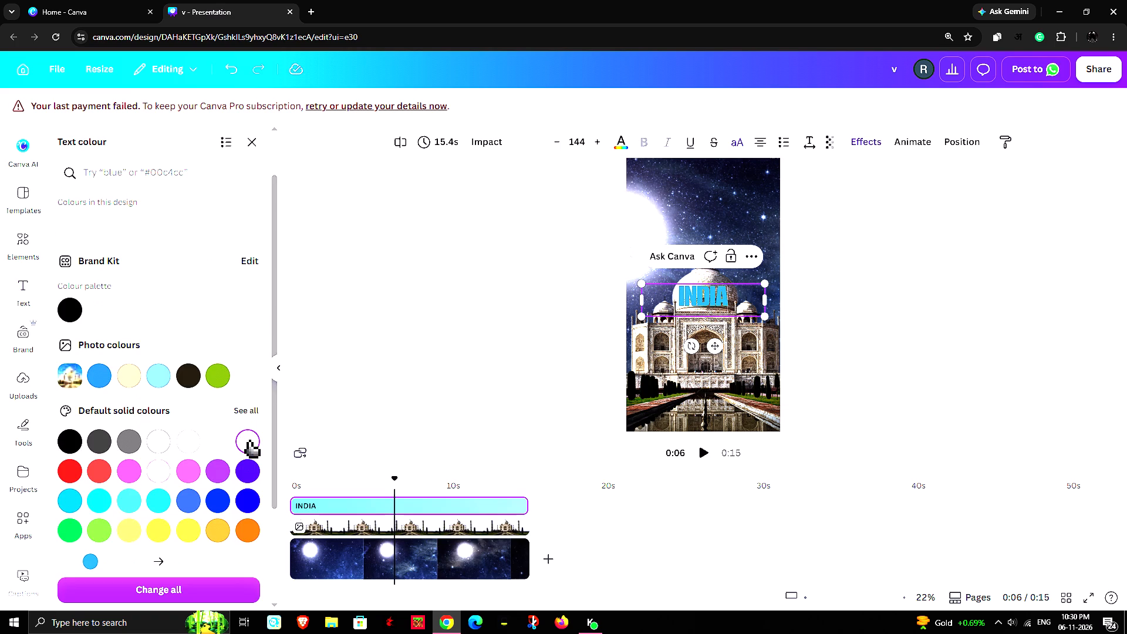
{"action": "left_click", "coordinate": [183, 588]}
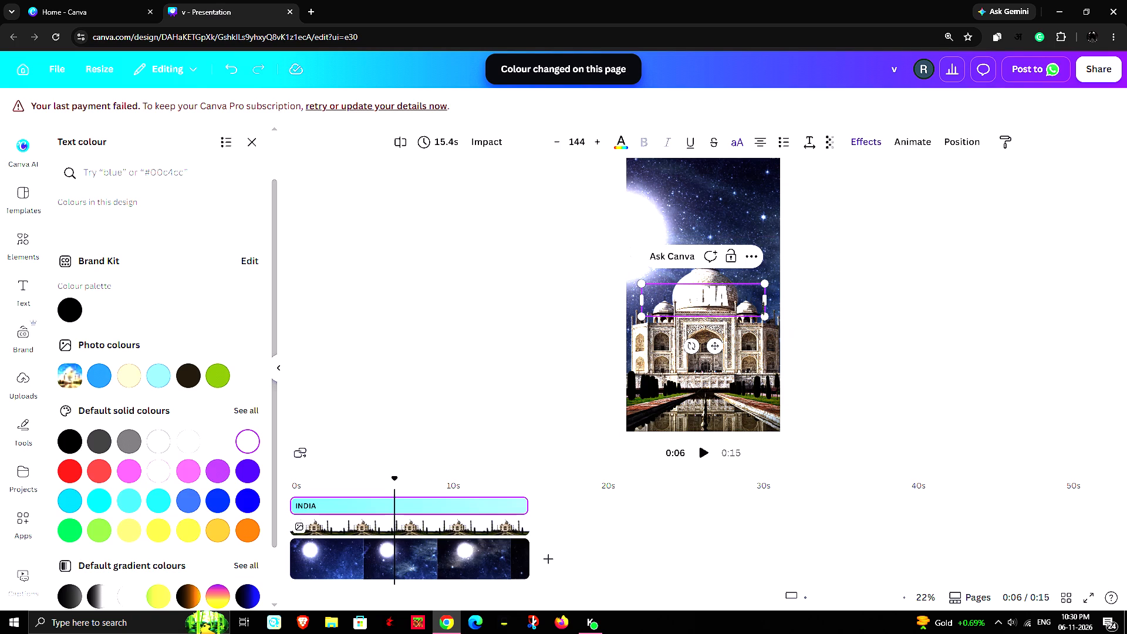
Enlarge the white INDIA title to about size 284 and widen its text box past both page edges across the dome.
{"action": "left_click_drag", "start_coordinate": [765, 318], "coordinate": [880, 369]}
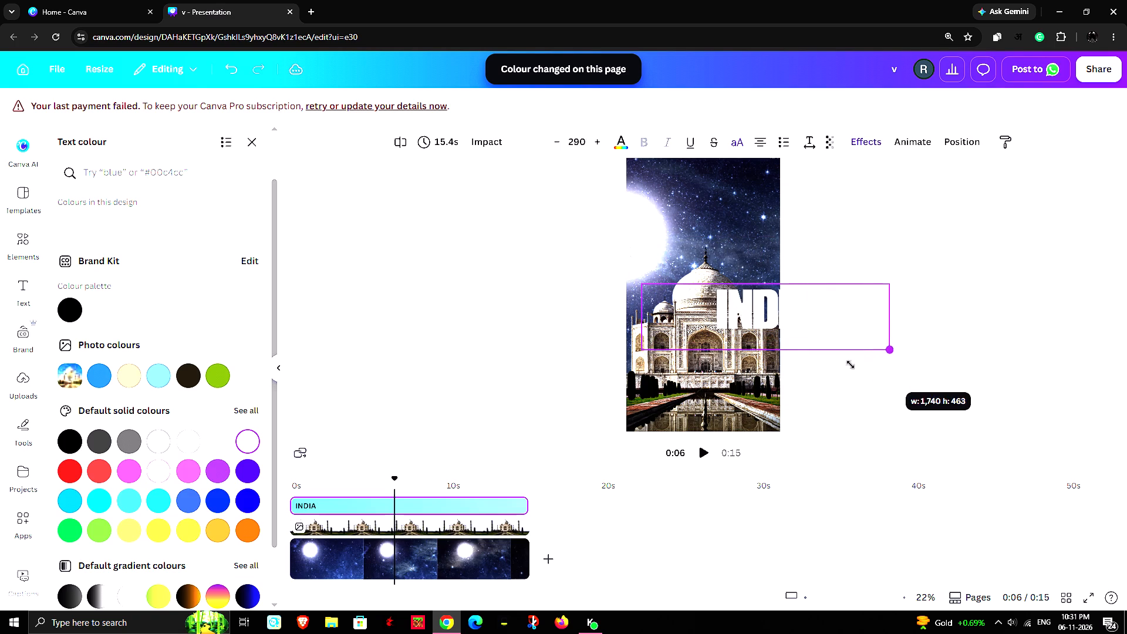
{"action": "left_click_drag", "start_coordinate": [640, 317], "coordinate": [548, 316]}
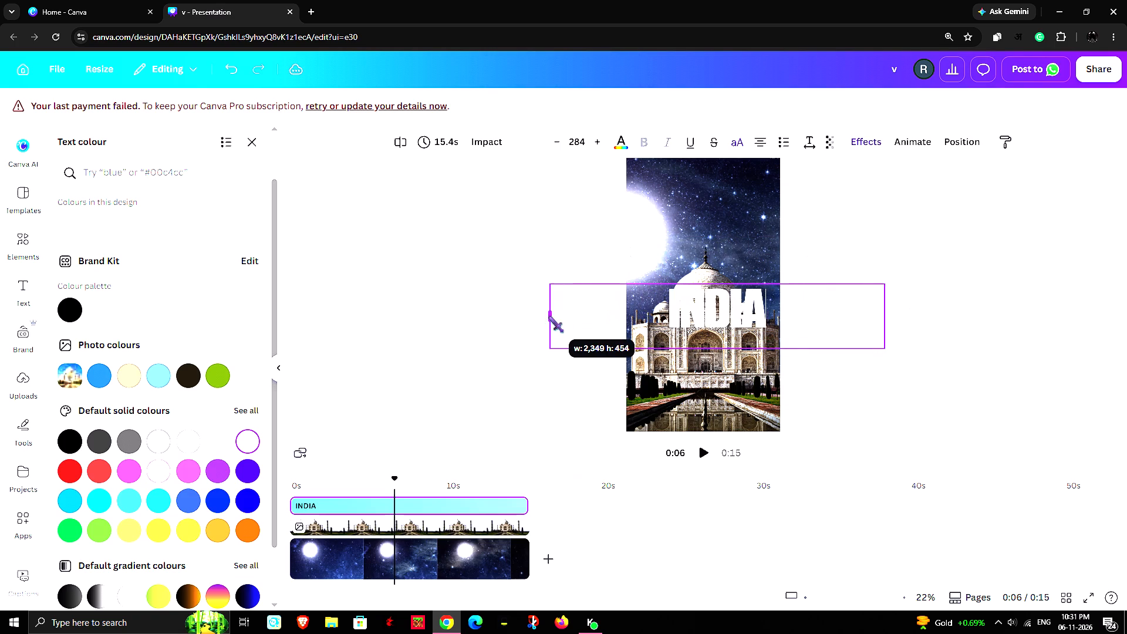
{"action": "left_click_drag", "start_coordinate": [548, 316], "coordinate": [536, 315]}
{"action": "left_click", "coordinate": [884, 412]}
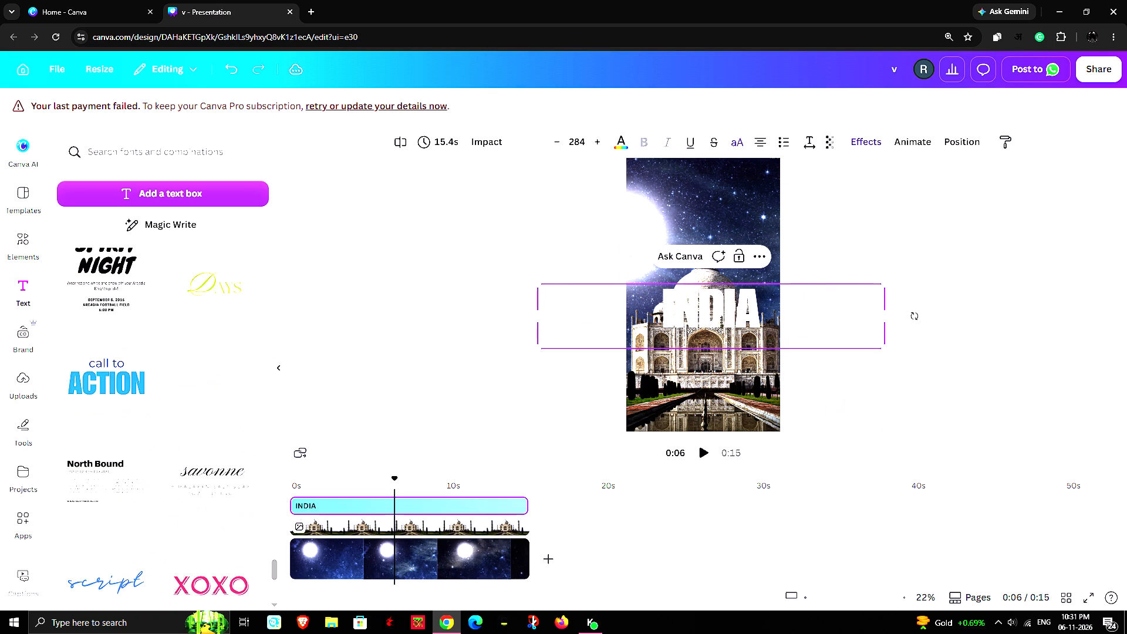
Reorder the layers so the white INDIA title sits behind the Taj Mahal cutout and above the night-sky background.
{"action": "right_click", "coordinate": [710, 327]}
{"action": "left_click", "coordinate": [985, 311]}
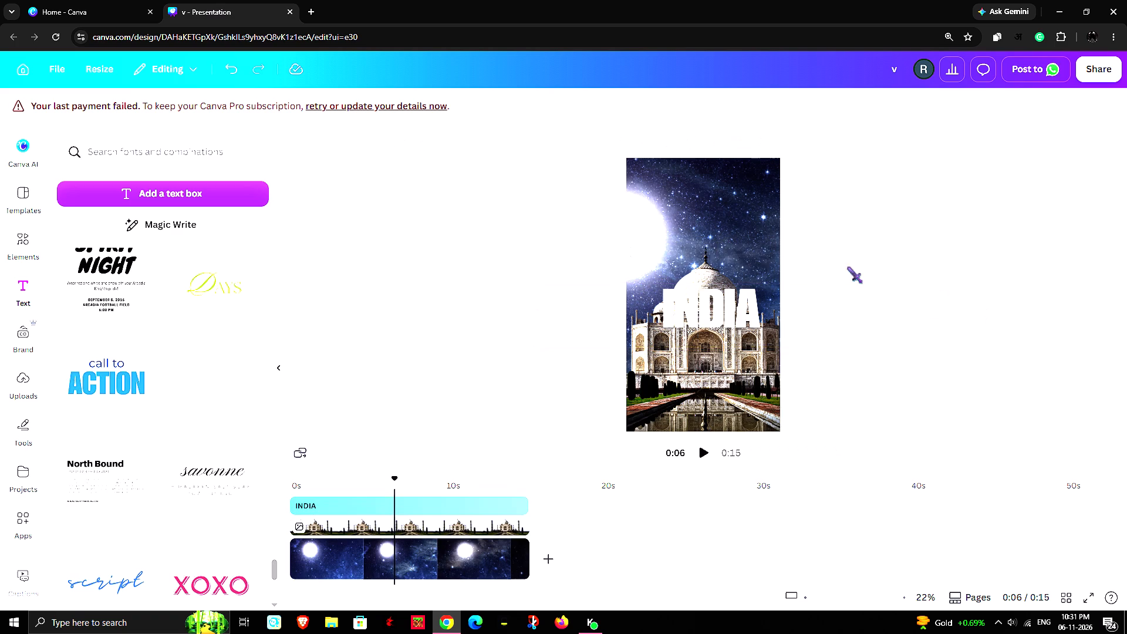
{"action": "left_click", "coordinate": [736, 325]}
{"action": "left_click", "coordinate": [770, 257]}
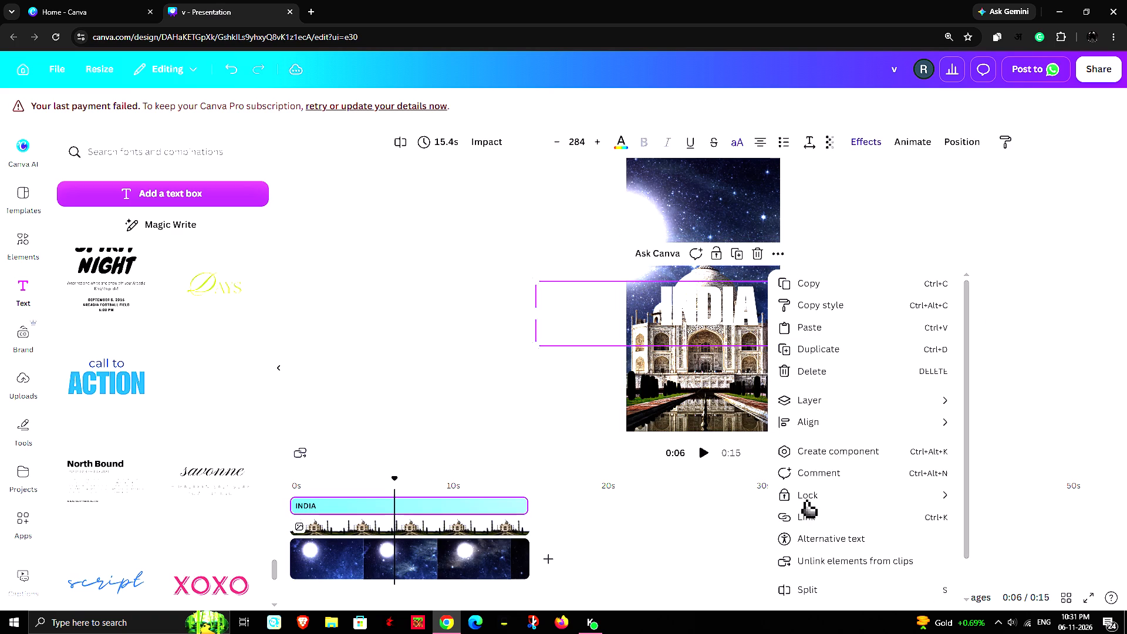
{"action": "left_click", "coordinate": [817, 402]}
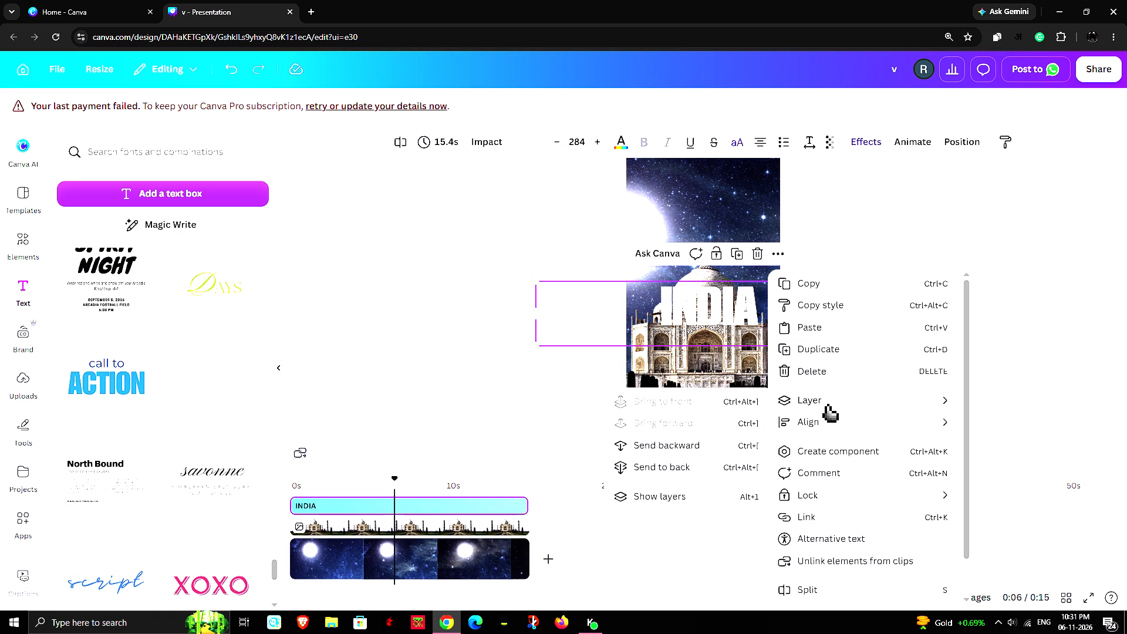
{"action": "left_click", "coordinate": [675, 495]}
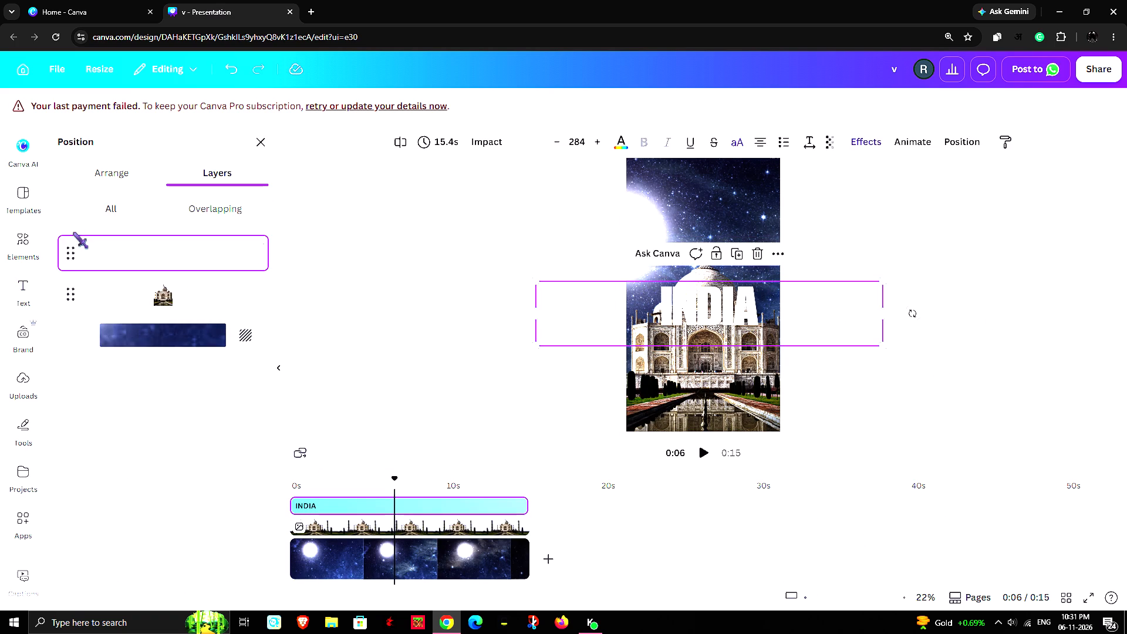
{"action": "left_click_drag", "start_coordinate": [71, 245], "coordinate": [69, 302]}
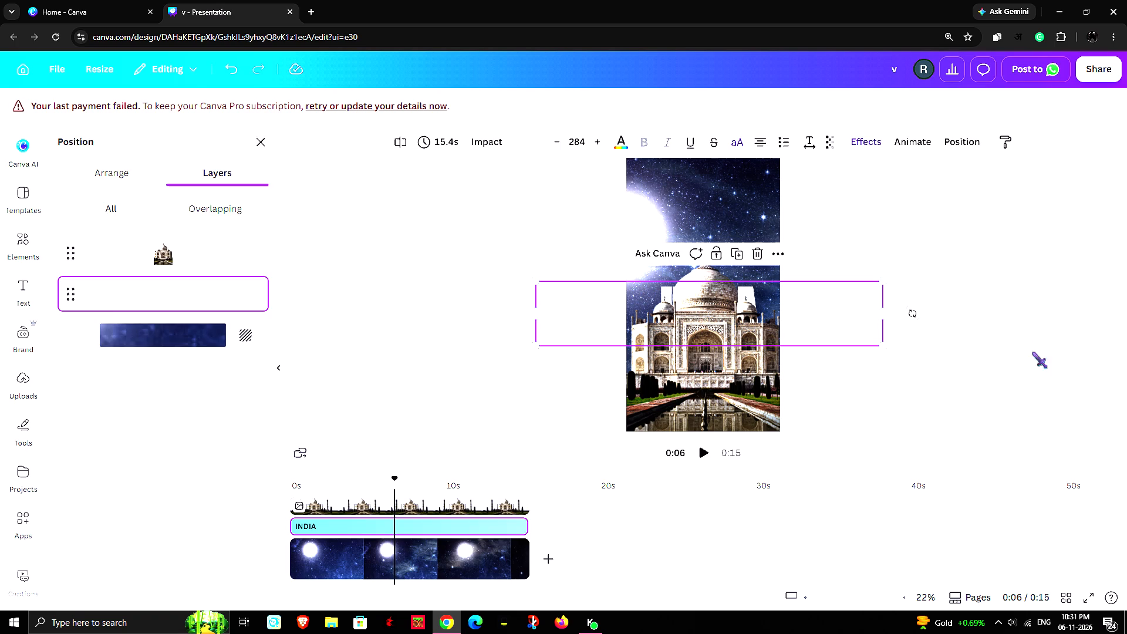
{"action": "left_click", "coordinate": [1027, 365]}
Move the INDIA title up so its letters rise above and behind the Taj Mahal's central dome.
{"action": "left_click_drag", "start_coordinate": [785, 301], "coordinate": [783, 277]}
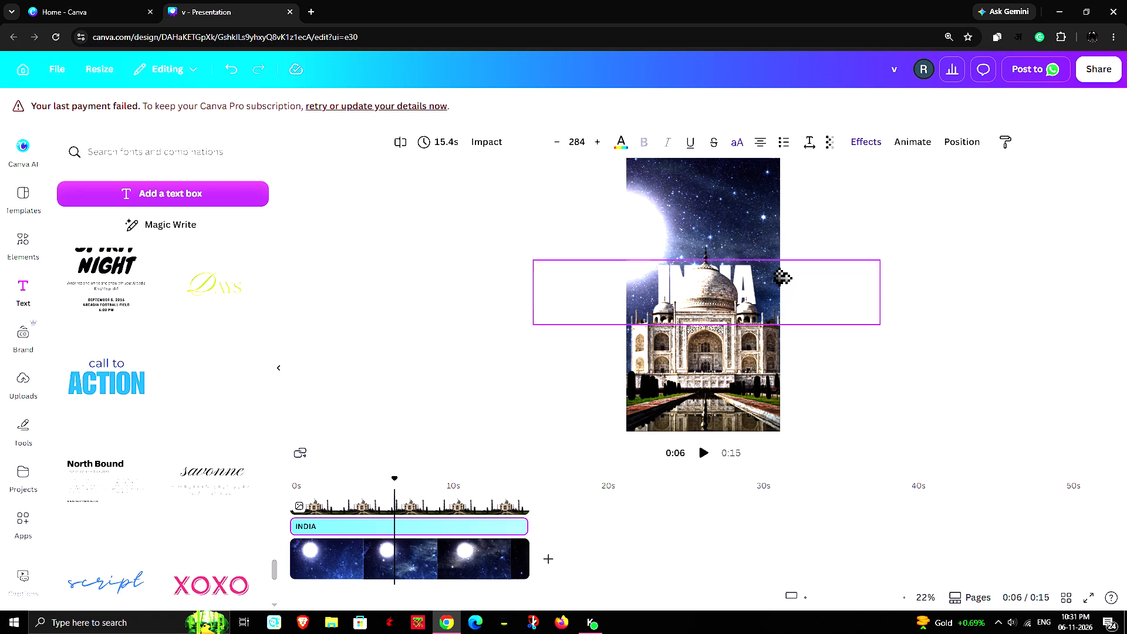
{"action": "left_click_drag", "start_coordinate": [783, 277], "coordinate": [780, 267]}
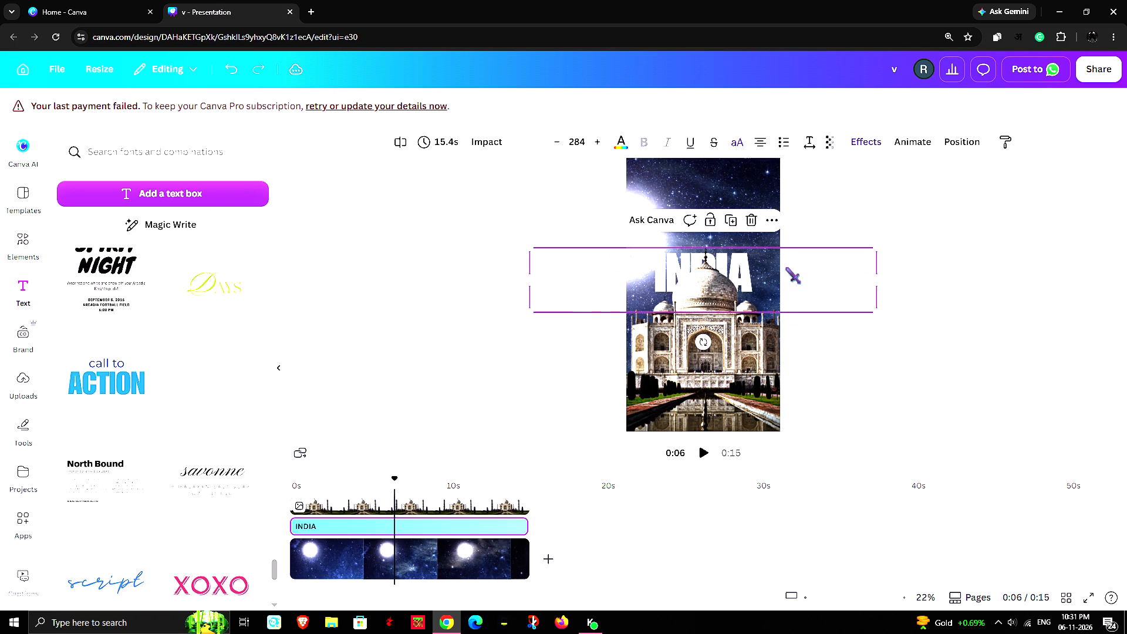
Delete the white Impact INDIA title behind the dome.
{"action": "key", "text": "Delete"}
Browse the font combinations to examine alternative text styles for the title.
{"action": "scroll", "coordinate": [133, 390], "scroll_direction": "down", "scroll_amount": 2}
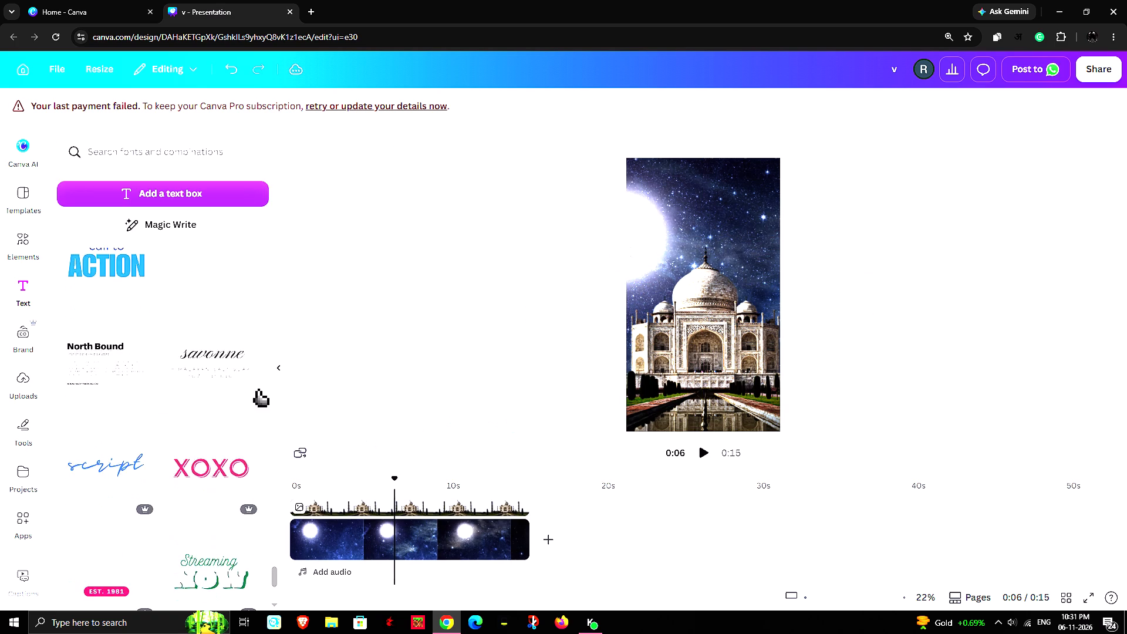
{"action": "scroll", "coordinate": [258, 389], "scroll_direction": "down", "scroll_amount": 3}
{"action": "scroll", "coordinate": [167, 364], "scroll_direction": "down", "scroll_amount": 4}
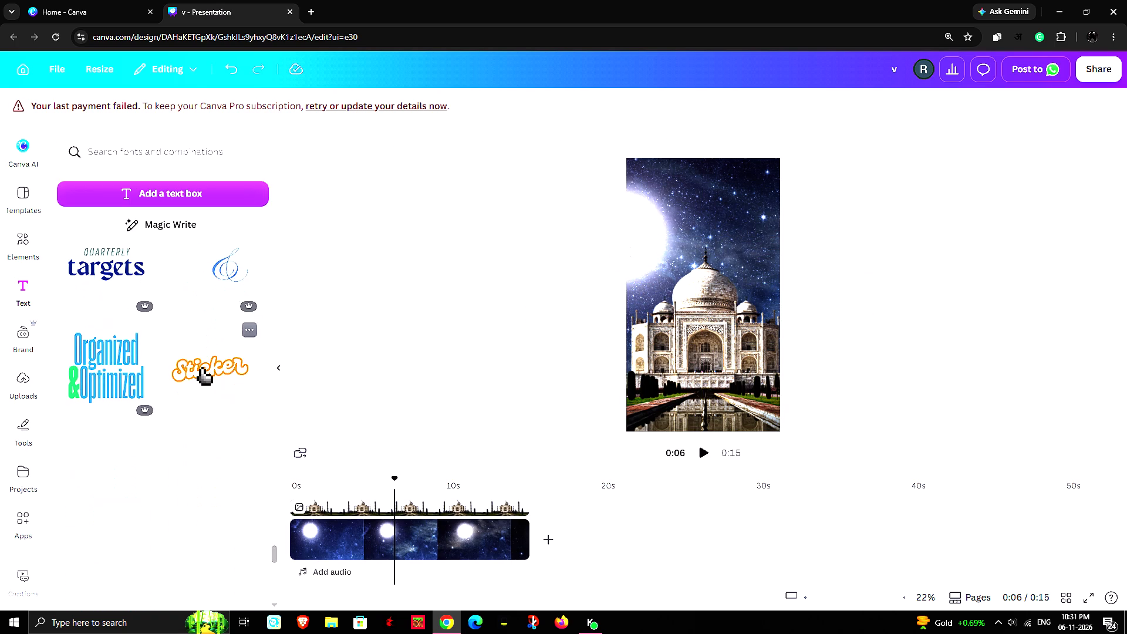
{"action": "scroll", "coordinate": [201, 367], "scroll_direction": "down", "scroll_amount": 1}
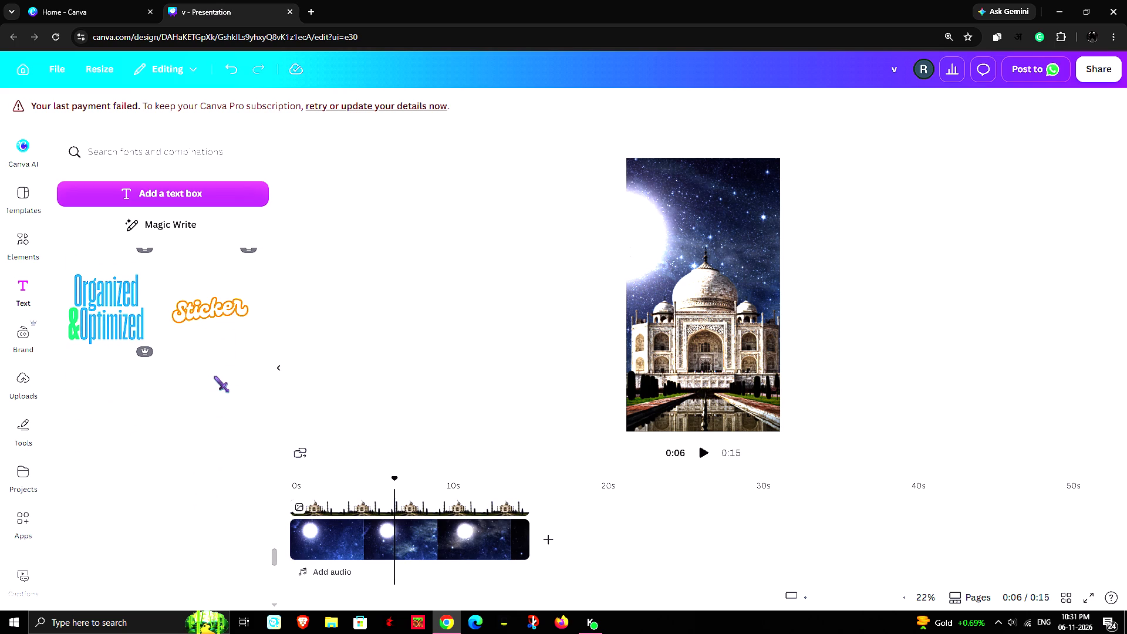
{"action": "scroll", "coordinate": [214, 381], "scroll_direction": "down", "scroll_amount": 1}
{"action": "scroll", "coordinate": [214, 381], "scroll_direction": "up", "scroll_amount": 3}
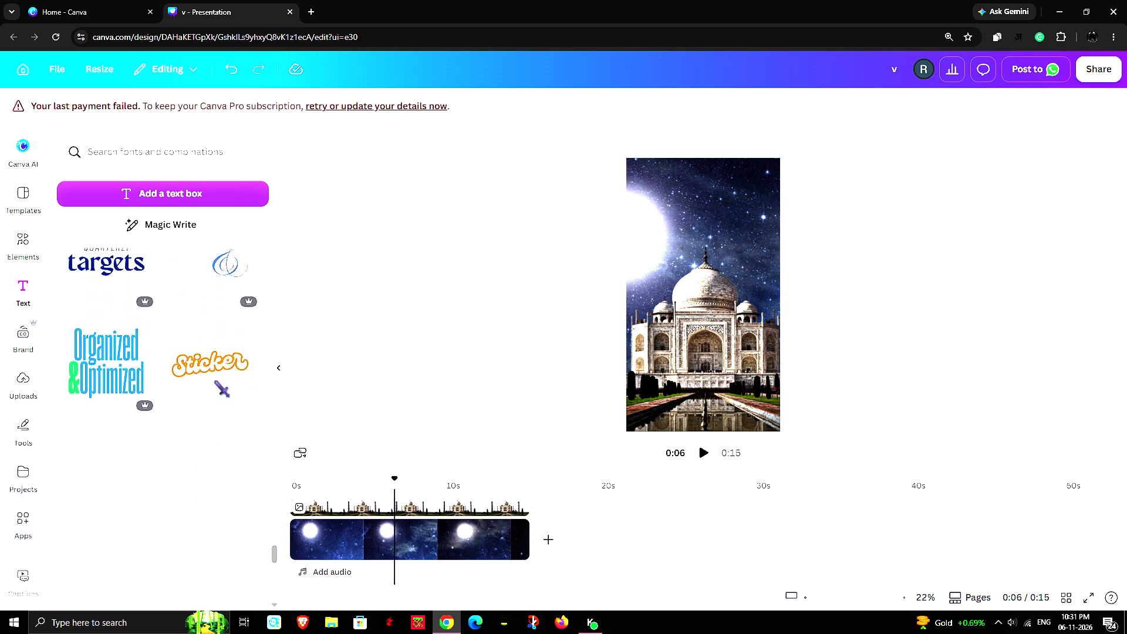
{"action": "scroll", "coordinate": [214, 381], "scroll_direction": "up", "scroll_amount": 3}
{"action": "scroll", "coordinate": [214, 381], "scroll_direction": "down", "scroll_amount": 7}
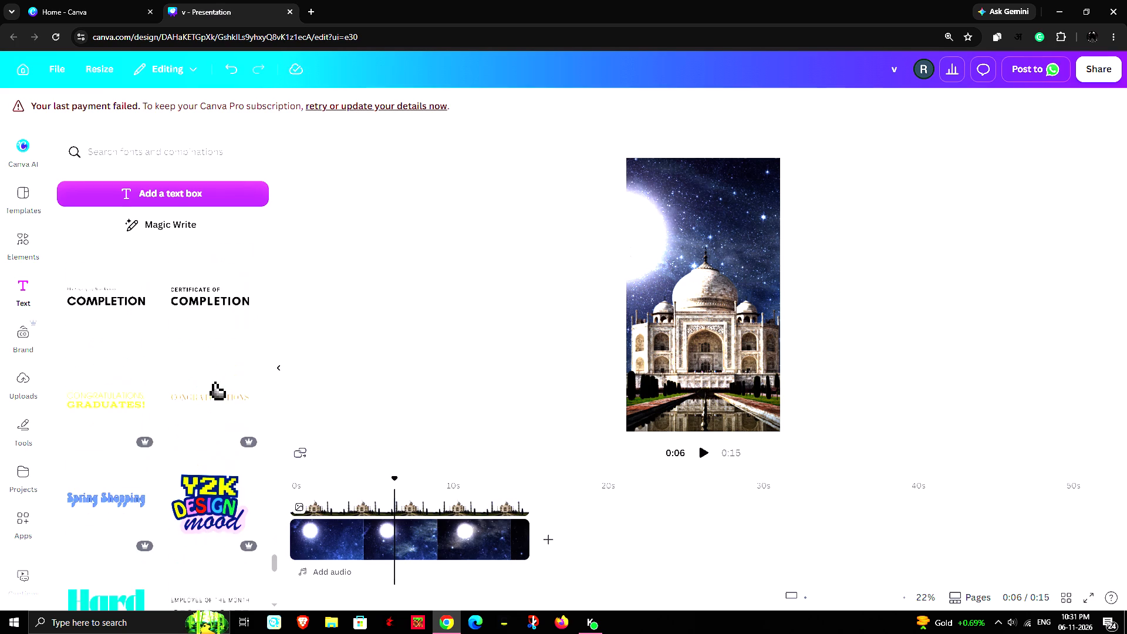
{"action": "scroll", "coordinate": [214, 382], "scroll_direction": "down", "scroll_amount": 7}
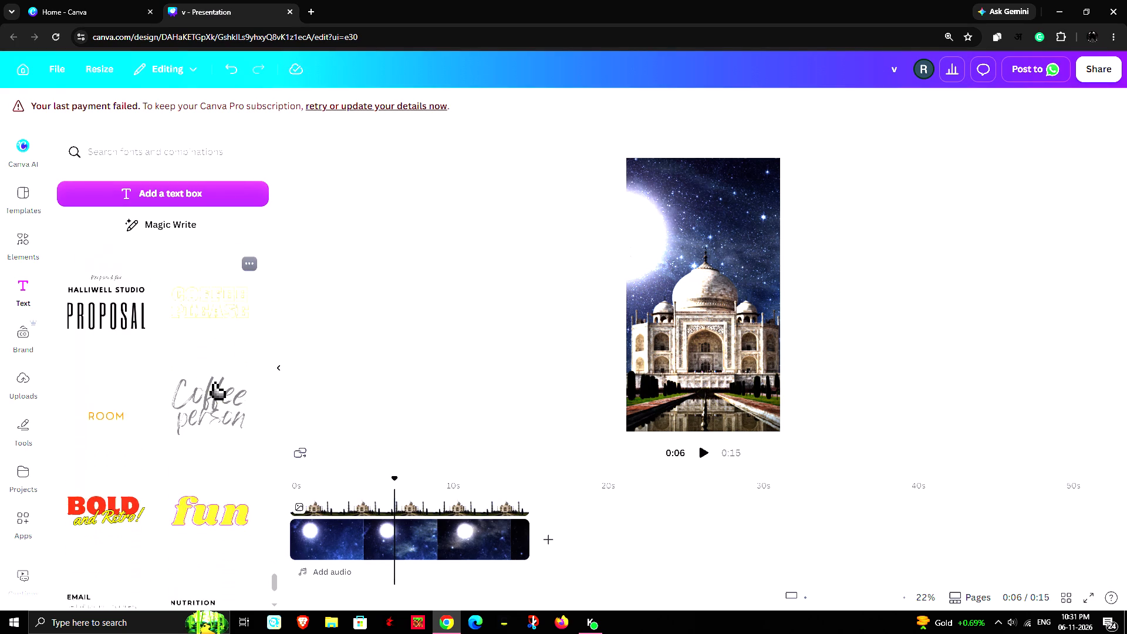
{"action": "scroll", "coordinate": [214, 382], "scroll_direction": "down", "scroll_amount": 2}
{"action": "scroll", "coordinate": [214, 382], "scroll_direction": "up", "scroll_amount": 4}
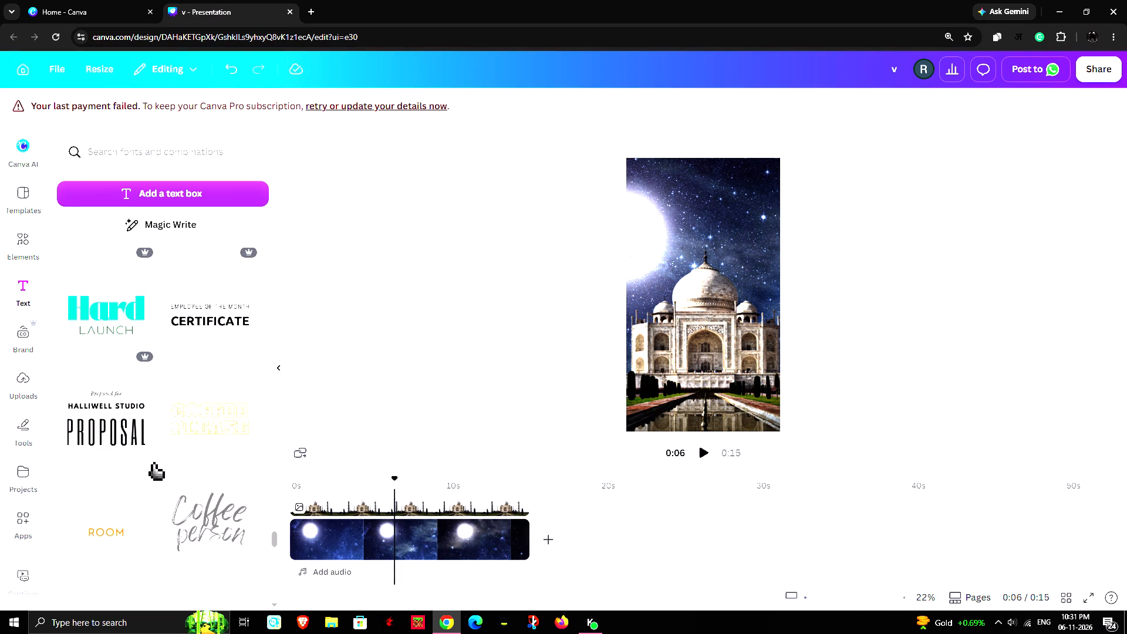
{"action": "scroll", "coordinate": [154, 457], "scroll_direction": "down", "scroll_amount": 6}
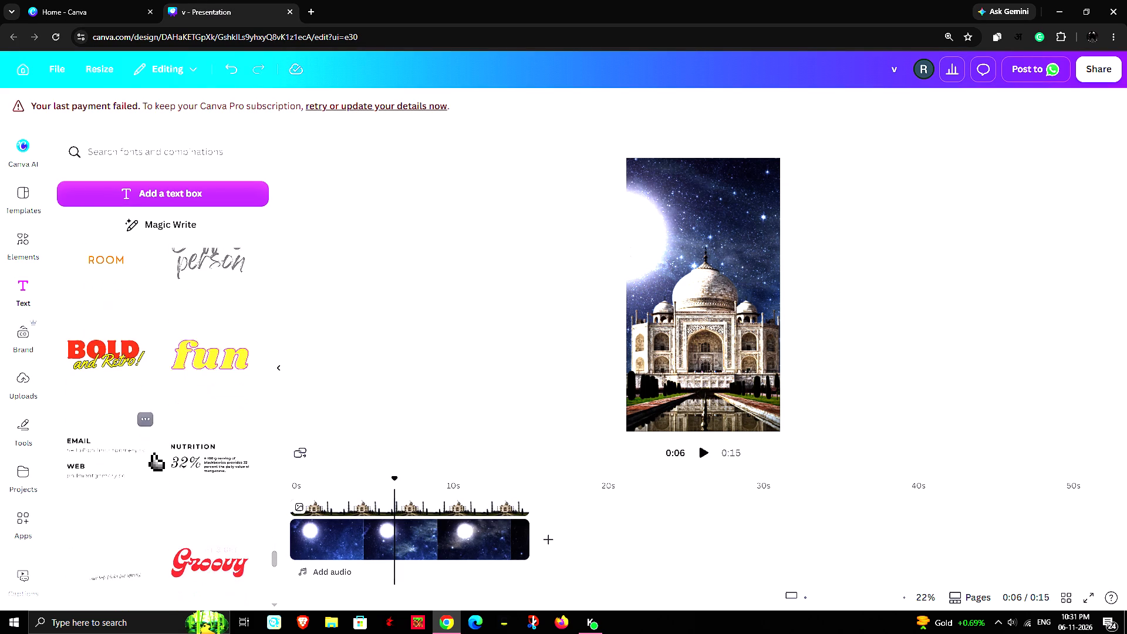
{"action": "scroll", "coordinate": [197, 490], "scroll_direction": "down", "scroll_amount": 3}
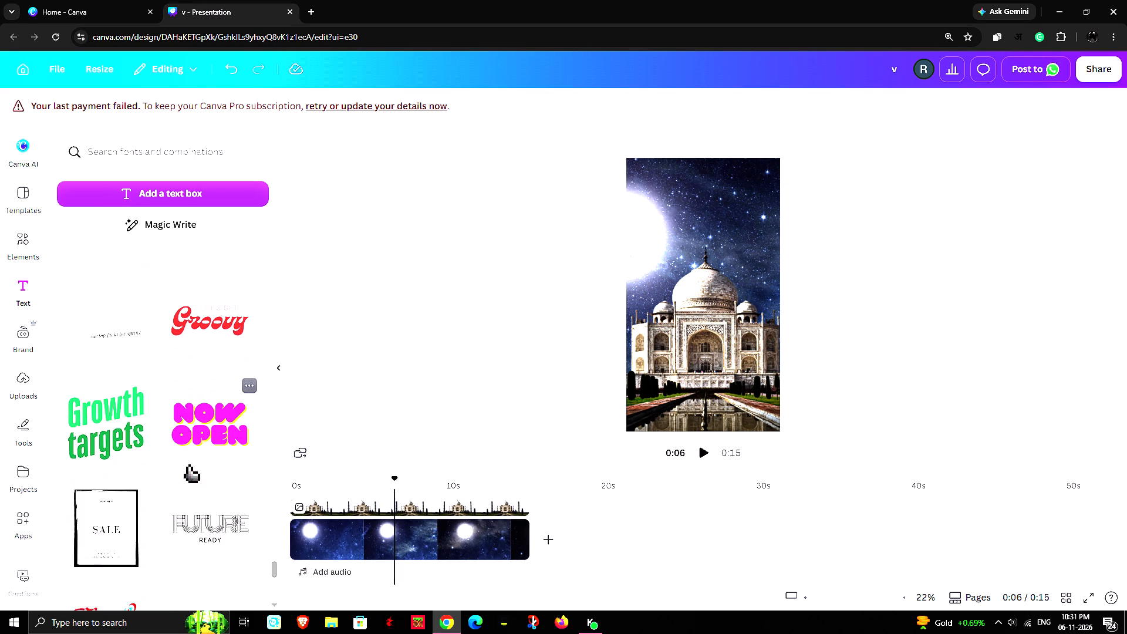
{"action": "scroll", "coordinate": [188, 461], "scroll_direction": "down", "scroll_amount": 3}
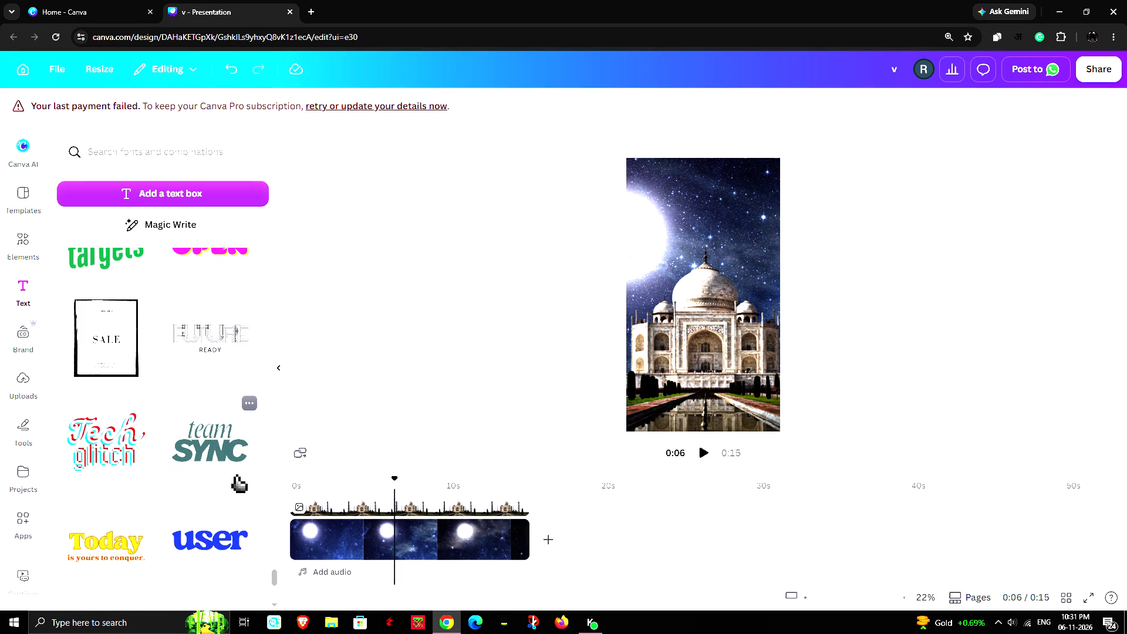
{"action": "scroll", "coordinate": [236, 474], "scroll_direction": "down", "scroll_amount": 3}
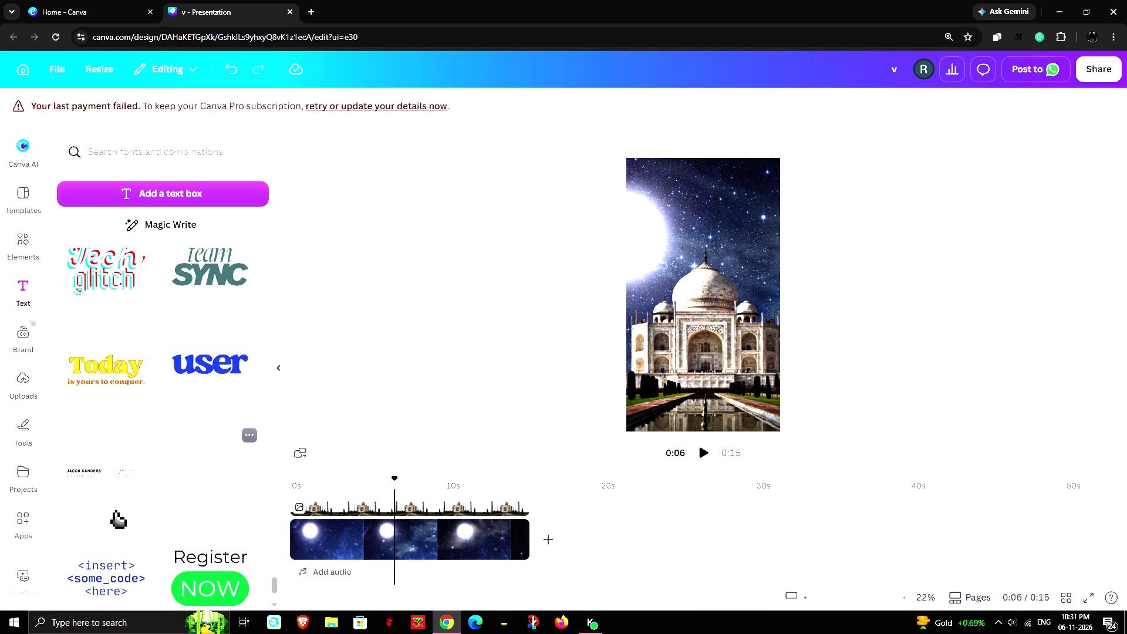
{"action": "scroll", "coordinate": [132, 467], "scroll_direction": "down", "scroll_amount": 4}
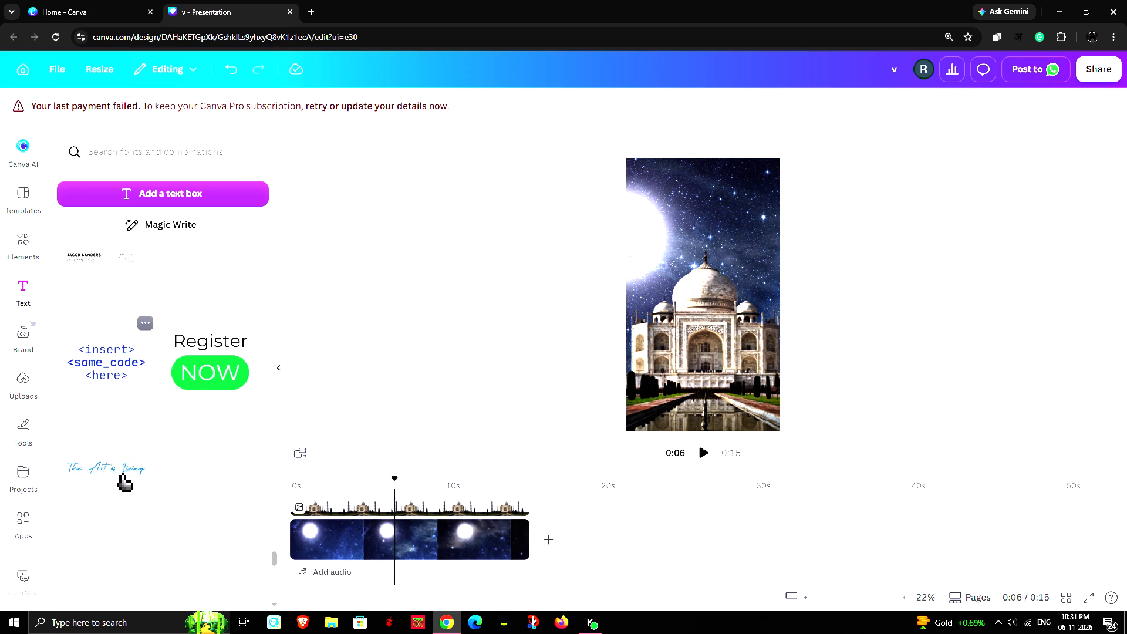
{"action": "scroll", "coordinate": [230, 403], "scroll_direction": "down", "scroll_amount": 2}
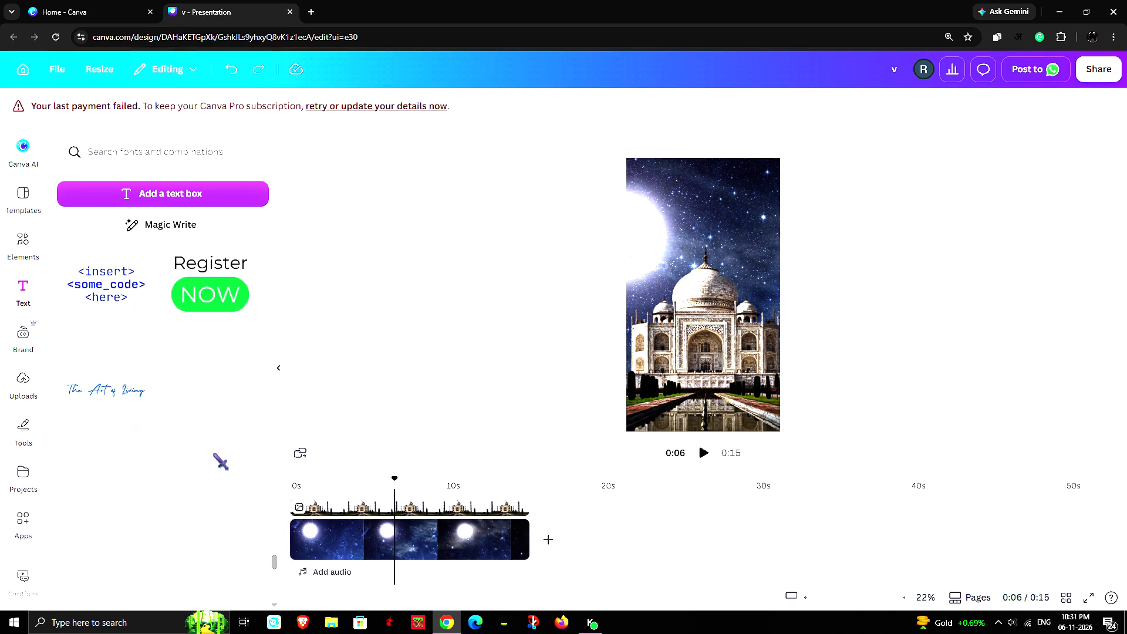
{"action": "scroll", "coordinate": [213, 454], "scroll_direction": "down", "scroll_amount": 1}
{"action": "scroll", "coordinate": [194, 444], "scroll_direction": "up", "scroll_amount": 4}
{"action": "scroll", "coordinate": [181, 473], "scroll_direction": "down", "scroll_amount": 6}
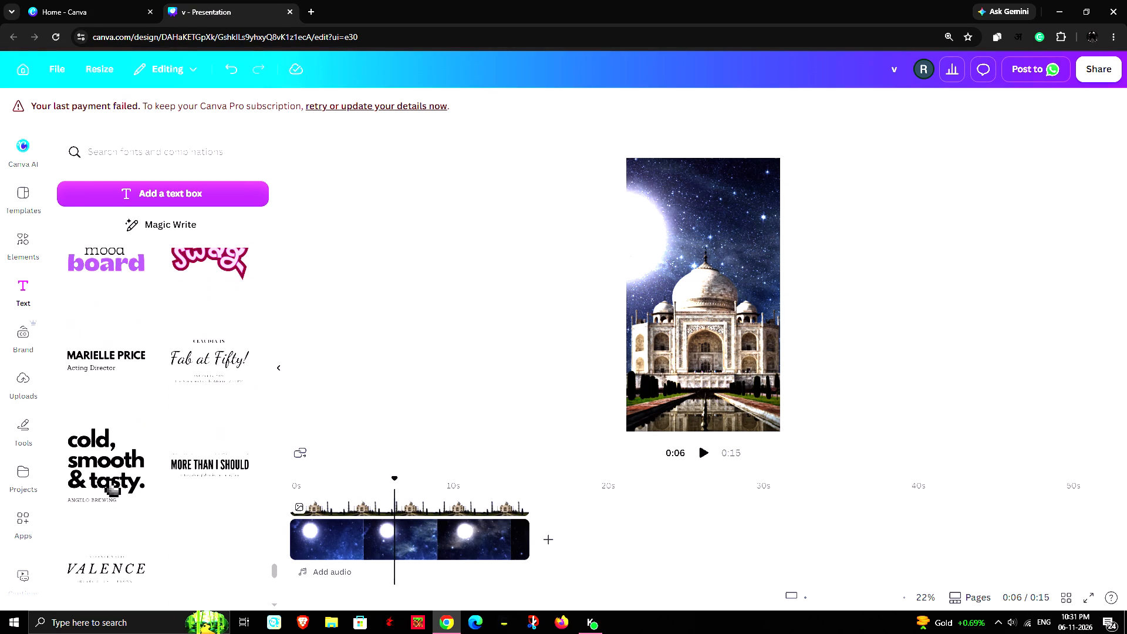
{"action": "scroll", "coordinate": [224, 479], "scroll_direction": "down", "scroll_amount": 2}
{"action": "scroll", "coordinate": [186, 481], "scroll_direction": "up", "scroll_amount": 13}
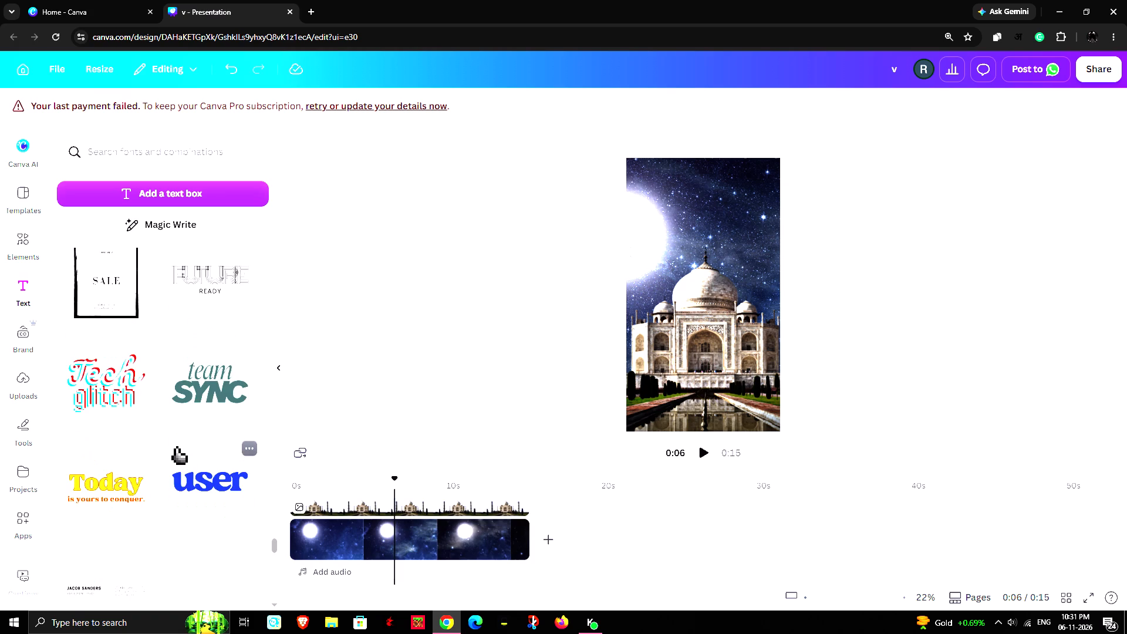
{"action": "scroll", "coordinate": [176, 447], "scroll_direction": "down", "scroll_amount": 20}
{"action": "scroll", "coordinate": [176, 447], "scroll_direction": "down", "scroll_amount": 9}
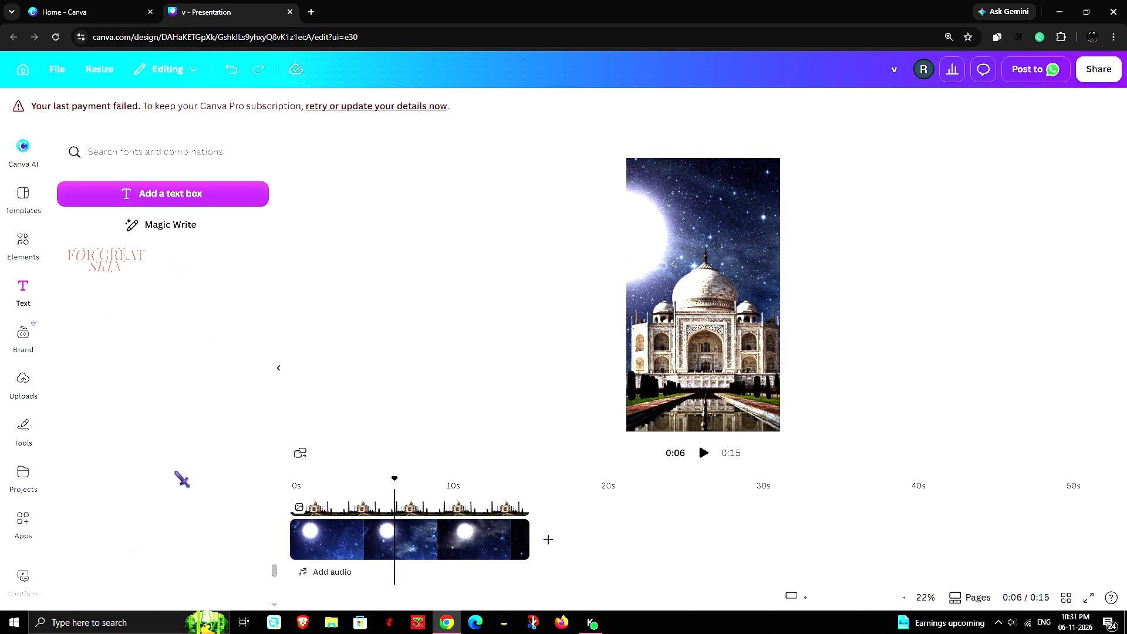
{"action": "scroll", "coordinate": [174, 470], "scroll_direction": "up", "scroll_amount": 15}
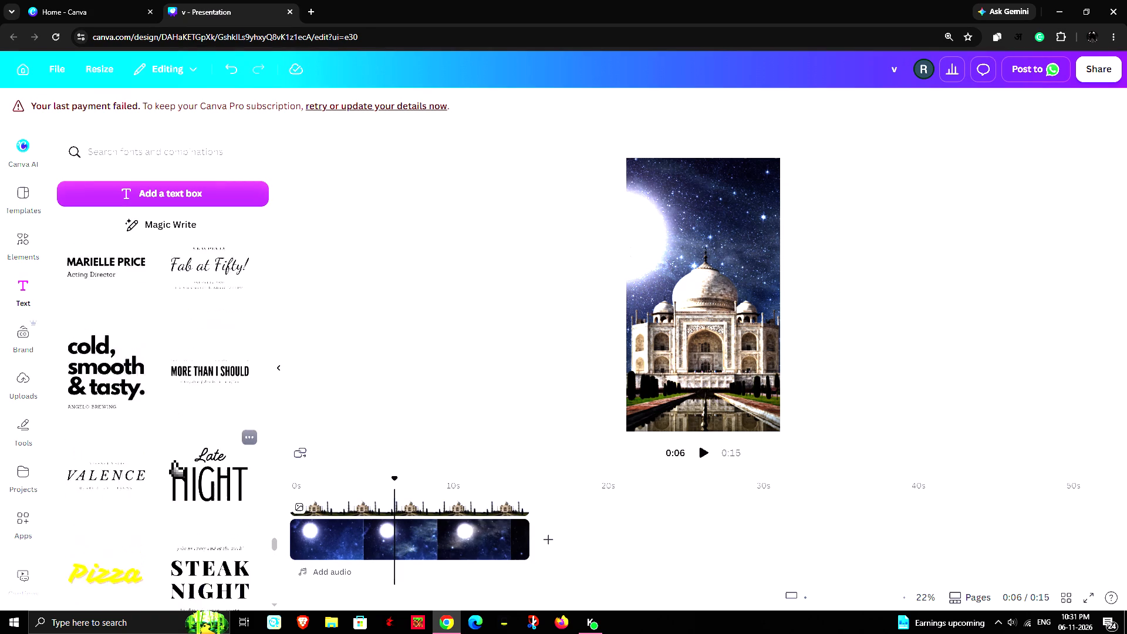
{"action": "scroll", "coordinate": [174, 460], "scroll_direction": "up", "scroll_amount": 20}
{"action": "scroll", "coordinate": [174, 460], "scroll_direction": "up", "scroll_amount": 20}
{"action": "scroll", "coordinate": [174, 460], "scroll_direction": "up", "scroll_amount": 7}
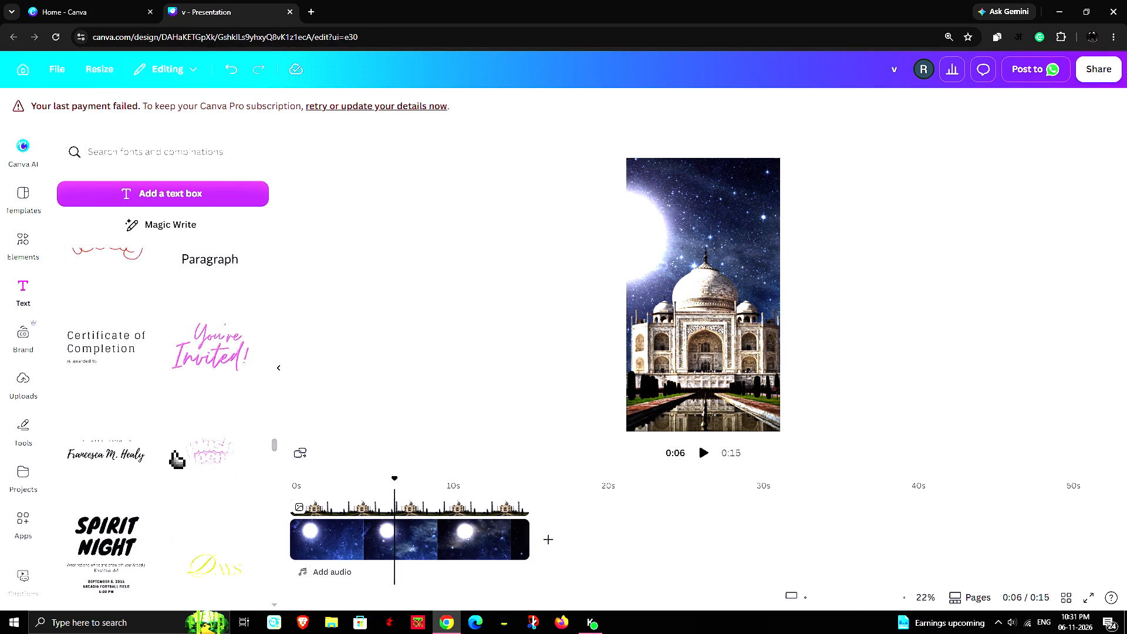
{"action": "scroll", "coordinate": [174, 450], "scroll_direction": "up", "scroll_amount": 20}
{"action": "scroll", "coordinate": [174, 450], "scroll_direction": "up", "scroll_amount": 20}
{"action": "scroll", "coordinate": [174, 450], "scroll_direction": "up", "scroll_amount": 7}
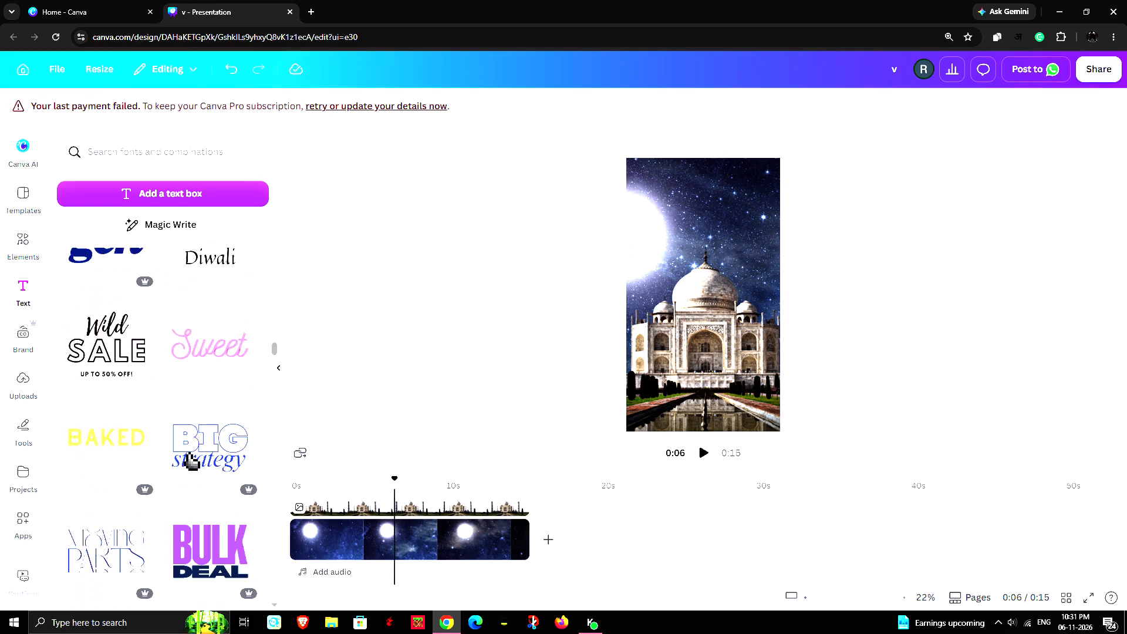
{"action": "scroll", "coordinate": [188, 452], "scroll_direction": "up", "scroll_amount": 17}
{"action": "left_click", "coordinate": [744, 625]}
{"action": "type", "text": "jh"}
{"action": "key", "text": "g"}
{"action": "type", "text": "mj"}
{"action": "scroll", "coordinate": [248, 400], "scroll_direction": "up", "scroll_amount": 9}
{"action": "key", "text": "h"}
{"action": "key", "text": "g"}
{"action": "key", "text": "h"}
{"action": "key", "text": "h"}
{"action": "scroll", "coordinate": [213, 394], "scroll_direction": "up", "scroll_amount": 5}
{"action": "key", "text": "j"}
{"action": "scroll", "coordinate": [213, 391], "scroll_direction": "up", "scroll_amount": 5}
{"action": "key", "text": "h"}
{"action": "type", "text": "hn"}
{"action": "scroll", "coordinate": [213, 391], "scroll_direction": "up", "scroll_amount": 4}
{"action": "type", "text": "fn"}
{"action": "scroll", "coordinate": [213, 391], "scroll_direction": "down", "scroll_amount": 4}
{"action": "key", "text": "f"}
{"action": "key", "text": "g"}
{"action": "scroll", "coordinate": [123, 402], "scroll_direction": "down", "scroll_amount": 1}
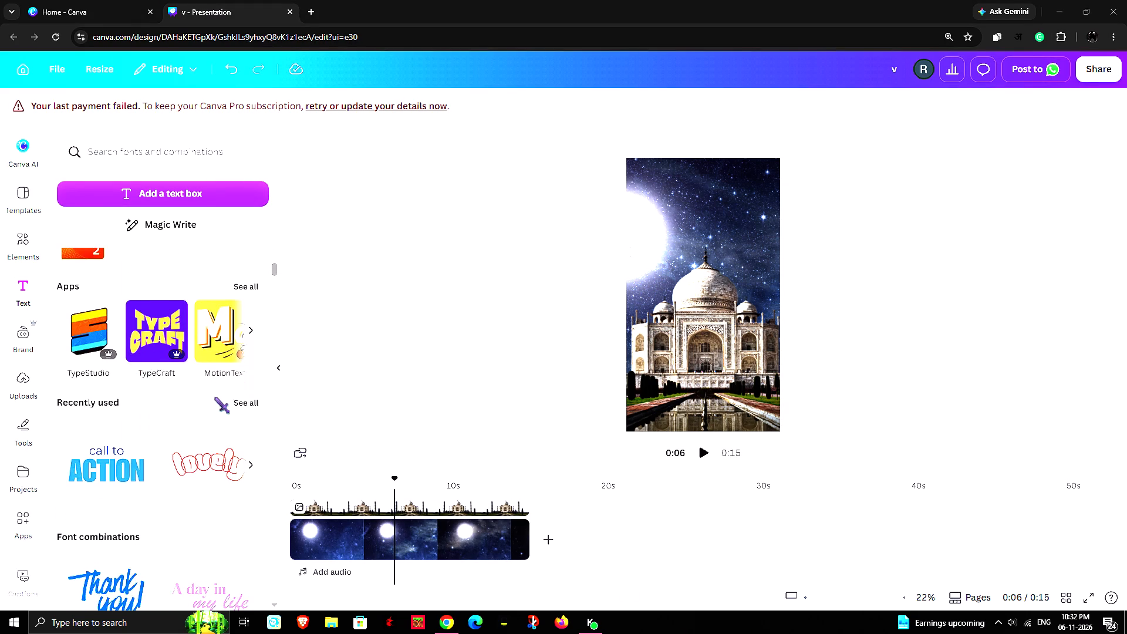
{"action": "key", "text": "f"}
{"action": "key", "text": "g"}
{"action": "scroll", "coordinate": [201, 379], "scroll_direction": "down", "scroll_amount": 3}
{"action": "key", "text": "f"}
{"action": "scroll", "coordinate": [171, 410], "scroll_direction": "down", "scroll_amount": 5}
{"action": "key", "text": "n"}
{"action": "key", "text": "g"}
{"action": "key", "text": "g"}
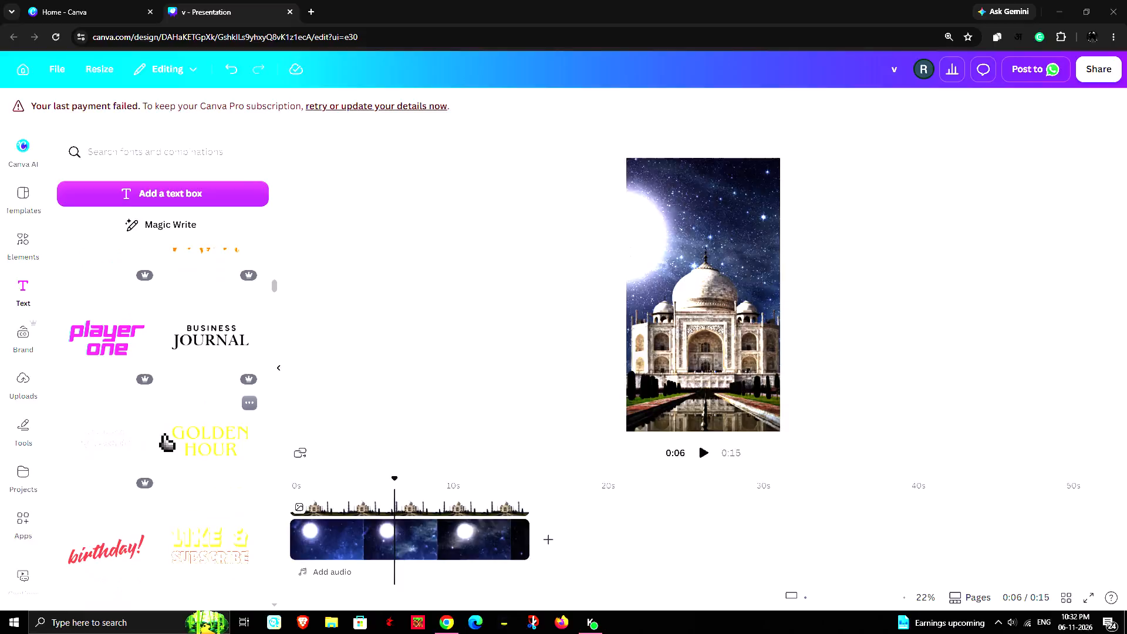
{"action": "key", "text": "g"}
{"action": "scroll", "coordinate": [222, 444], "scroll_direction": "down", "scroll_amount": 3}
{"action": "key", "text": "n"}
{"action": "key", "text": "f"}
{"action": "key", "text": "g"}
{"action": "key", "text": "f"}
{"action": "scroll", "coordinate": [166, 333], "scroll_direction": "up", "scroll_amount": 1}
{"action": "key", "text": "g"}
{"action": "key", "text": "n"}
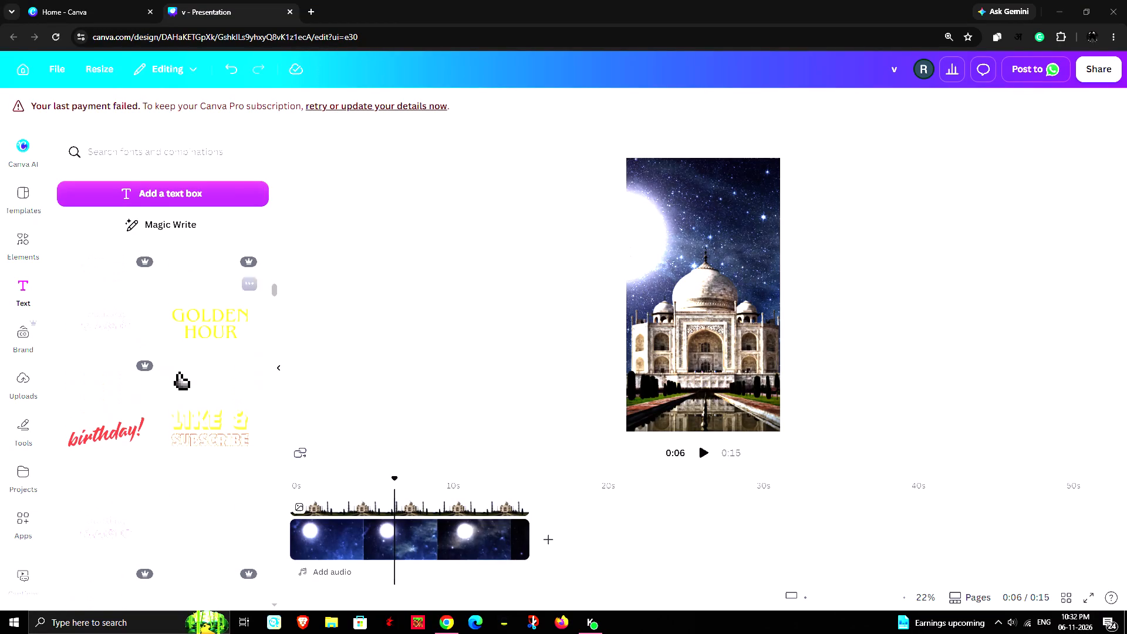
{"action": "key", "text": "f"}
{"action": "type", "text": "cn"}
Add the MAGIC font combination to the page and clear the small script line above MAGIC.
{"action": "left_click", "coordinate": [100, 335]}
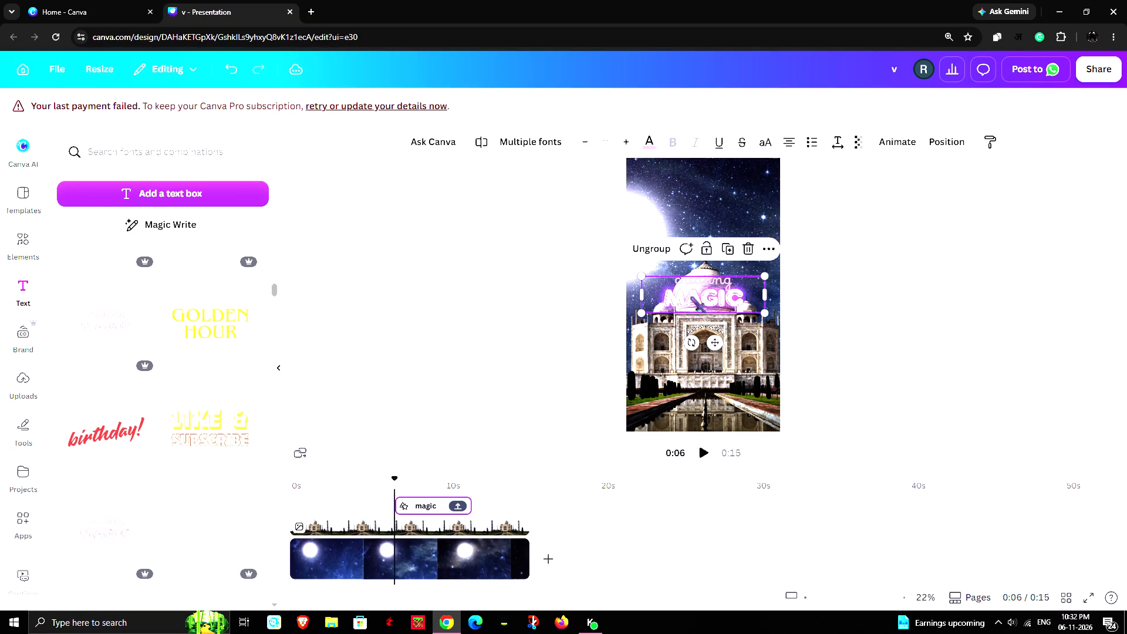
{"action": "left_click", "coordinate": [715, 281]}
{"action": "double_click", "coordinate": [709, 280]}
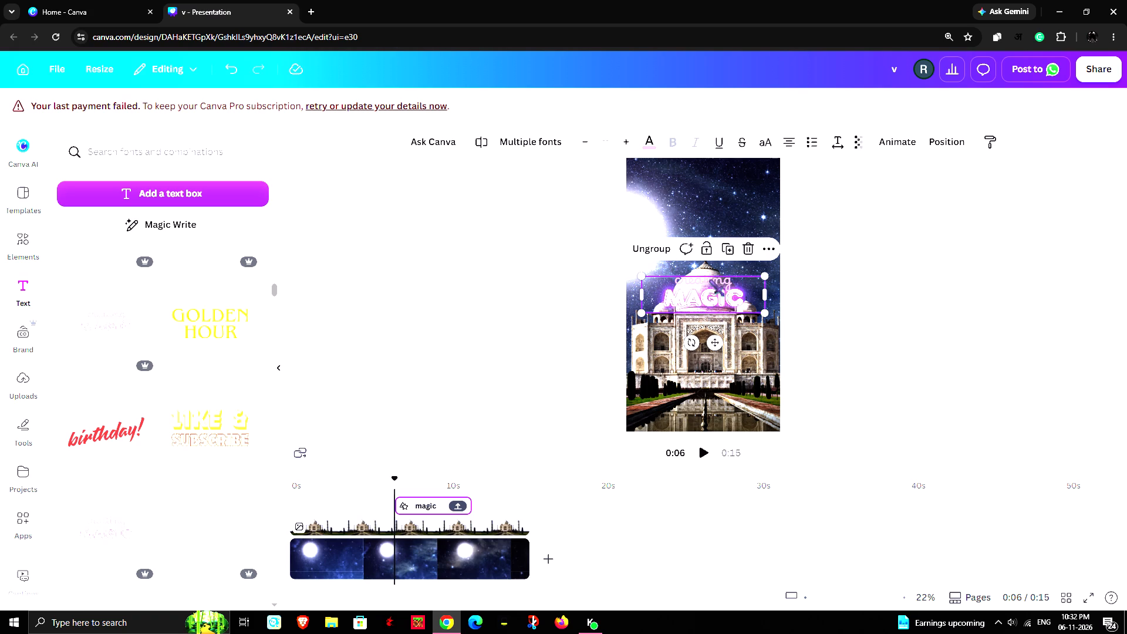
{"action": "left_click", "coordinate": [726, 282]}
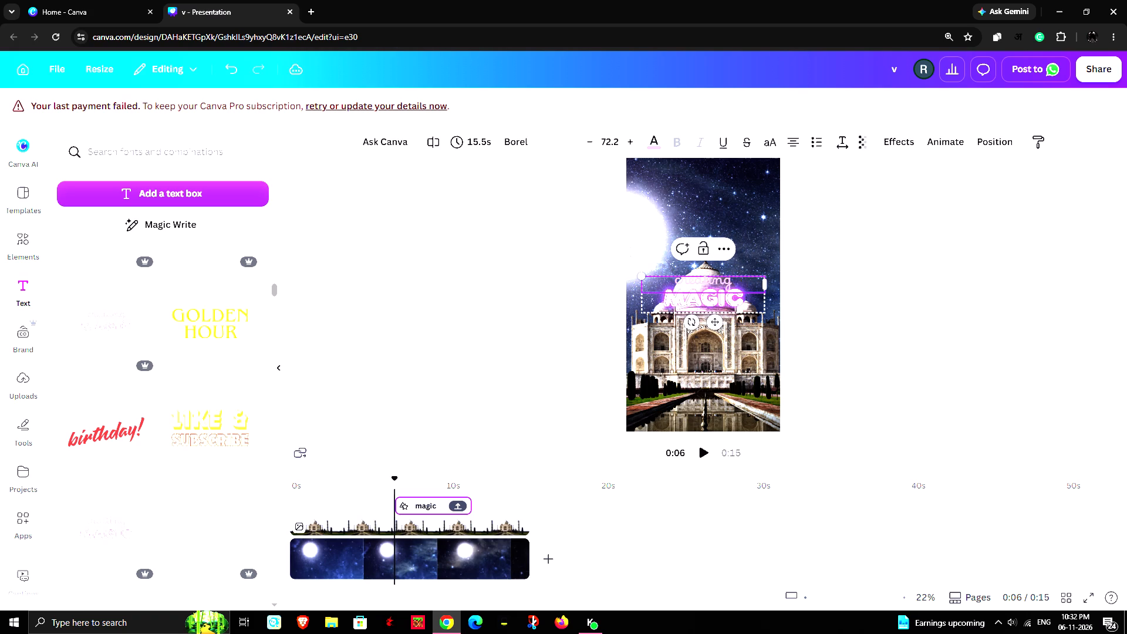
{"action": "key", "text": "Delete"}
{"action": "key", "text": "BackSpace"}
{"action": "key", "text": "BackSpace"}
{"action": "key", "text": "BackSpace"}
{"action": "key", "text": "BackSpace"}
{"action": "key", "text": "BackSpace"}
{"action": "key", "text": "BackSpace"}
{"action": "key", "text": "BackSpace"}
{"action": "key", "text": "BackSpace"}
{"action": "key", "text": "BackSpace"}
{"action": "key", "text": "BackSpace"}
{"action": "key", "text": "BackSpace"}
{"action": "key", "text": "BackSpace"}
{"action": "key", "text": "BackSpace"}
{"action": "key", "text": "BackSpace"}
{"action": "key", "text": "BackSpace"}
{"action": "left_click", "coordinate": [845, 287]}
Replace the word MAGIC with INDIA in the new text group.
{"action": "left_click", "coordinate": [706, 297]}
{"action": "double_click", "coordinate": [729, 302]}
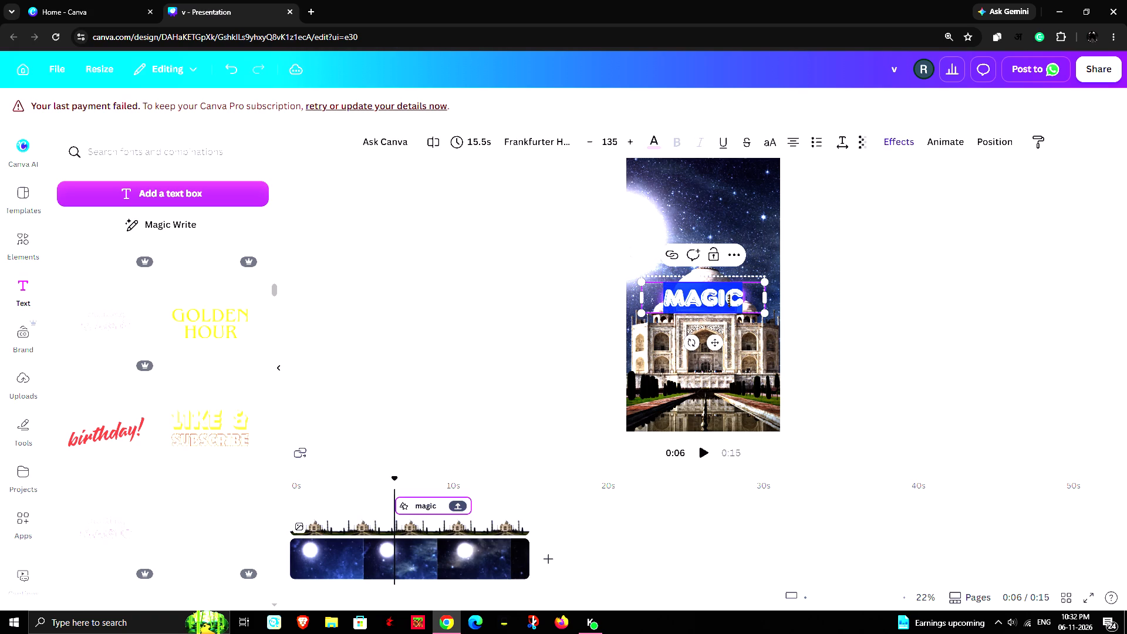
{"action": "type", "text": "INDIA"}
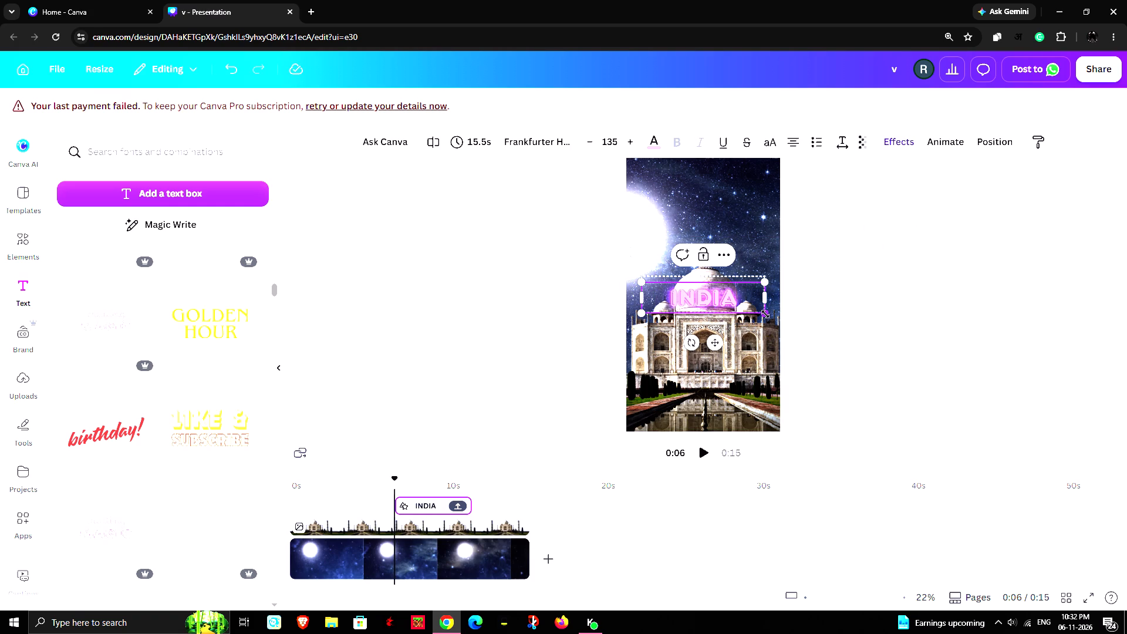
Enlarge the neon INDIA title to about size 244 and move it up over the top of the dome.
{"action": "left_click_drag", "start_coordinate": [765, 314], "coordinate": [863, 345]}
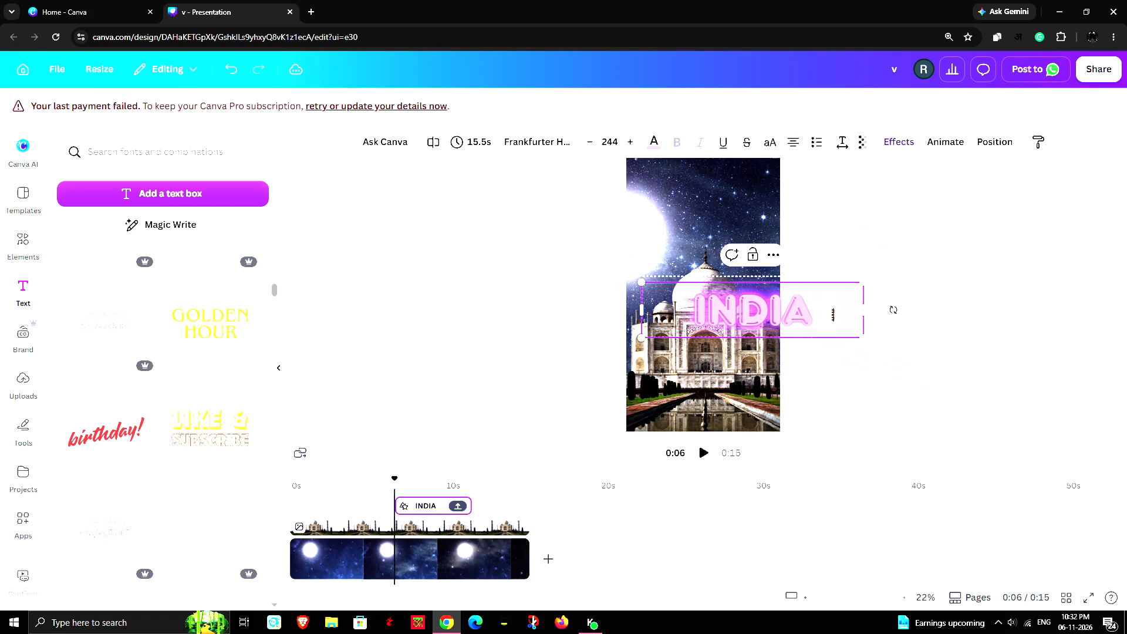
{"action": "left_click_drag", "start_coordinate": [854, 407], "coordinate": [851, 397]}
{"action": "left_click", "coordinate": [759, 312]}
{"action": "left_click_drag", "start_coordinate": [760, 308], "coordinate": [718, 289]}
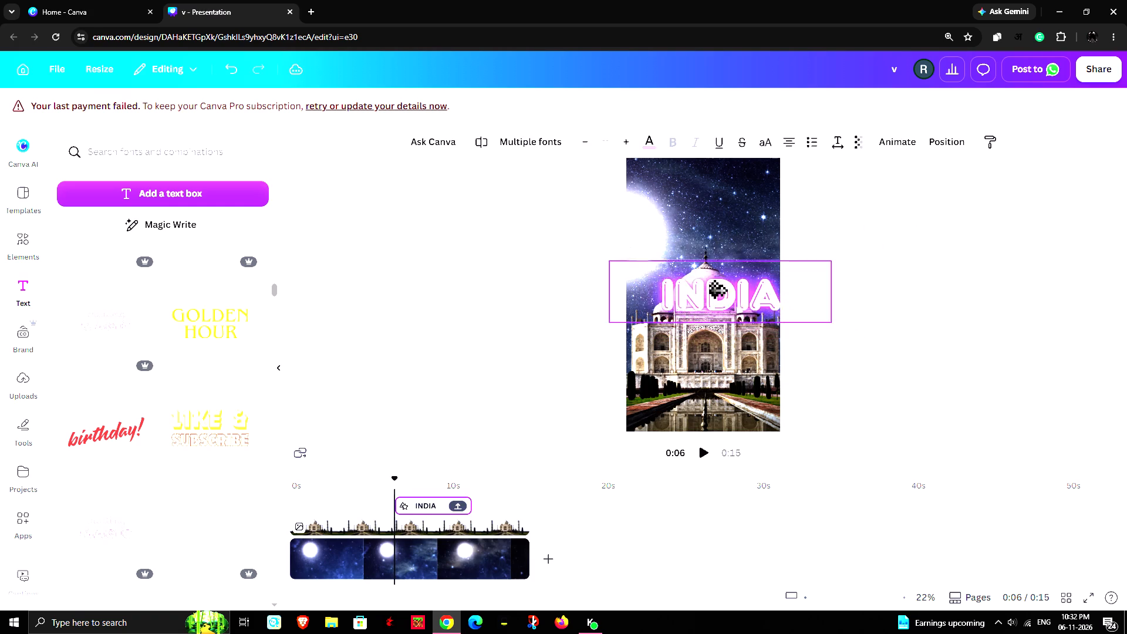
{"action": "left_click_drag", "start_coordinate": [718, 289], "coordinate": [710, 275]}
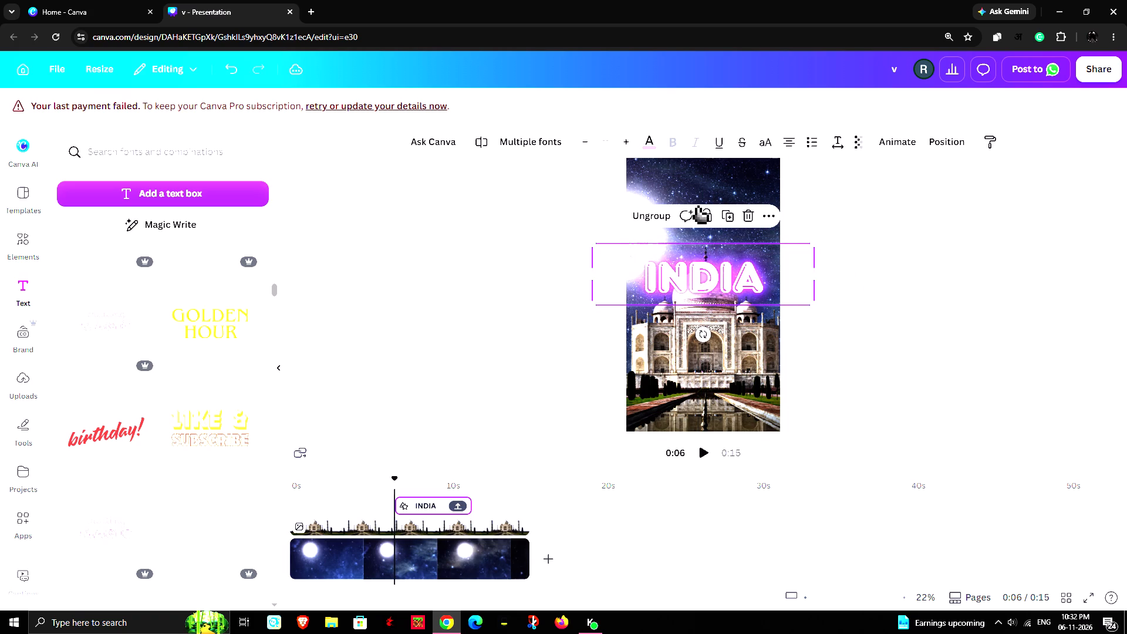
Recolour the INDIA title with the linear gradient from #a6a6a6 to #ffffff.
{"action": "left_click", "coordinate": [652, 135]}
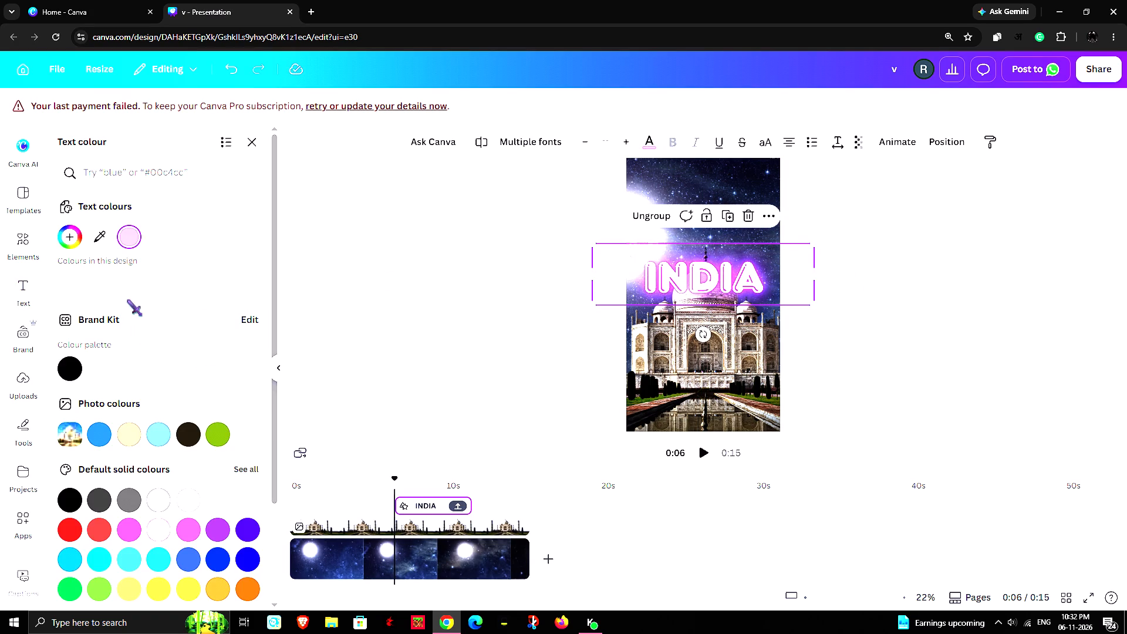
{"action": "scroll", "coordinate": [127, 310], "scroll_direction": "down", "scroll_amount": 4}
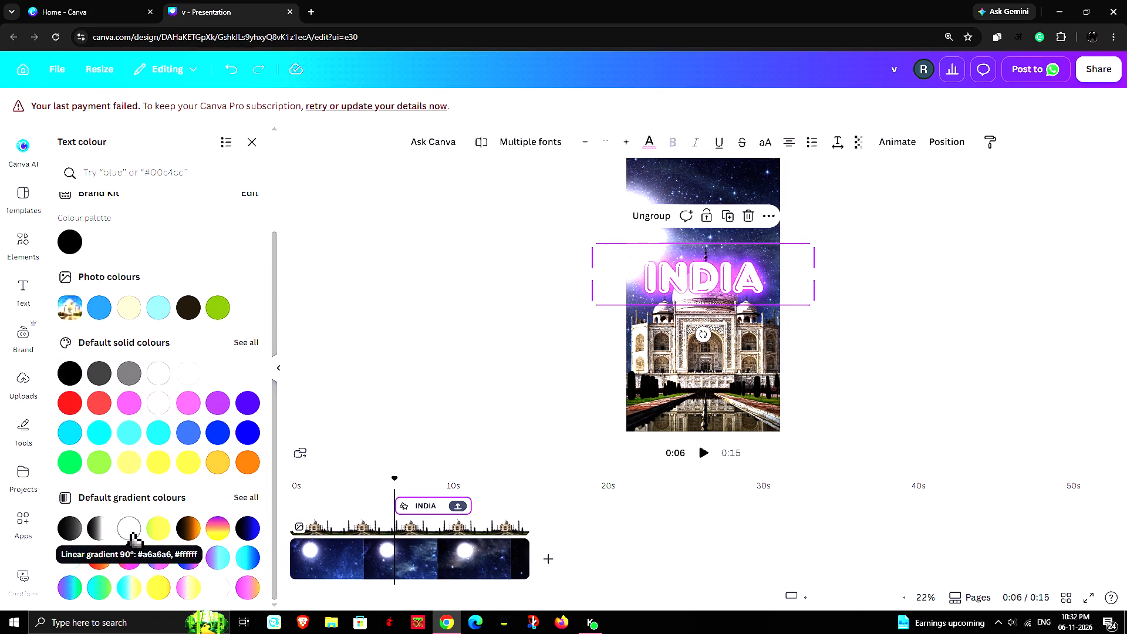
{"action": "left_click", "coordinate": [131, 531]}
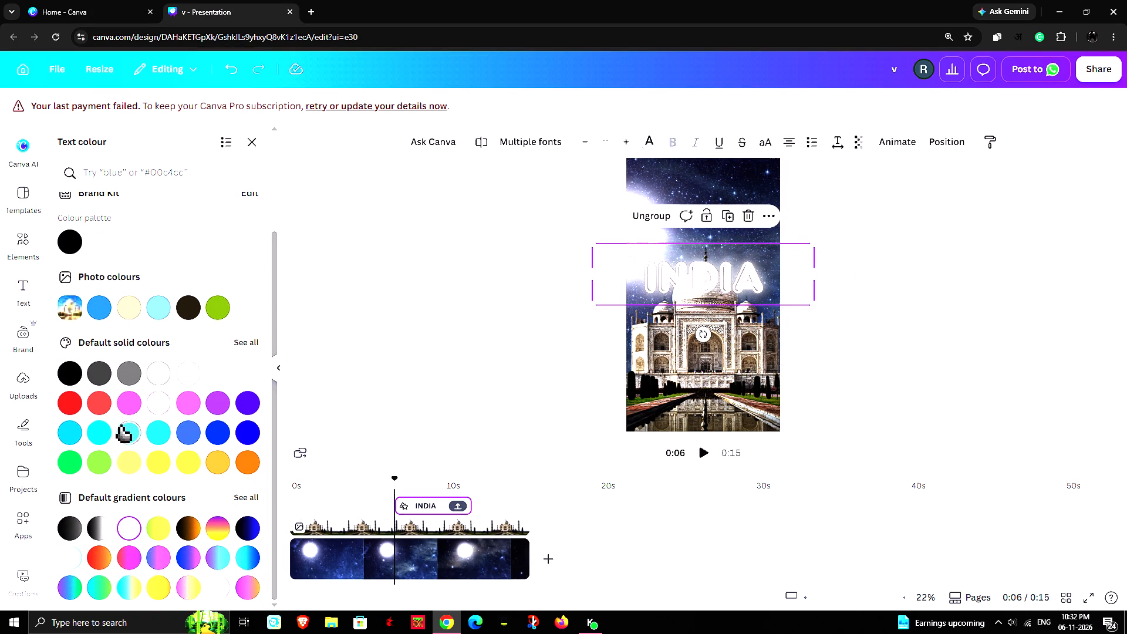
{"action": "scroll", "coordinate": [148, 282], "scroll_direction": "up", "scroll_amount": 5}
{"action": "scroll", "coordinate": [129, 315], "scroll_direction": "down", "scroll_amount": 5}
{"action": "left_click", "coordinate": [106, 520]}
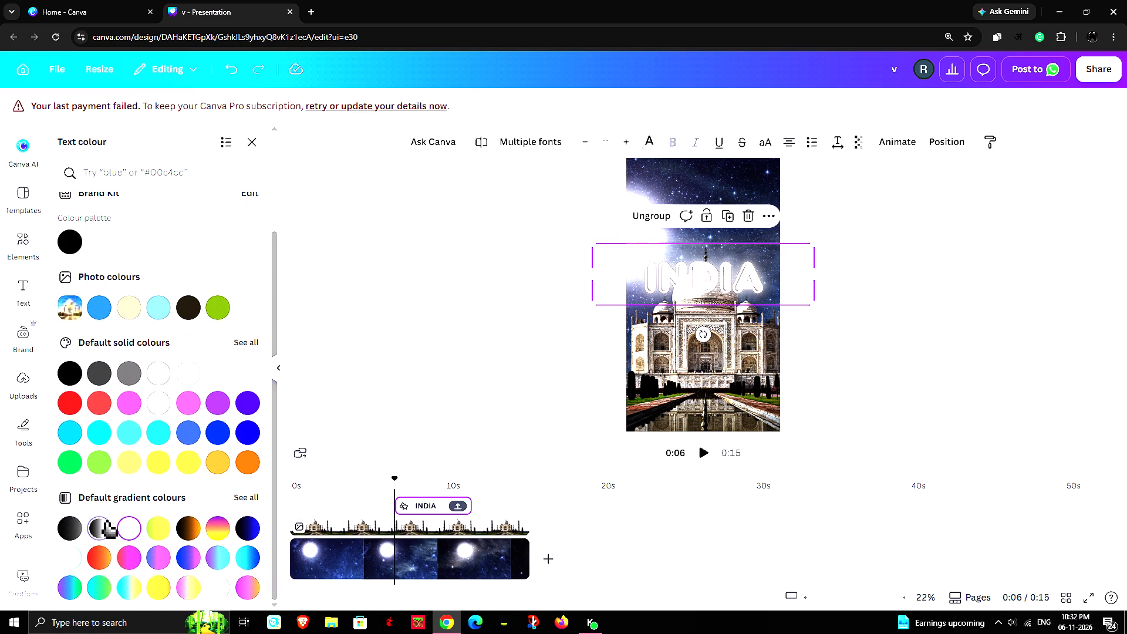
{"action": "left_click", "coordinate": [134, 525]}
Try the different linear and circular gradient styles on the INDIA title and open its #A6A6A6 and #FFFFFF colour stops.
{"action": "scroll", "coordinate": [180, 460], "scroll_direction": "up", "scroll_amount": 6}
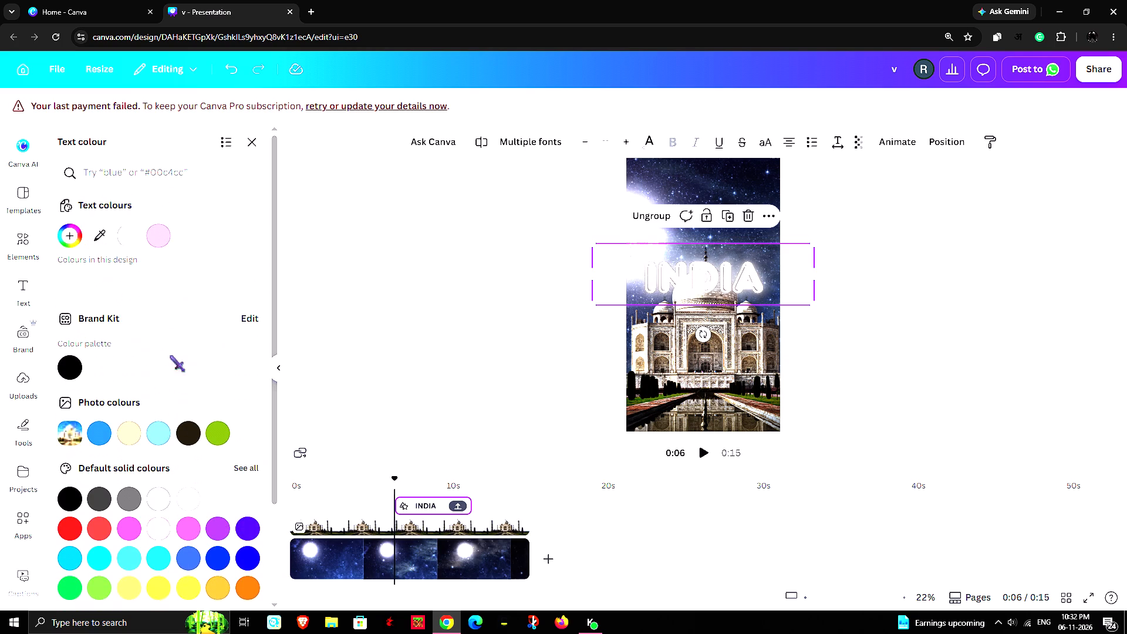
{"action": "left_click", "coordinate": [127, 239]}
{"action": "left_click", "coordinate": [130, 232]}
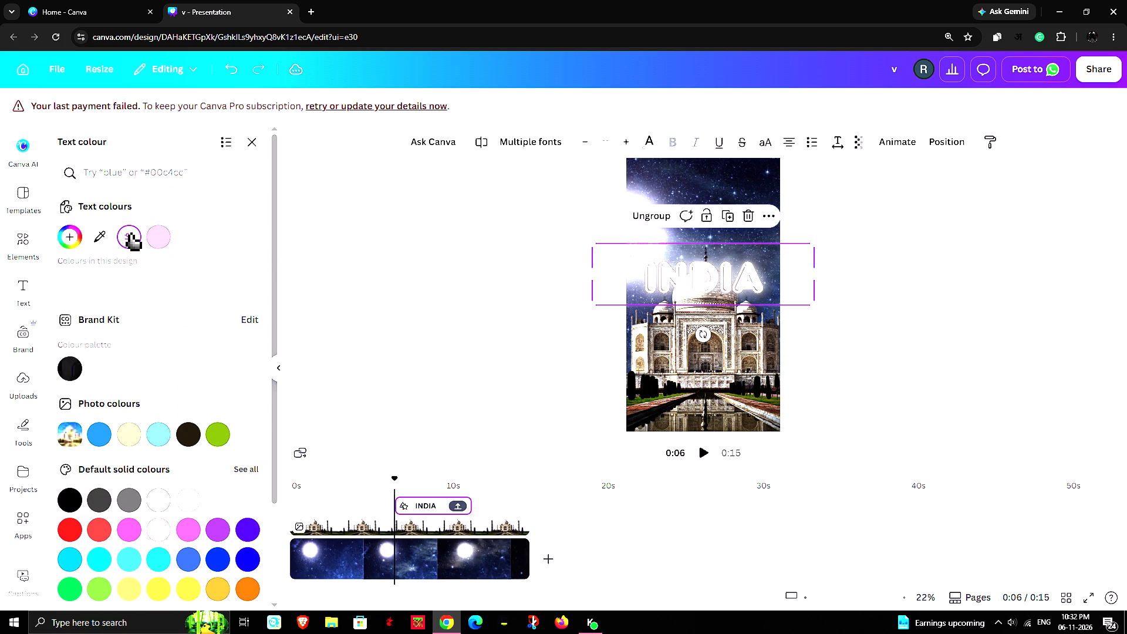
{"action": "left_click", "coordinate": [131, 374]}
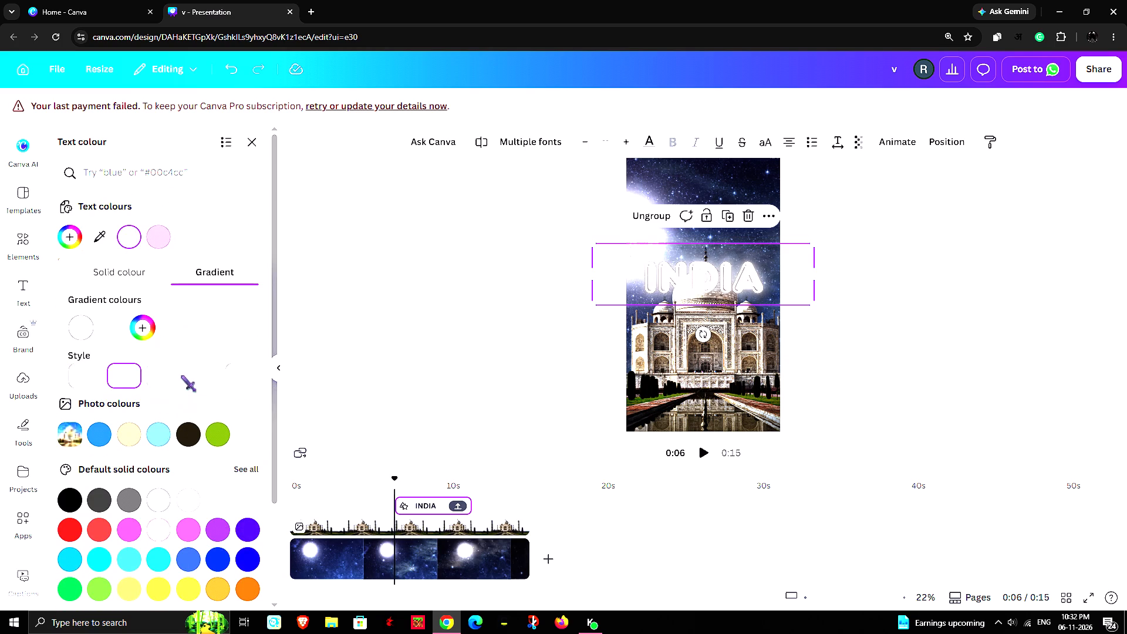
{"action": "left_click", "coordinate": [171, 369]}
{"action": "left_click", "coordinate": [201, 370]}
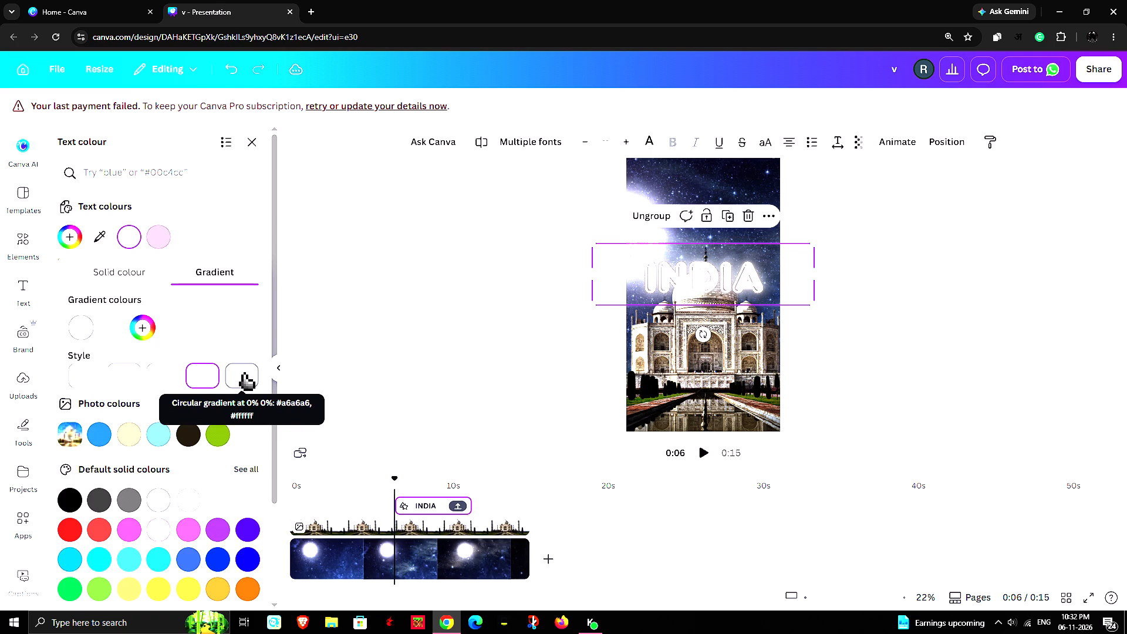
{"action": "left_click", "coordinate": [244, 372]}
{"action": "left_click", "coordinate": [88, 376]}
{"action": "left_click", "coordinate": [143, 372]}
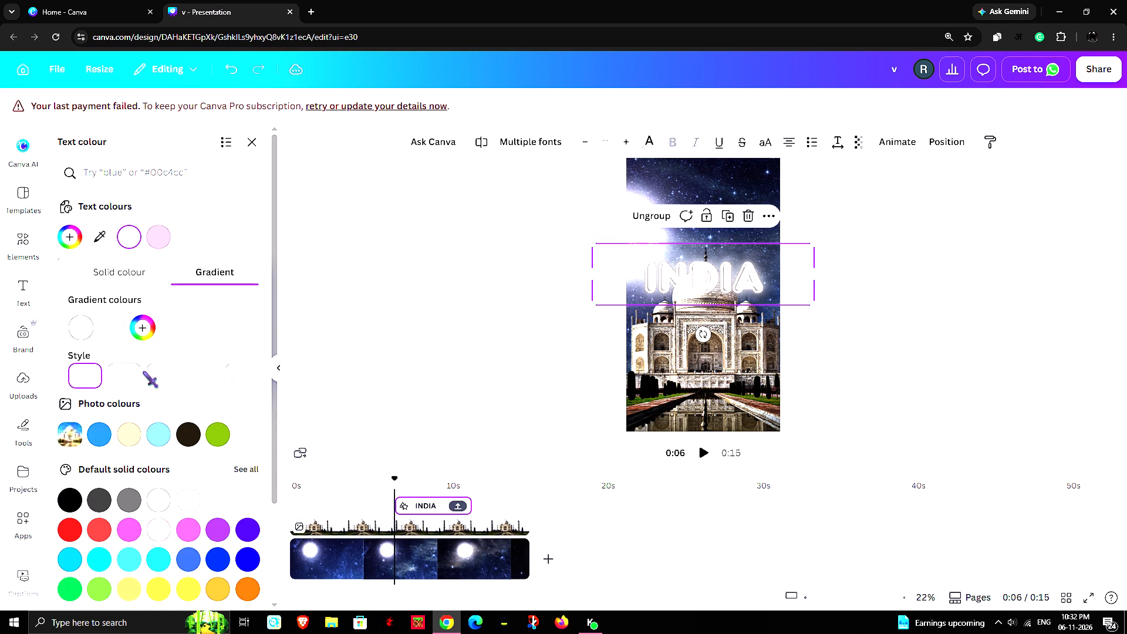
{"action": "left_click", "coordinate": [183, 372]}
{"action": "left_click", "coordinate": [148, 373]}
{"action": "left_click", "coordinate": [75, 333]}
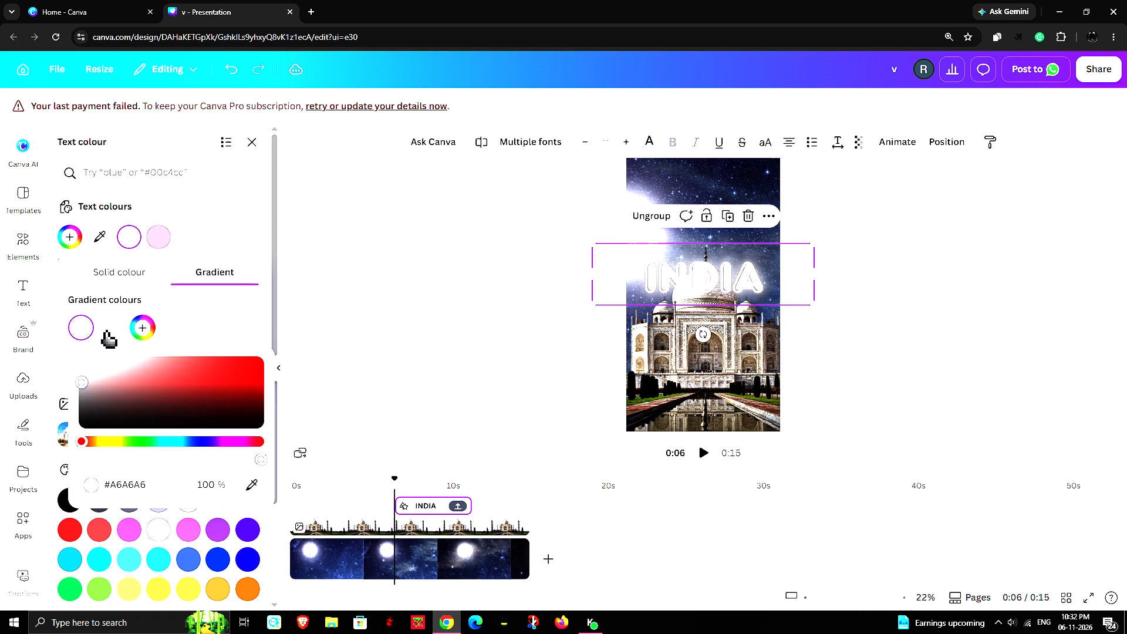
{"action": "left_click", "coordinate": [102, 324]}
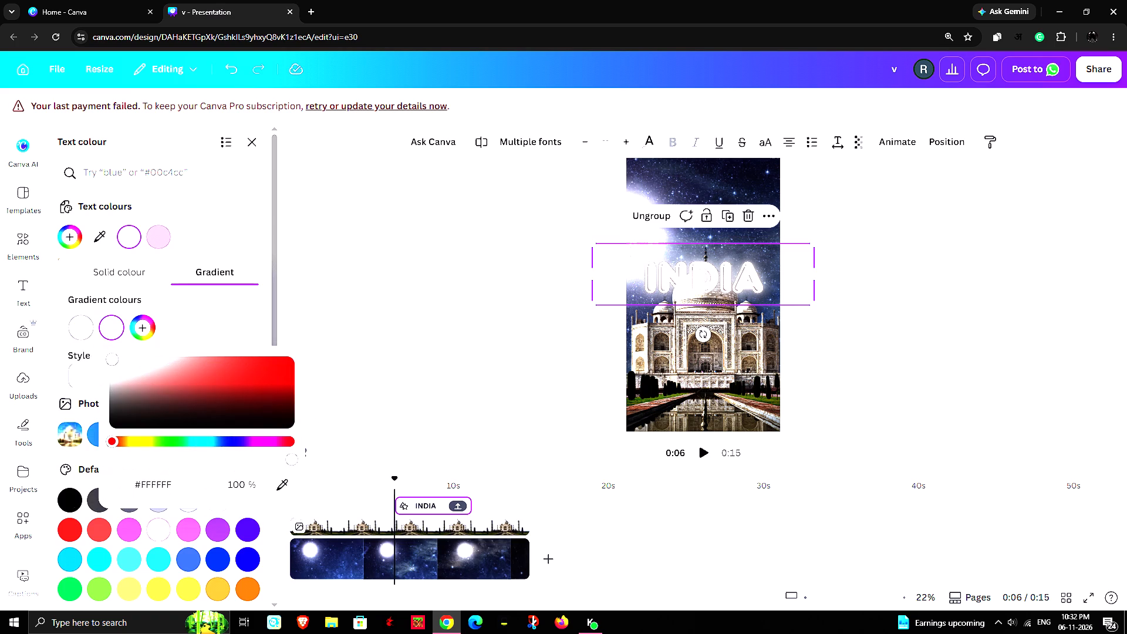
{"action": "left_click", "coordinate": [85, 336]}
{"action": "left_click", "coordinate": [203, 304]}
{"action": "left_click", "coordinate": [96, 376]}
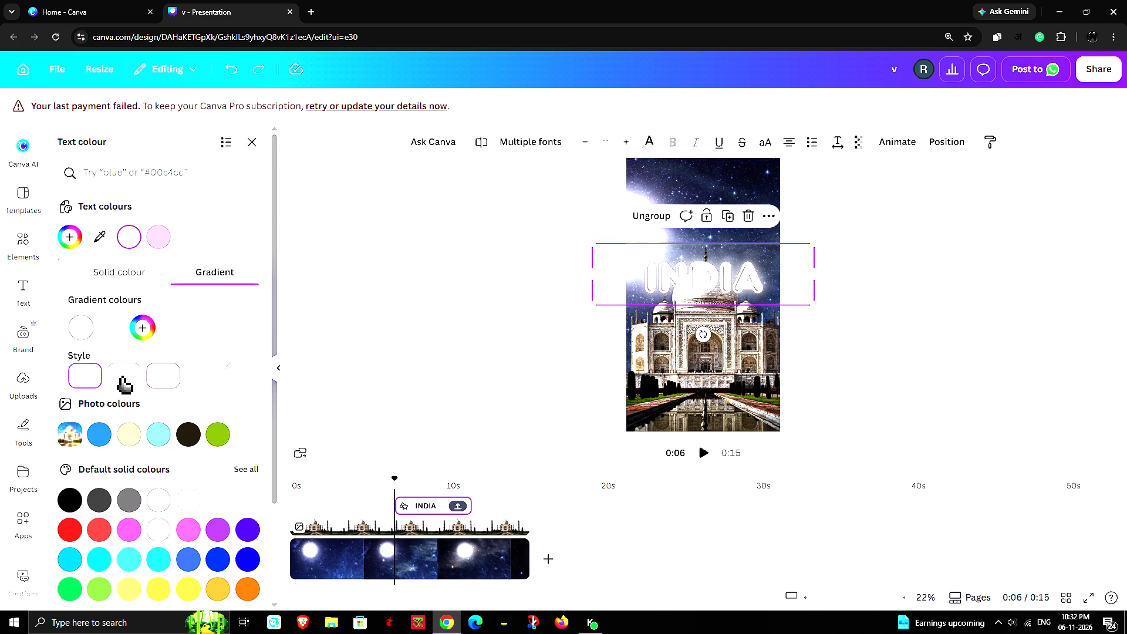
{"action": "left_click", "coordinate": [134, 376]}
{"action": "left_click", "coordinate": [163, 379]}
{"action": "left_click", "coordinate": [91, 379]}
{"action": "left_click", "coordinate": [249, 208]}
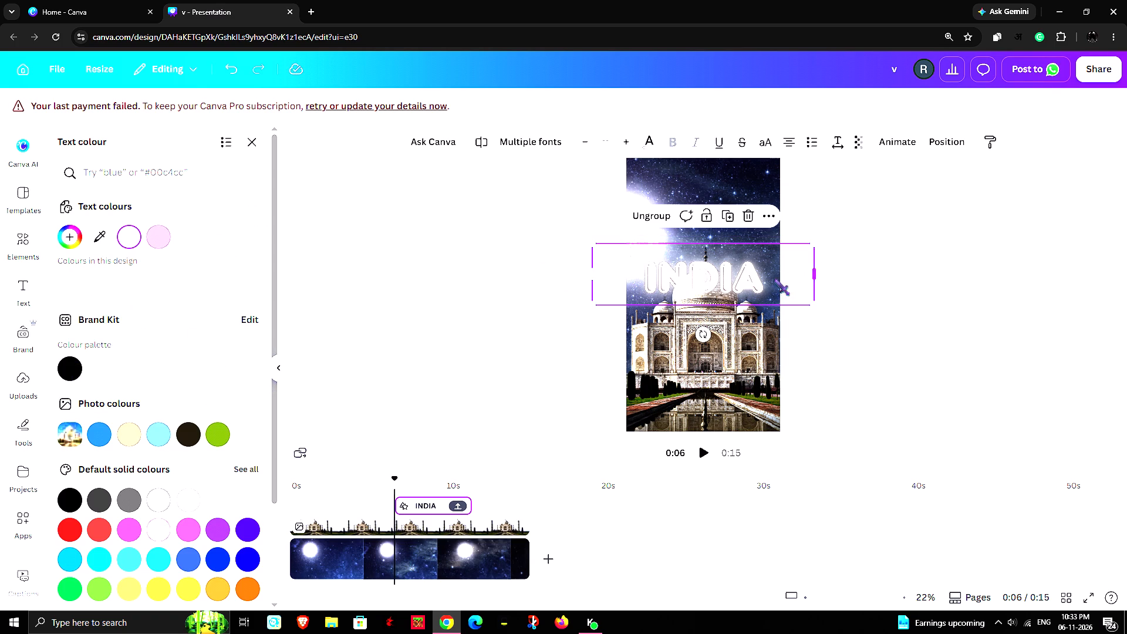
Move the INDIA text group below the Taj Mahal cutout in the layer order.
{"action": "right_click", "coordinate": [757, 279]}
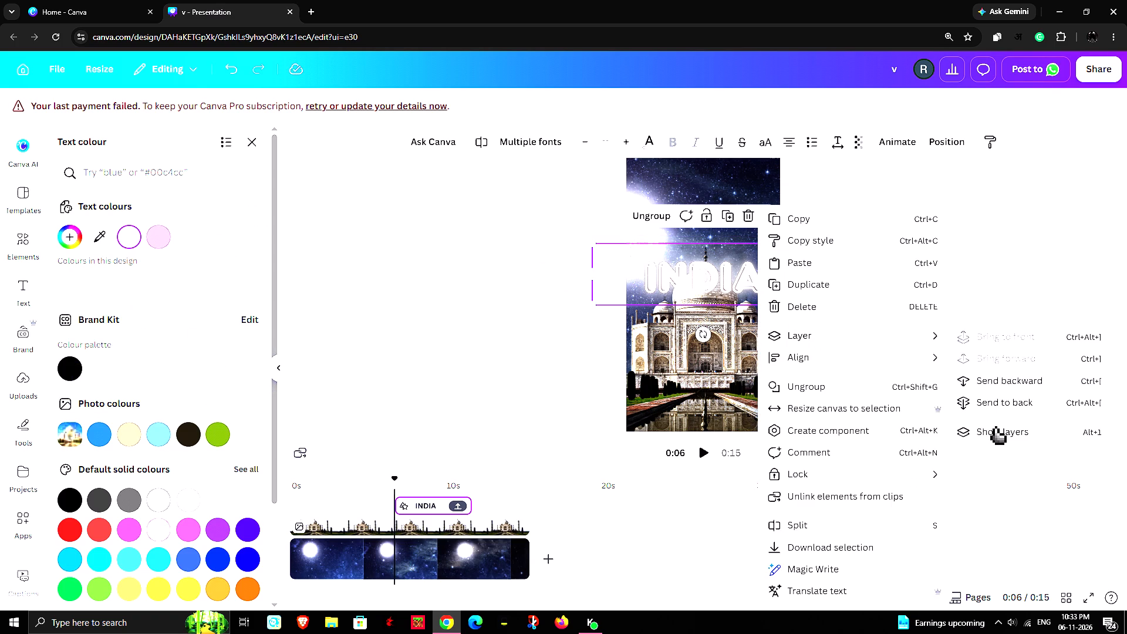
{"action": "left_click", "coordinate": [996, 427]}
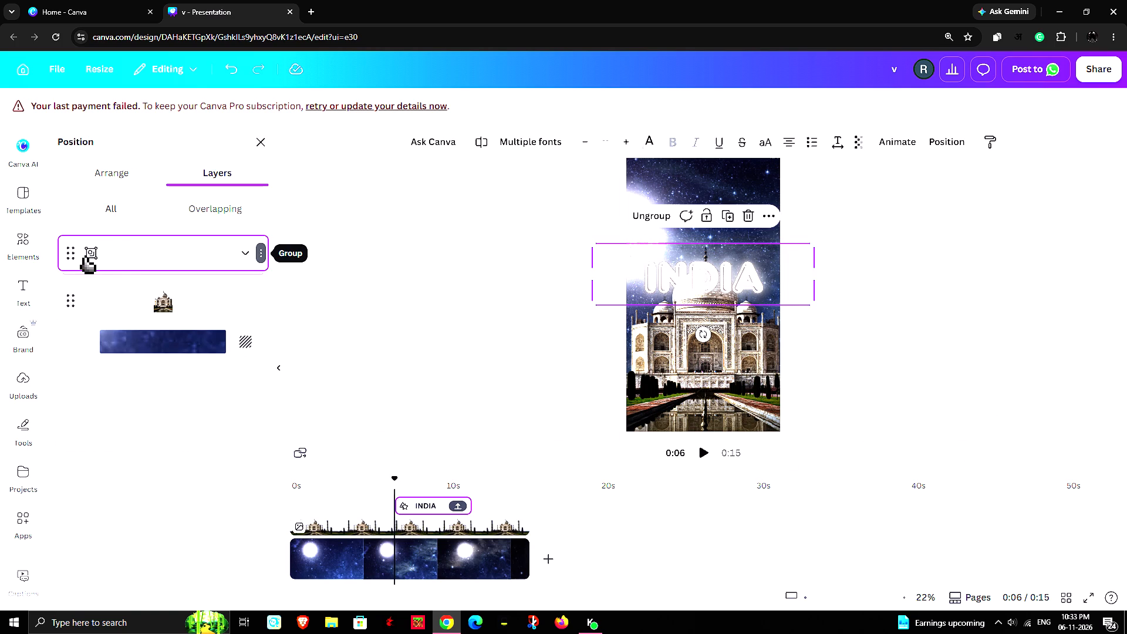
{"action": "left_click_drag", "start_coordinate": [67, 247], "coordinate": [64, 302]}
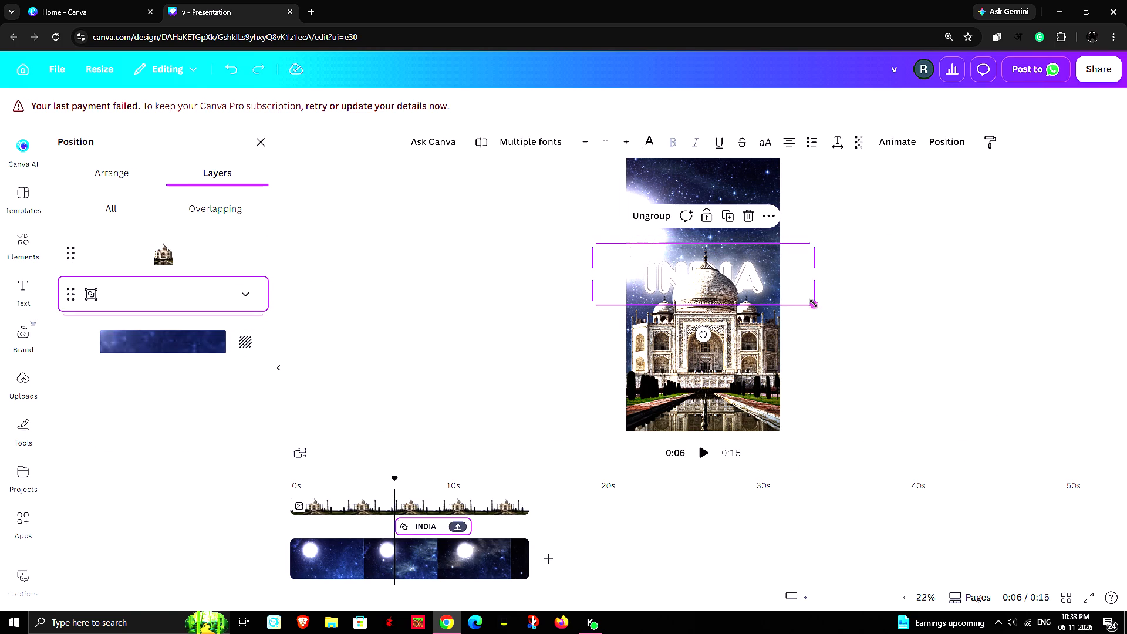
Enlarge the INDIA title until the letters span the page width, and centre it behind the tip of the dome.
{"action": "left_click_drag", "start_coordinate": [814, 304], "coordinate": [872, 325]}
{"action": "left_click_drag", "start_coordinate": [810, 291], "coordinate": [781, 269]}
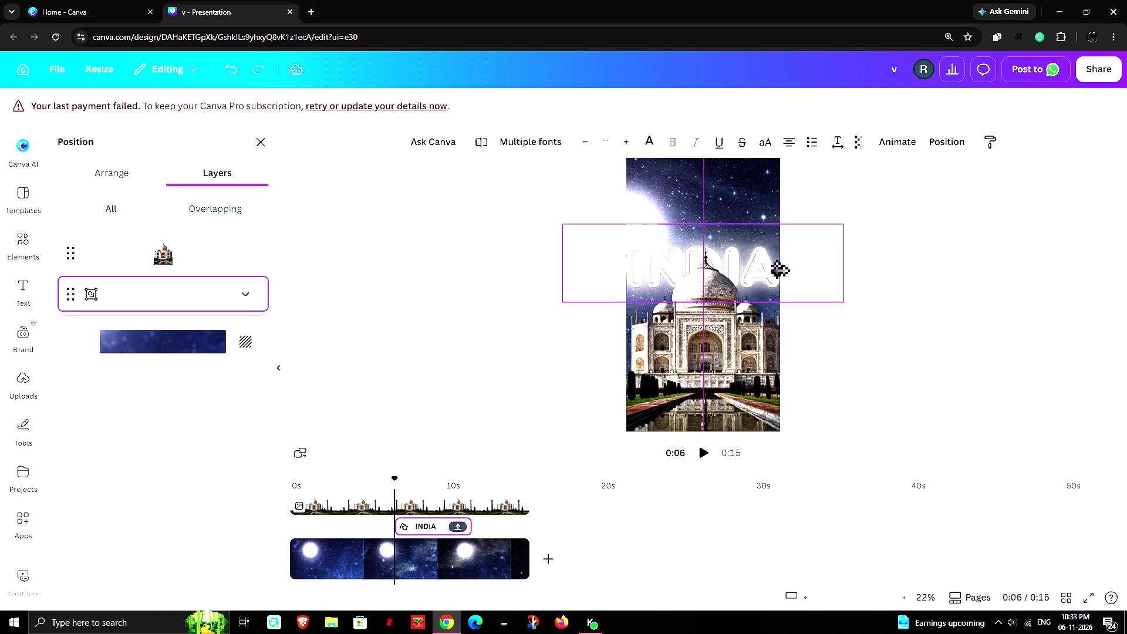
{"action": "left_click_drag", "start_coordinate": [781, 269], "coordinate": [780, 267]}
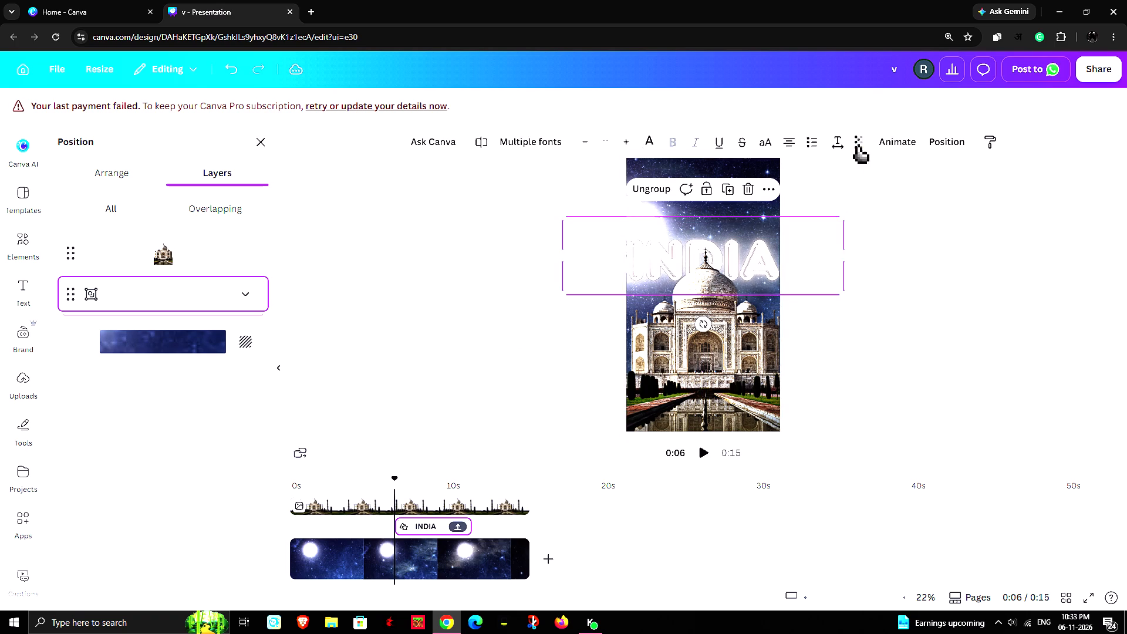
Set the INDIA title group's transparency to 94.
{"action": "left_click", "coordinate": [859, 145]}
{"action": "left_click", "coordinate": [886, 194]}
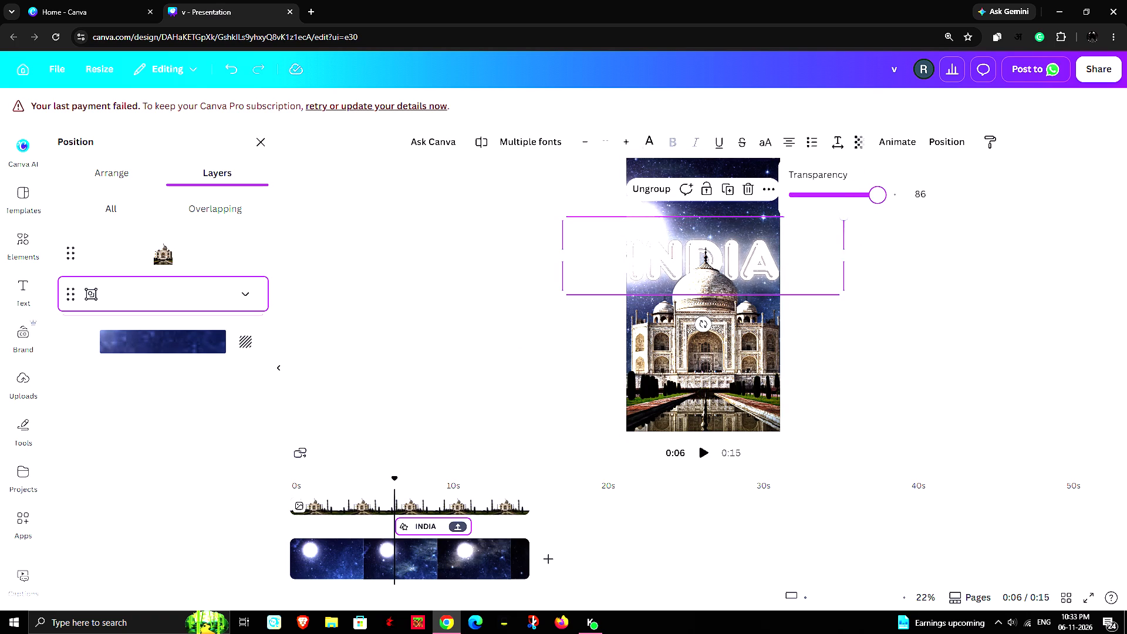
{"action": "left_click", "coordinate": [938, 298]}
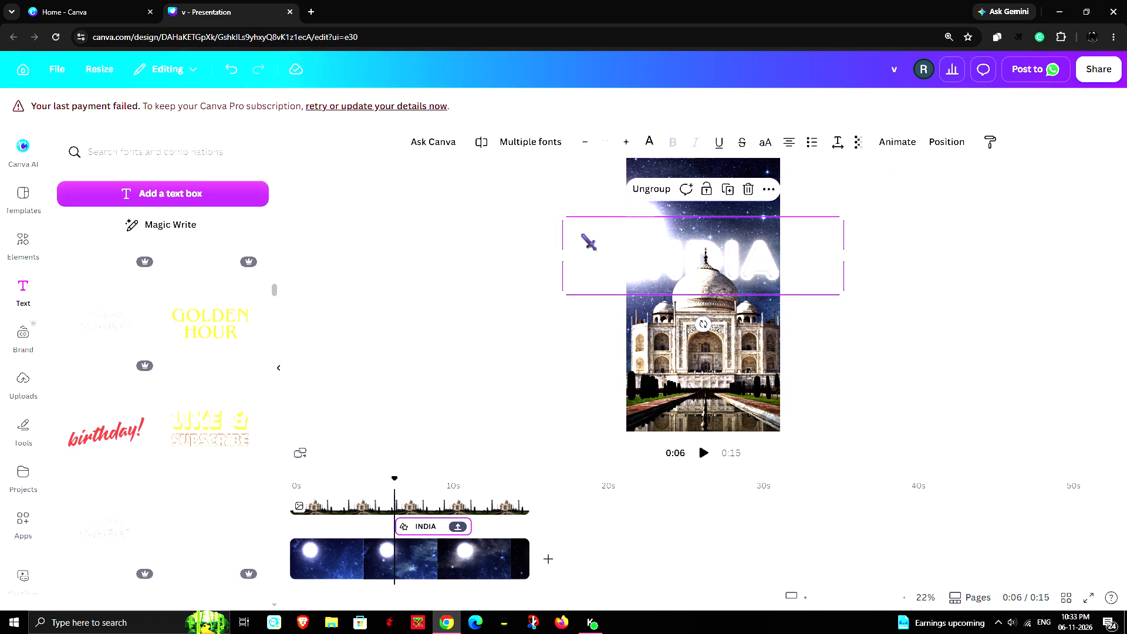
Delete the INDIA text group behind the dome.
{"action": "scroll", "coordinate": [183, 383], "scroll_direction": "down", "scroll_amount": 5}
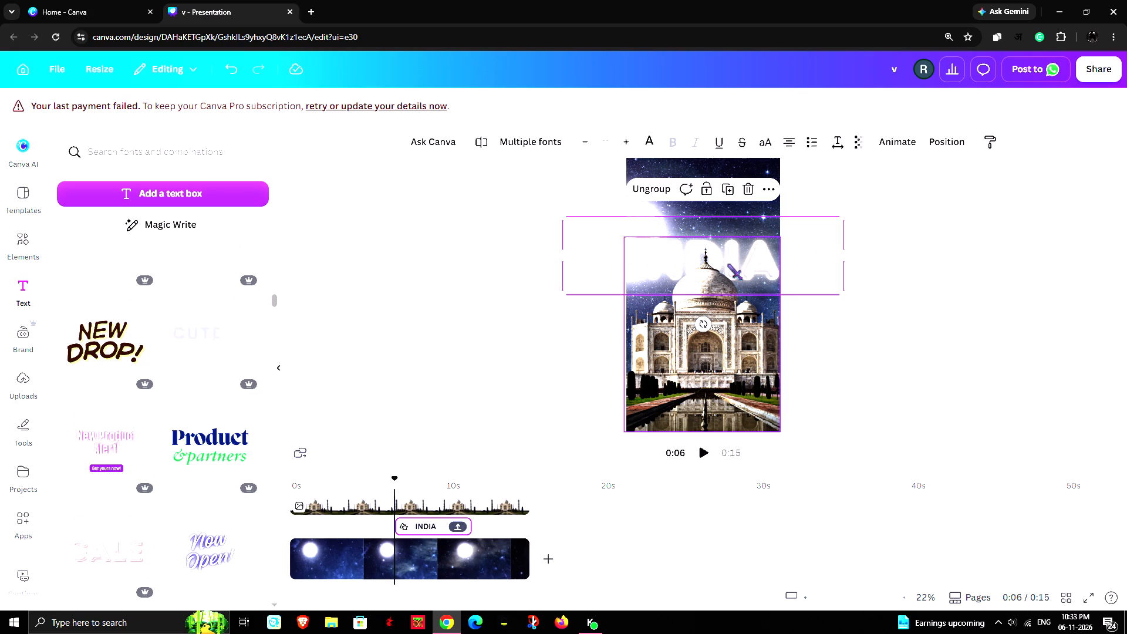
{"action": "key", "text": "Delete"}
{"action": "left_click", "coordinate": [757, 633]}
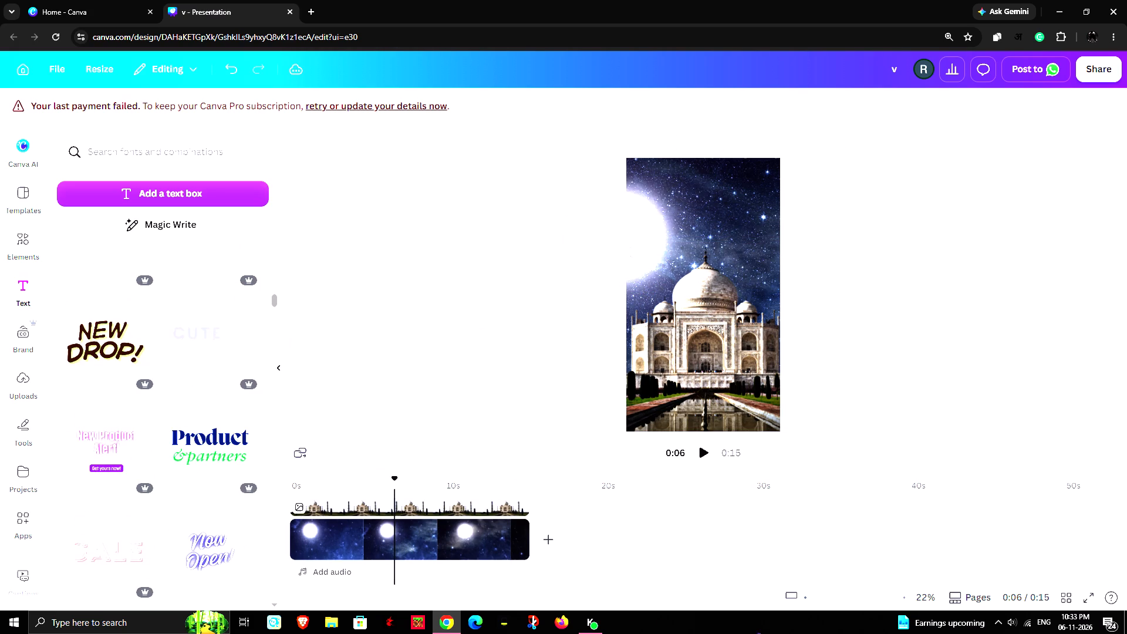
Browse the ready-made font combinations for a style suited to the title behind the monument.
{"action": "scroll", "coordinate": [303, 421], "scroll_direction": "down", "scroll_amount": 6}
{"action": "scroll", "coordinate": [182, 446], "scroll_direction": "down", "scroll_amount": 3}
{"action": "key", "text": "j"}
{"action": "key", "text": "k"}
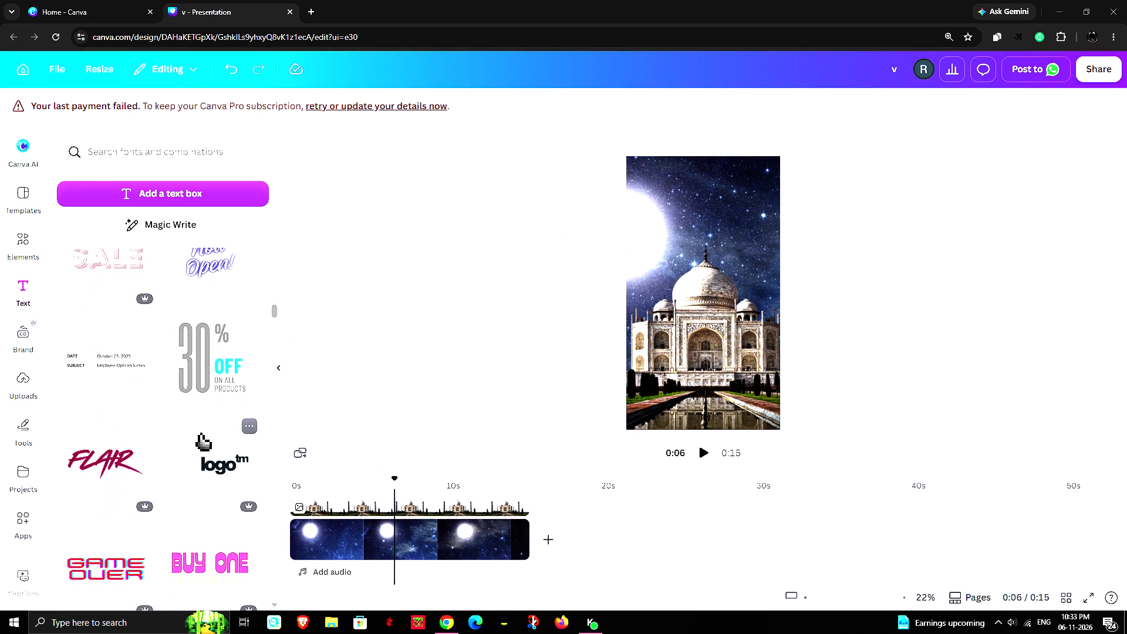
{"action": "key", "text": "j"}
{"action": "type", "text": "dfj"}
{"action": "scroll", "coordinate": [195, 417], "scroll_direction": "down", "scroll_amount": 3}
{"action": "type", "text": "fg"}
{"action": "scroll", "coordinate": [195, 417], "scroll_direction": "down", "scroll_amount": 3}
{"action": "type", "text": "ydf"}
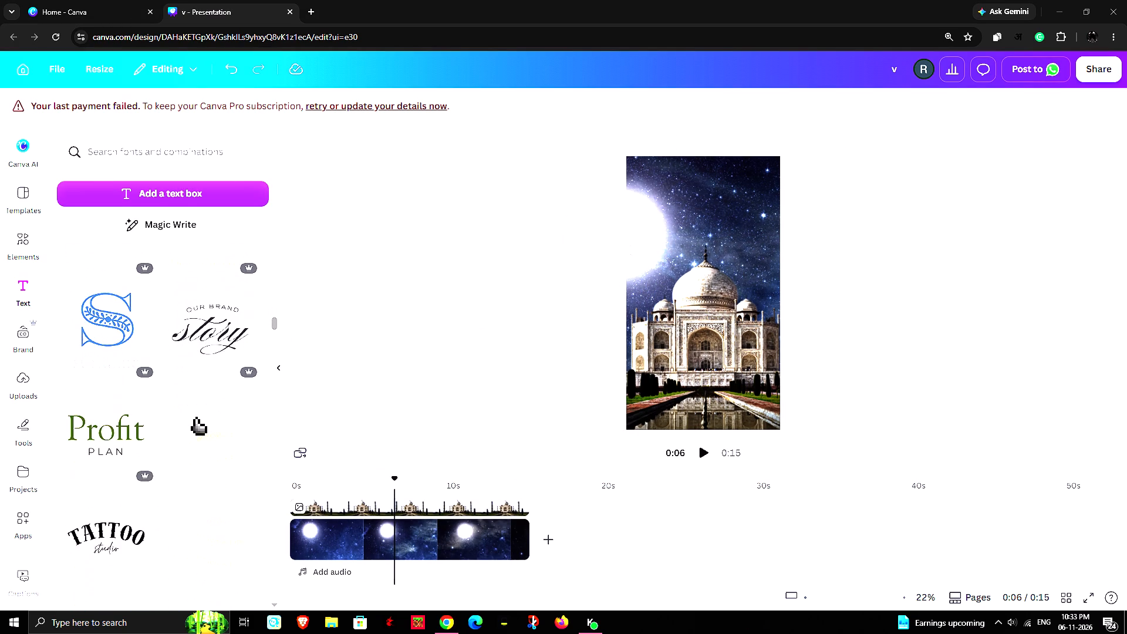
{"action": "key", "text": "h"}
{"action": "scroll", "coordinate": [195, 417], "scroll_direction": "down", "scroll_amount": 1}
{"action": "type", "text": "jmncf"}
{"action": "scroll", "coordinate": [195, 417], "scroll_direction": "down", "scroll_amount": 2}
{"action": "key", "text": "j"}
{"action": "key", "text": "h"}
{"action": "scroll", "coordinate": [198, 417], "scroll_direction": "down", "scroll_amount": 2}
{"action": "key", "text": "j"}
{"action": "key", "text": "f"}
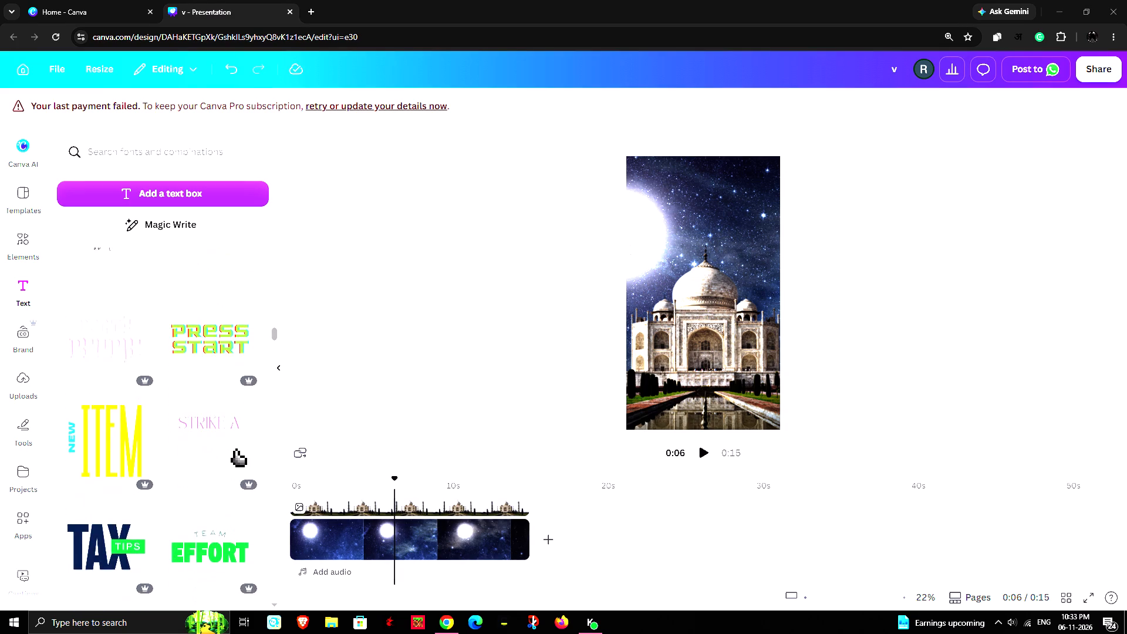
{"action": "key", "text": "j"}
{"action": "scroll", "coordinate": [233, 458], "scroll_direction": "down", "scroll_amount": 4}
{"action": "key", "text": "g"}
{"action": "type", "text": "fg"}
{"action": "key", "text": "j"}
{"action": "scroll", "coordinate": [225, 456], "scroll_direction": "down", "scroll_amount": 3}
{"action": "type", "text": "df"}
{"action": "scroll", "coordinate": [225, 456], "scroll_direction": "down", "scroll_amount": 4}
{"action": "type", "text": "gn"}
{"action": "type", "text": "cyf"}
{"action": "scroll", "coordinate": [225, 456], "scroll_direction": "down", "scroll_amount": 4}
{"action": "key", "text": "j"}
{"action": "type", "text": "nh"}
{"action": "type", "text": "gf"}
{"action": "scroll", "coordinate": [225, 456], "scroll_direction": "down", "scroll_amount": 3}
{"action": "type", "text": "jhgf"}
{"action": "scroll", "coordinate": [225, 456], "scroll_direction": "down", "scroll_amount": 3}
{"action": "key", "text": "j"}
{"action": "scroll", "coordinate": [225, 456], "scroll_direction": "down", "scroll_amount": 2}
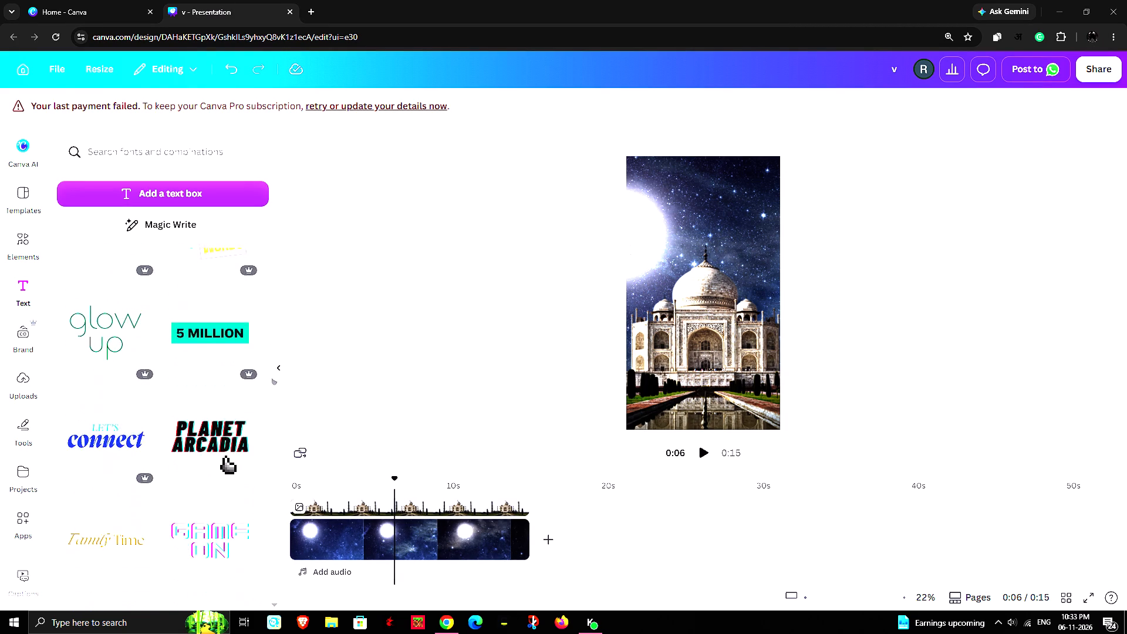
{"action": "scroll", "coordinate": [225, 456], "scroll_direction": "down", "scroll_amount": 3}
{"action": "key", "text": "g"}
{"action": "type", "text": "db"}
{"action": "scroll", "coordinate": [225, 456], "scroll_direction": "down", "scroll_amount": 5}
{"action": "key", "text": "f"}
{"action": "type", "text": "jd"}
{"action": "scroll", "coordinate": [225, 456], "scroll_direction": "down", "scroll_amount": 3}
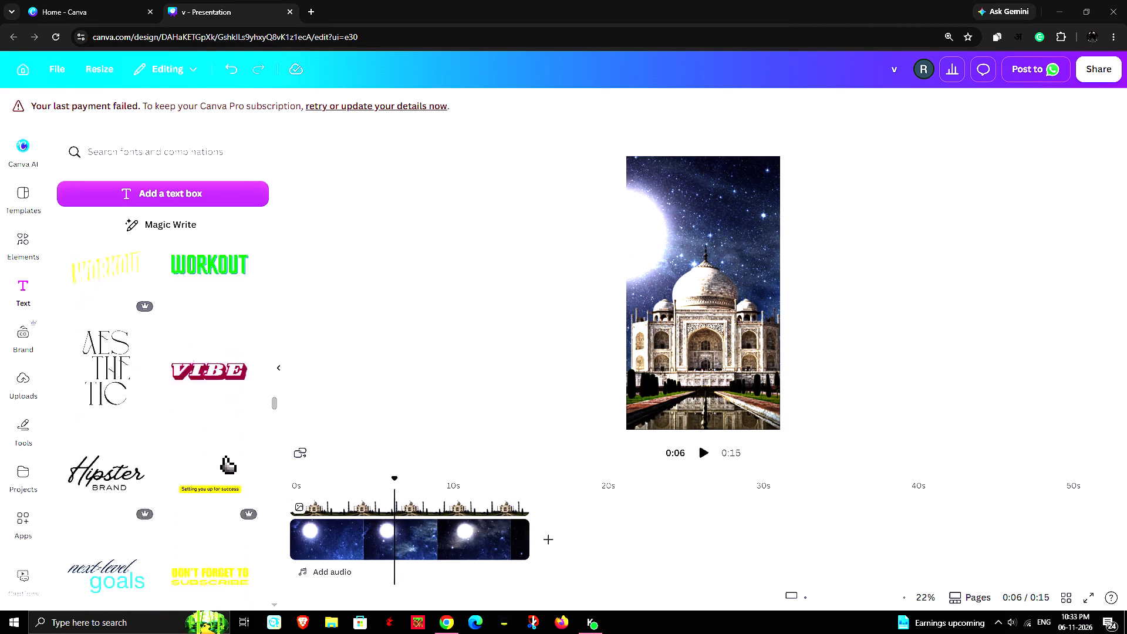
{"action": "key", "text": "d"}
{"action": "scroll", "coordinate": [148, 483], "scroll_direction": "down", "scroll_amount": 5}
{"action": "key", "text": "y"}
{"action": "key", "text": "d"}
{"action": "type", "text": "tr"}
{"action": "scroll", "coordinate": [100, 485], "scroll_direction": "down", "scroll_amount": 4}
{"action": "key", "text": "6"}
{"action": "key", "text": "d"}
{"action": "key", "text": "g"}
{"action": "key", "text": "f"}
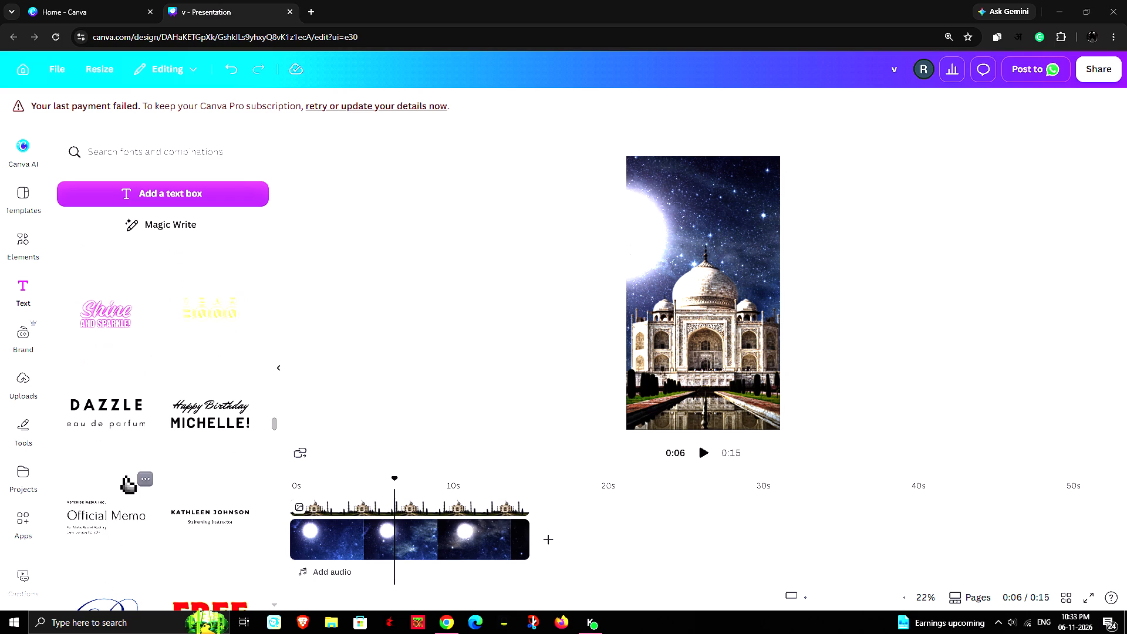
{"action": "scroll", "coordinate": [126, 475], "scroll_direction": "down", "scroll_amount": 4}
{"action": "key", "text": "j"}
{"action": "scroll", "coordinate": [164, 480], "scroll_direction": "down", "scroll_amount": 2}
{"action": "key", "text": "y"}
{"action": "scroll", "coordinate": [219, 485], "scroll_direction": "down", "scroll_amount": 4}
{"action": "key", "text": "j"}
{"action": "scroll", "coordinate": [164, 479], "scroll_direction": "down", "scroll_amount": 3}
{"action": "key", "text": "f"}
{"action": "key", "text": "f"}
{"action": "key", "text": "f"}
{"action": "key", "text": "f"}
{"action": "key", "text": "f"}
{"action": "key", "text": "f"}
{"action": "key", "text": "f"}
{"action": "key", "text": "f"}
{"action": "key", "text": "f"}
{"action": "key", "text": "f"}
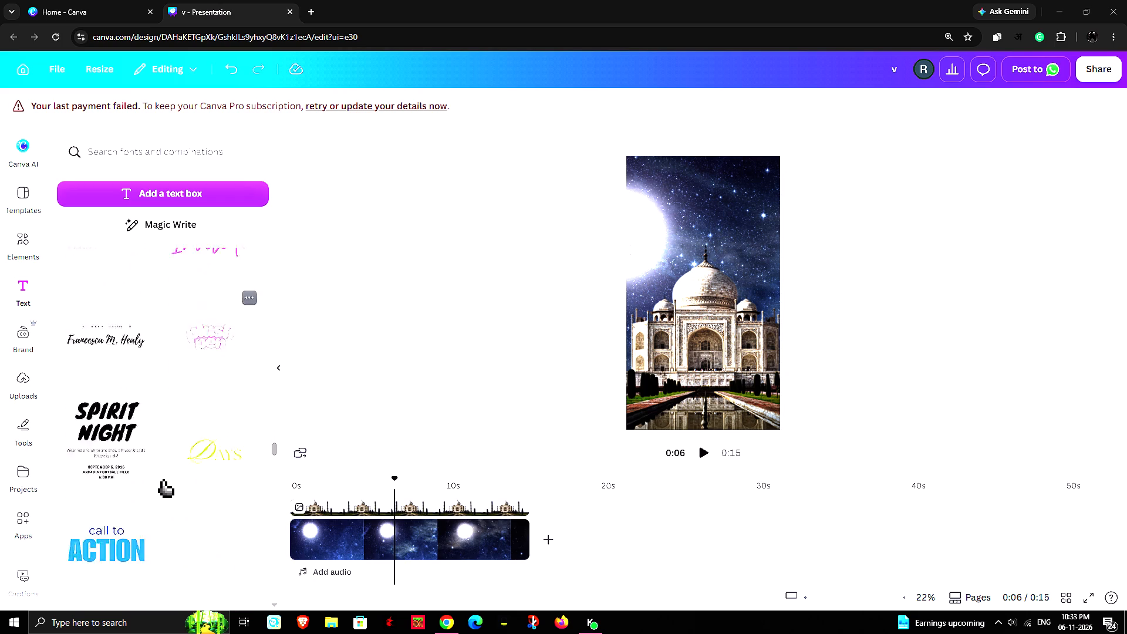
{"action": "scroll", "coordinate": [264, 507], "scroll_direction": "down", "scroll_amount": 3}
{"action": "key", "text": "g"}
{"action": "key", "text": "f"}
{"action": "key", "text": "g"}
{"action": "scroll", "coordinate": [144, 396], "scroll_direction": "down", "scroll_amount": 3}
{"action": "key", "text": "h"}
{"action": "key", "text": "y"}
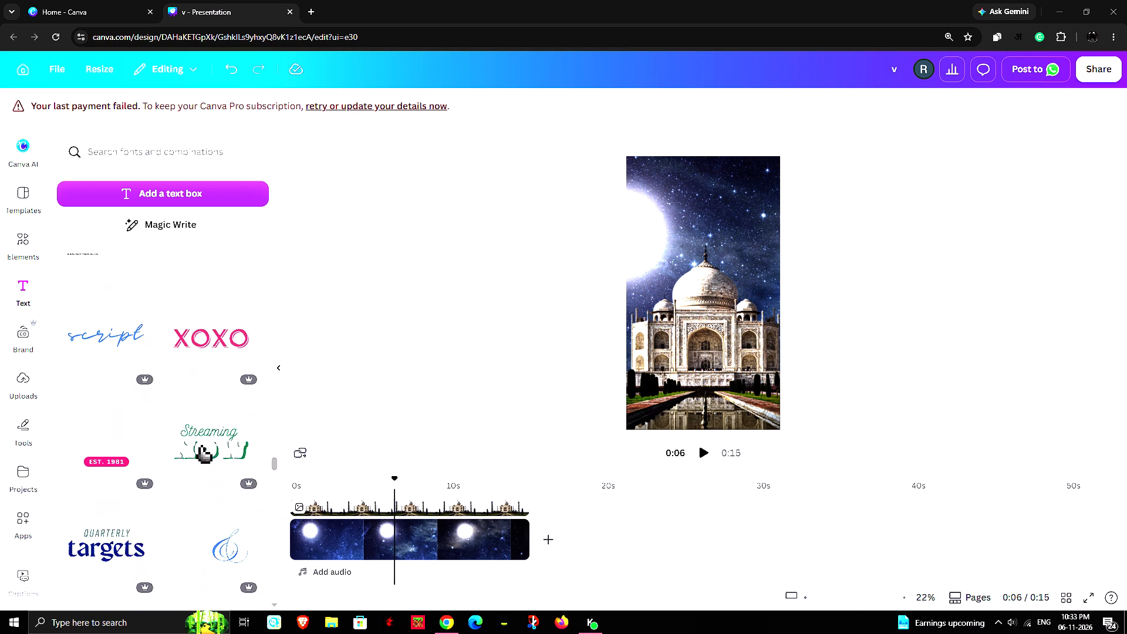
{"action": "key", "text": "r"}
{"action": "key", "text": "t"}
{"action": "scroll", "coordinate": [223, 468], "scroll_direction": "down", "scroll_amount": 2}
{"action": "key", "text": "g"}
{"action": "key", "text": "f"}
{"action": "key", "text": "x"}
{"action": "scroll", "coordinate": [180, 433], "scroll_direction": "down", "scroll_amount": 4}
{"action": "key", "text": "h"}
{"action": "key", "text": "h"}
{"action": "scroll", "coordinate": [216, 455], "scroll_direction": "down", "scroll_amount": 3}
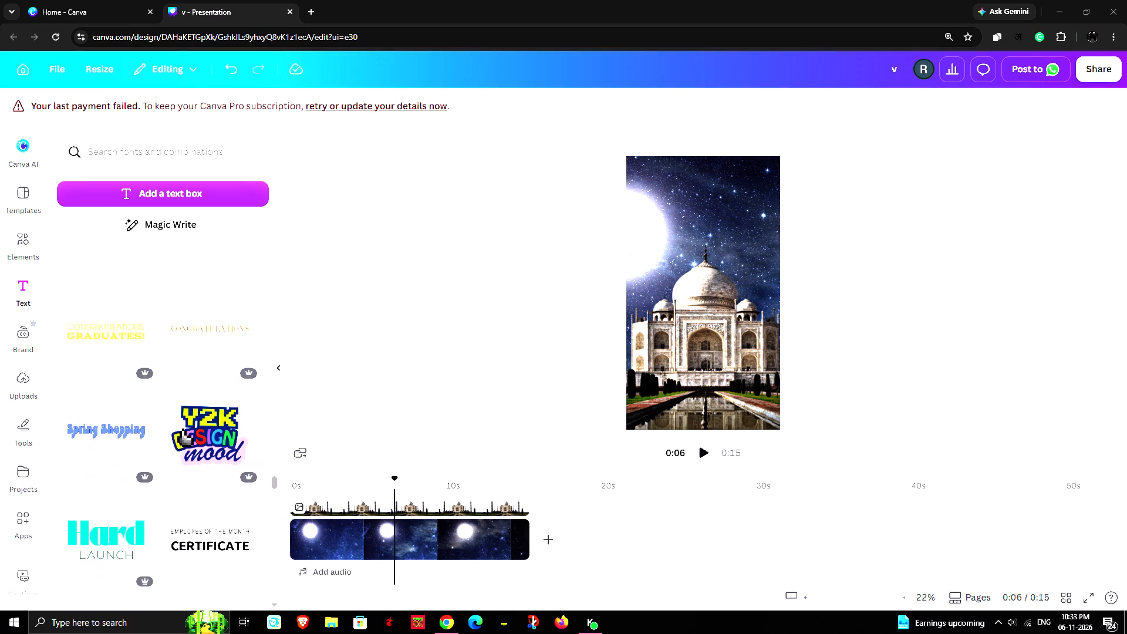
{"action": "type", "text": "ft"}
{"action": "key", "text": "h"}
{"action": "scroll", "coordinate": [114, 452], "scroll_direction": "down", "scroll_amount": 4}
{"action": "key", "text": "x"}
{"action": "key", "text": "g"}
{"action": "type", "text": "hx"}
{"action": "key", "text": "t"}
{"action": "key", "text": "h"}
{"action": "scroll", "coordinate": [127, 412], "scroll_direction": "down", "scroll_amount": 2}
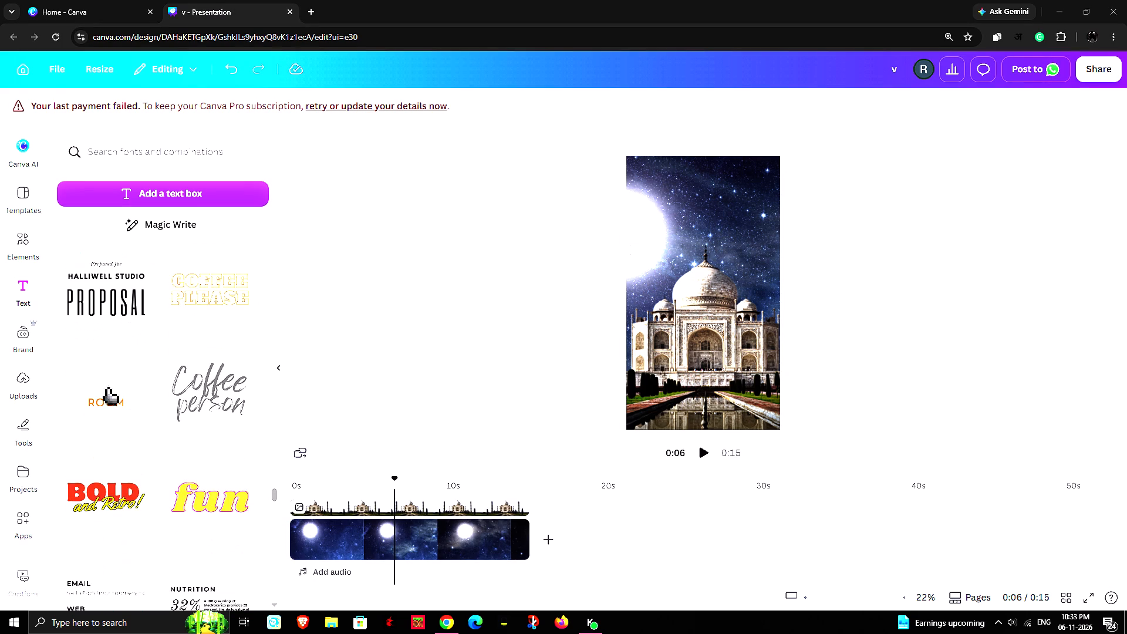
{"action": "key", "text": "g"}
{"action": "key", "text": "h"}
{"action": "key", "text": "g"}
{"action": "key", "text": "f"}
{"action": "type", "text": "xh"}
{"action": "key", "text": "x"}
{"action": "key", "text": "h"}
{"action": "key", "text": "h"}
{"action": "key", "text": "h"}
{"action": "key", "text": "h"}
{"action": "key", "text": "h"}
{"action": "key", "text": "h"}
{"action": "key", "text": "h"}
{"action": "key", "text": "h"}
{"action": "key", "text": "h"}
{"action": "key", "text": "h"}
{"action": "key", "text": "h"}
{"action": "key", "text": "h"}
{"action": "key", "text": "h"}
{"action": "key", "text": "h"}
{"action": "scroll", "coordinate": [146, 434], "scroll_direction": "down", "scroll_amount": 3}
{"action": "key", "text": "g"}
{"action": "scroll", "coordinate": [190, 459], "scroll_direction": "up", "scroll_amount": 4}
{"action": "key", "text": "g"}
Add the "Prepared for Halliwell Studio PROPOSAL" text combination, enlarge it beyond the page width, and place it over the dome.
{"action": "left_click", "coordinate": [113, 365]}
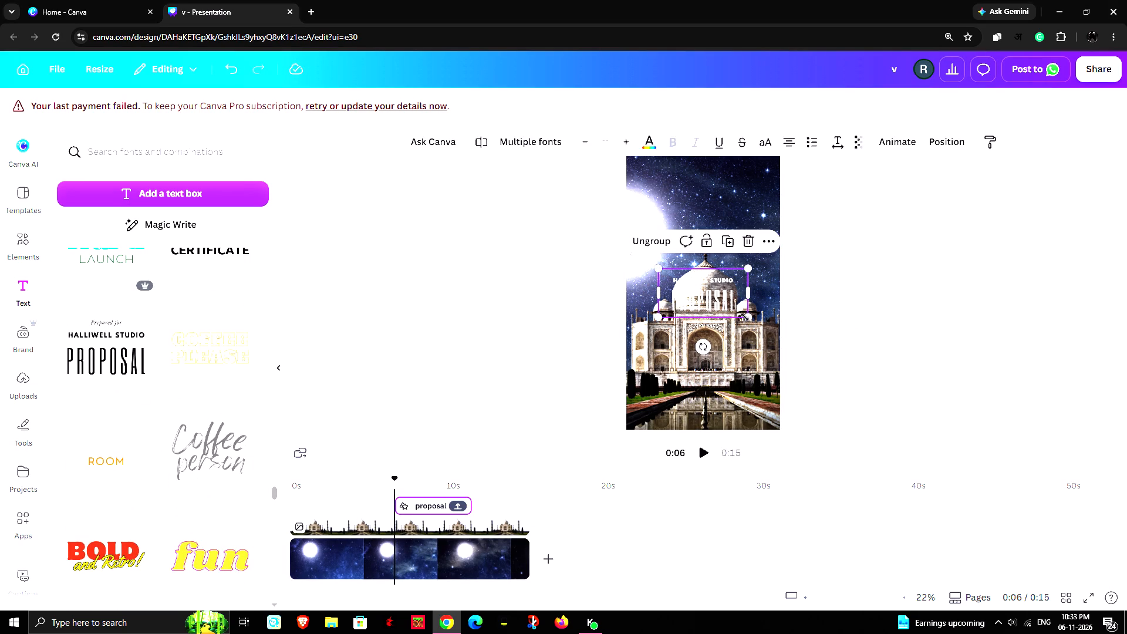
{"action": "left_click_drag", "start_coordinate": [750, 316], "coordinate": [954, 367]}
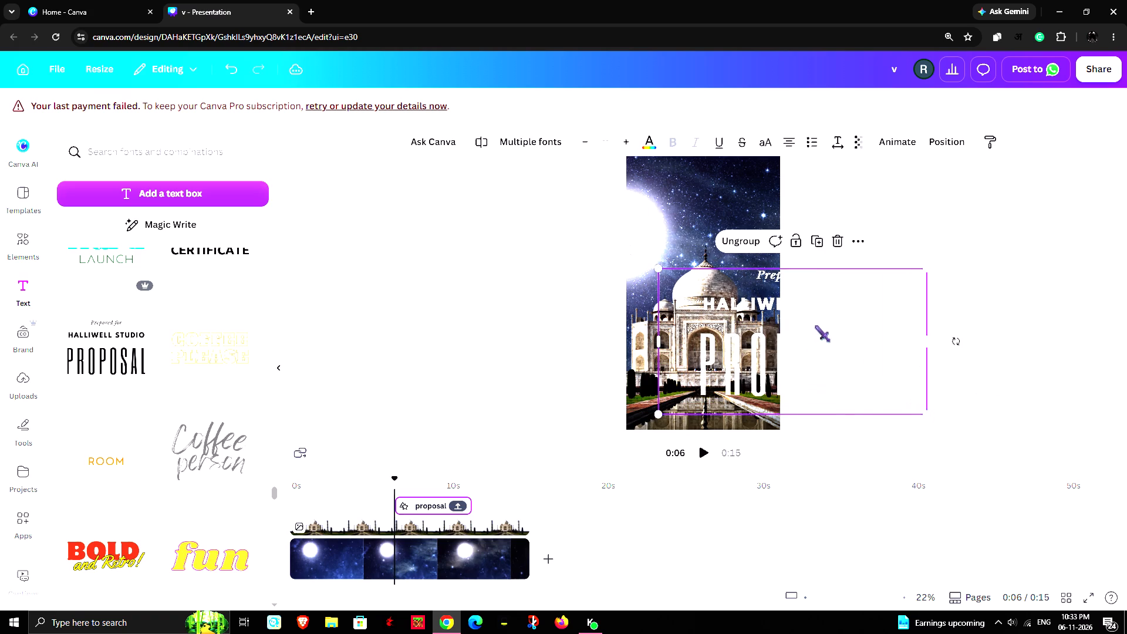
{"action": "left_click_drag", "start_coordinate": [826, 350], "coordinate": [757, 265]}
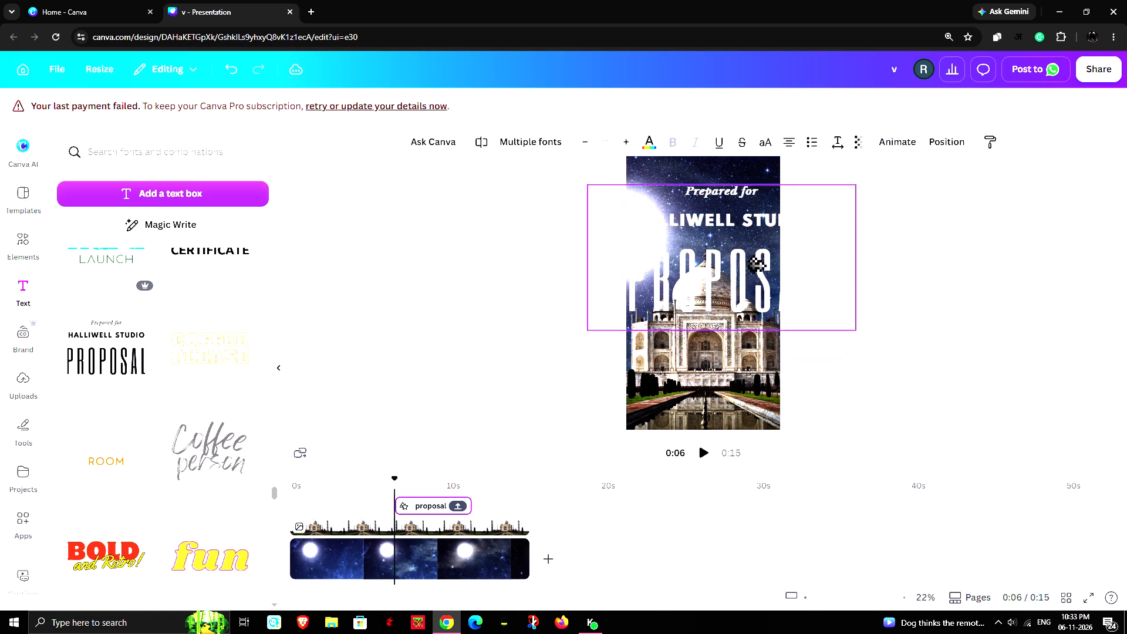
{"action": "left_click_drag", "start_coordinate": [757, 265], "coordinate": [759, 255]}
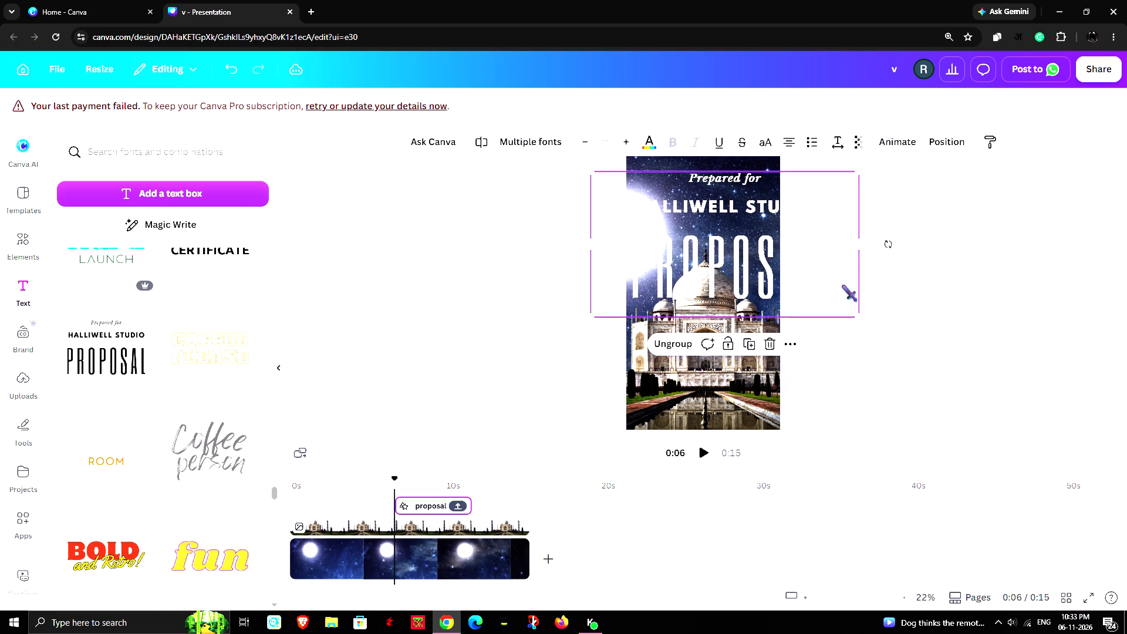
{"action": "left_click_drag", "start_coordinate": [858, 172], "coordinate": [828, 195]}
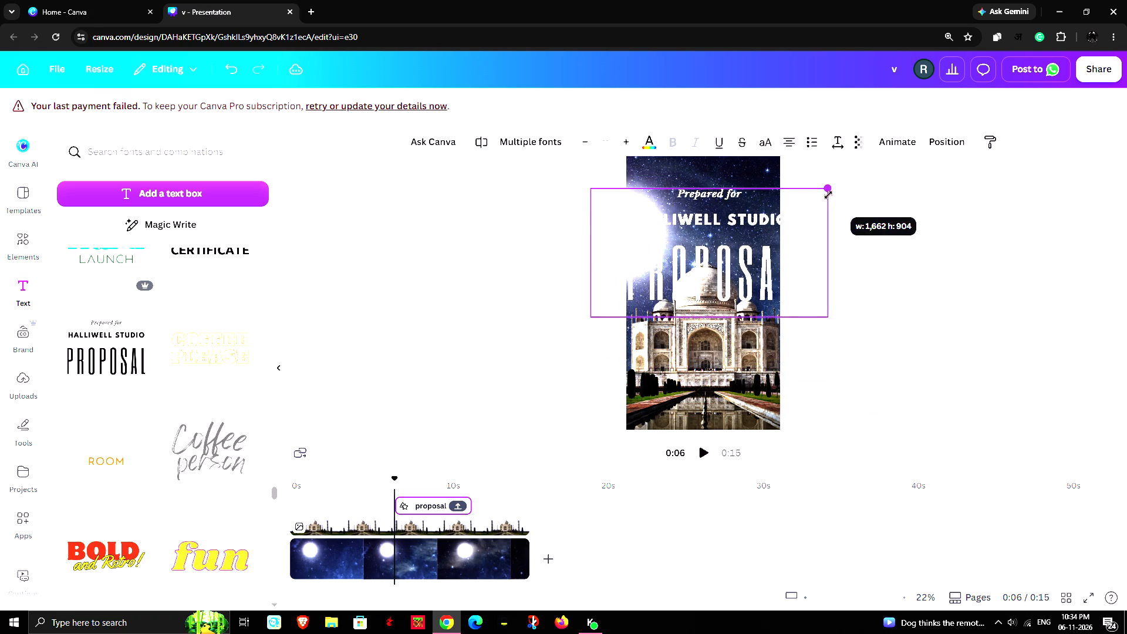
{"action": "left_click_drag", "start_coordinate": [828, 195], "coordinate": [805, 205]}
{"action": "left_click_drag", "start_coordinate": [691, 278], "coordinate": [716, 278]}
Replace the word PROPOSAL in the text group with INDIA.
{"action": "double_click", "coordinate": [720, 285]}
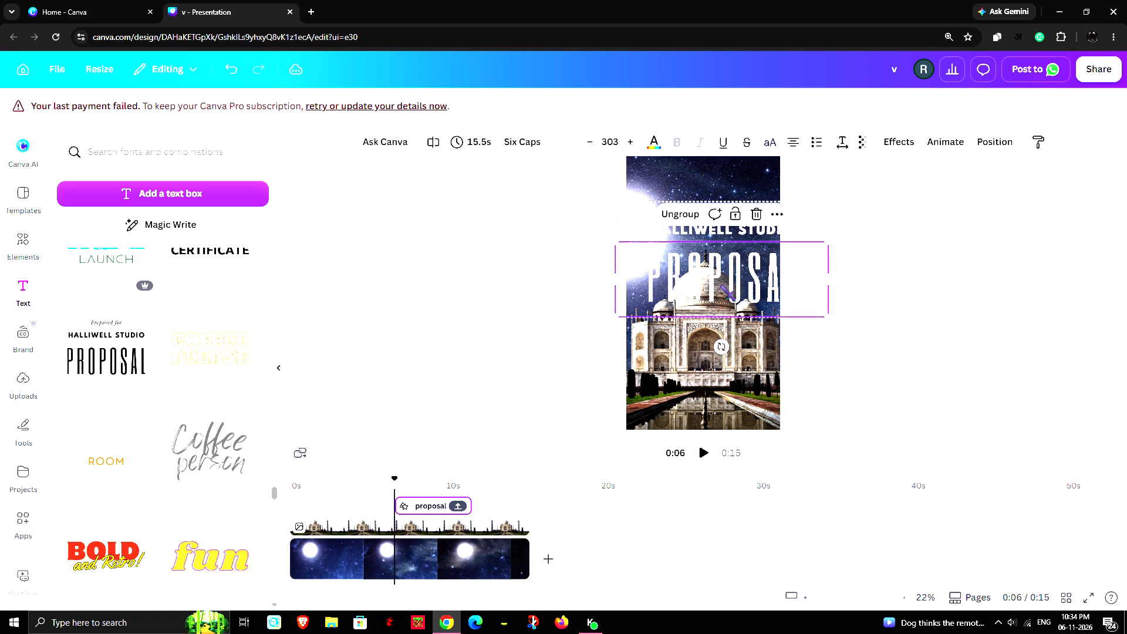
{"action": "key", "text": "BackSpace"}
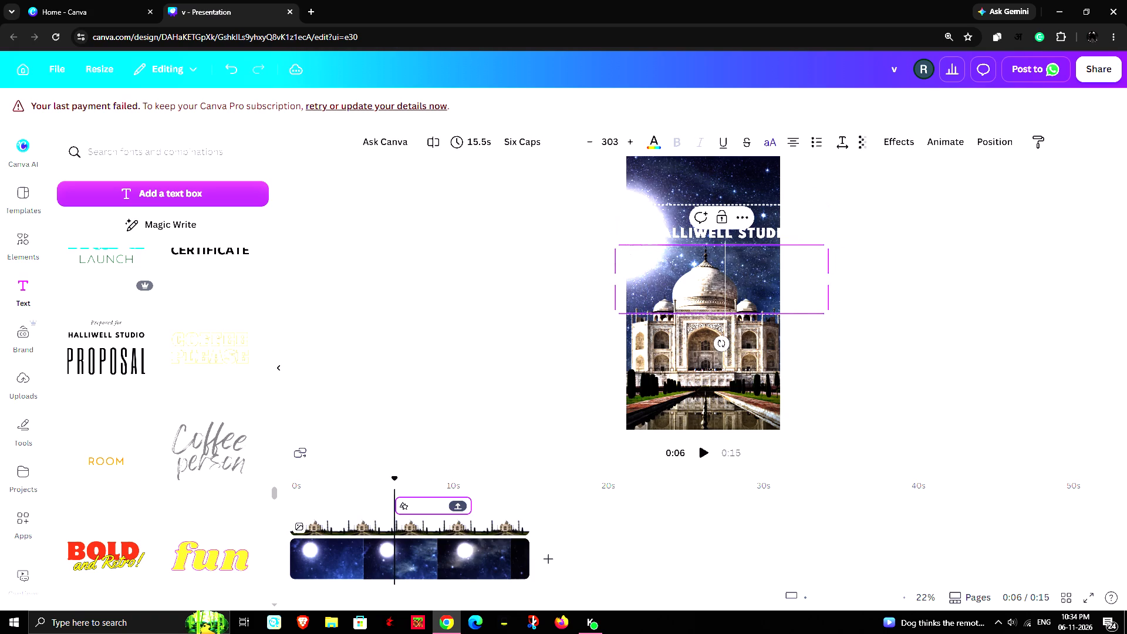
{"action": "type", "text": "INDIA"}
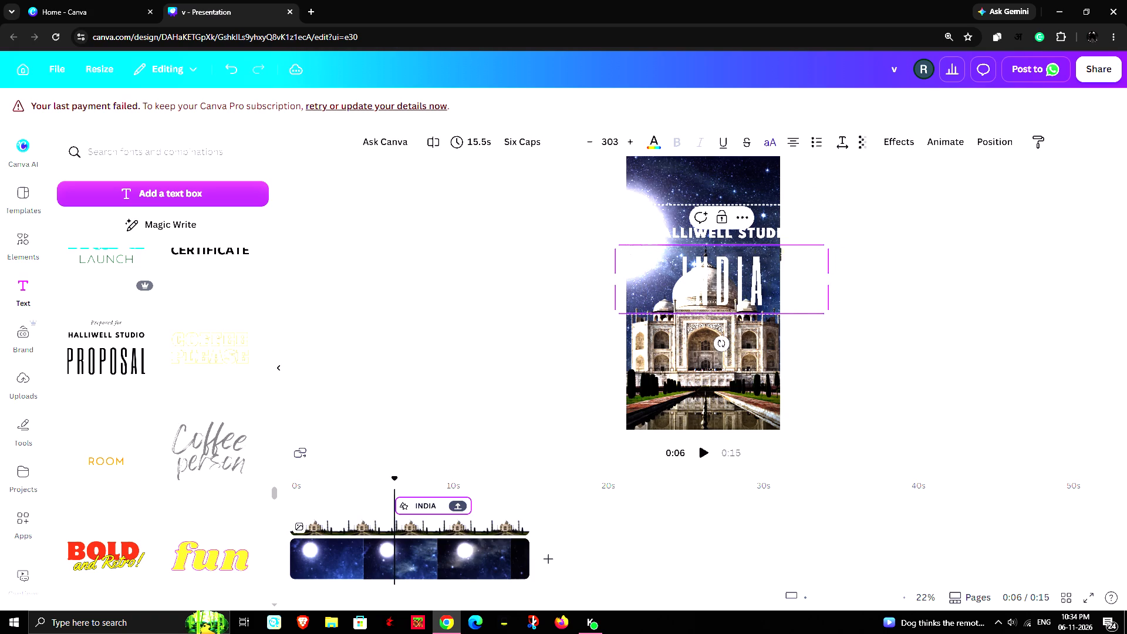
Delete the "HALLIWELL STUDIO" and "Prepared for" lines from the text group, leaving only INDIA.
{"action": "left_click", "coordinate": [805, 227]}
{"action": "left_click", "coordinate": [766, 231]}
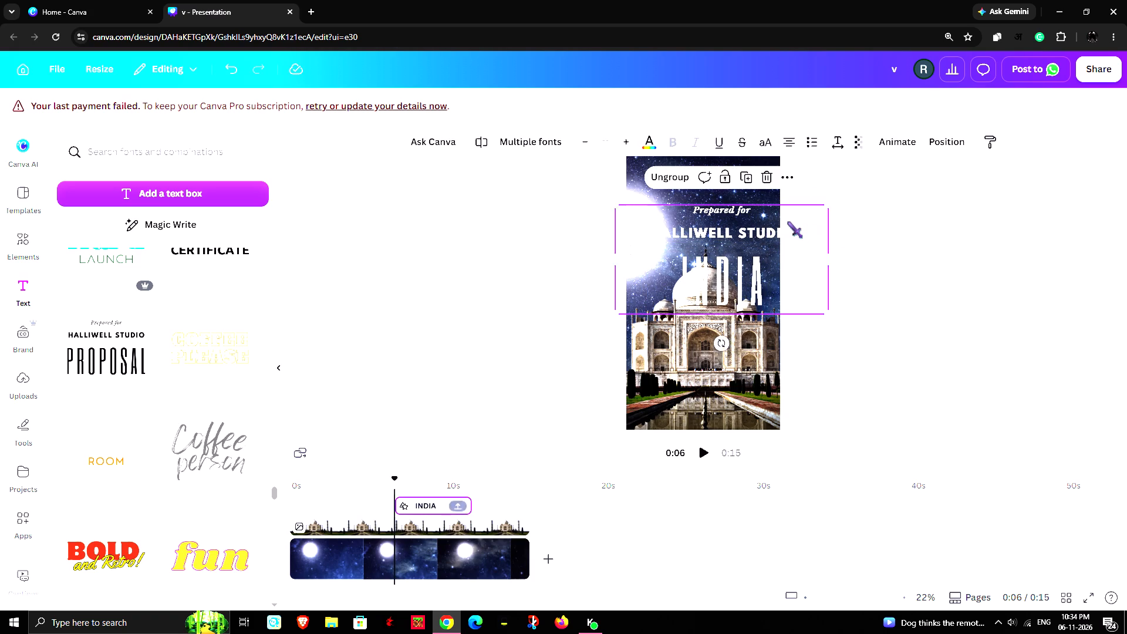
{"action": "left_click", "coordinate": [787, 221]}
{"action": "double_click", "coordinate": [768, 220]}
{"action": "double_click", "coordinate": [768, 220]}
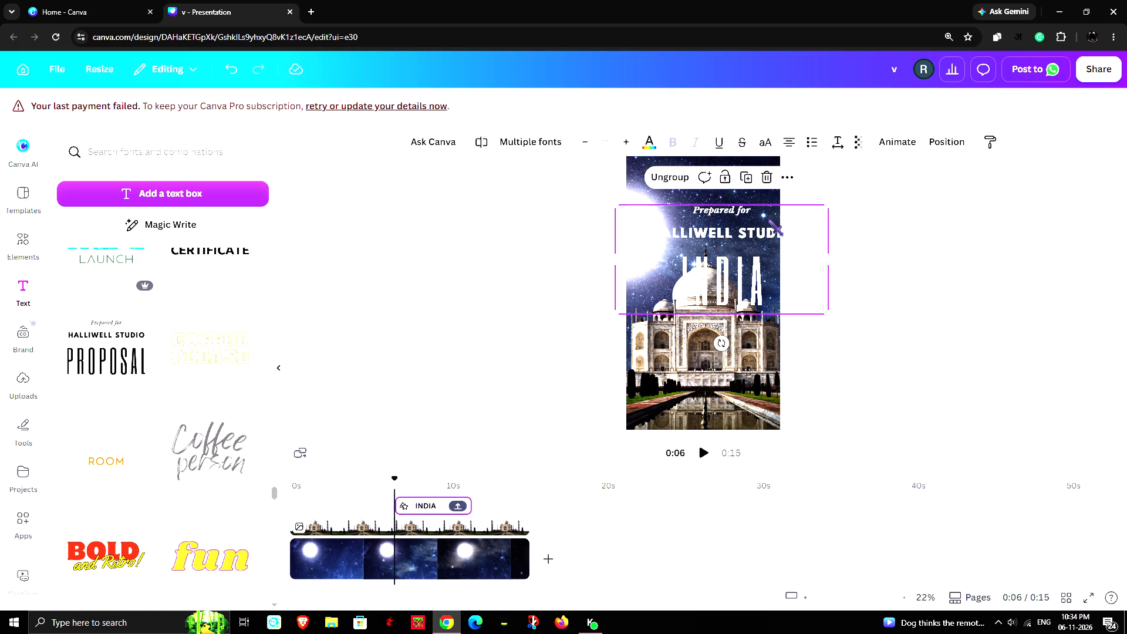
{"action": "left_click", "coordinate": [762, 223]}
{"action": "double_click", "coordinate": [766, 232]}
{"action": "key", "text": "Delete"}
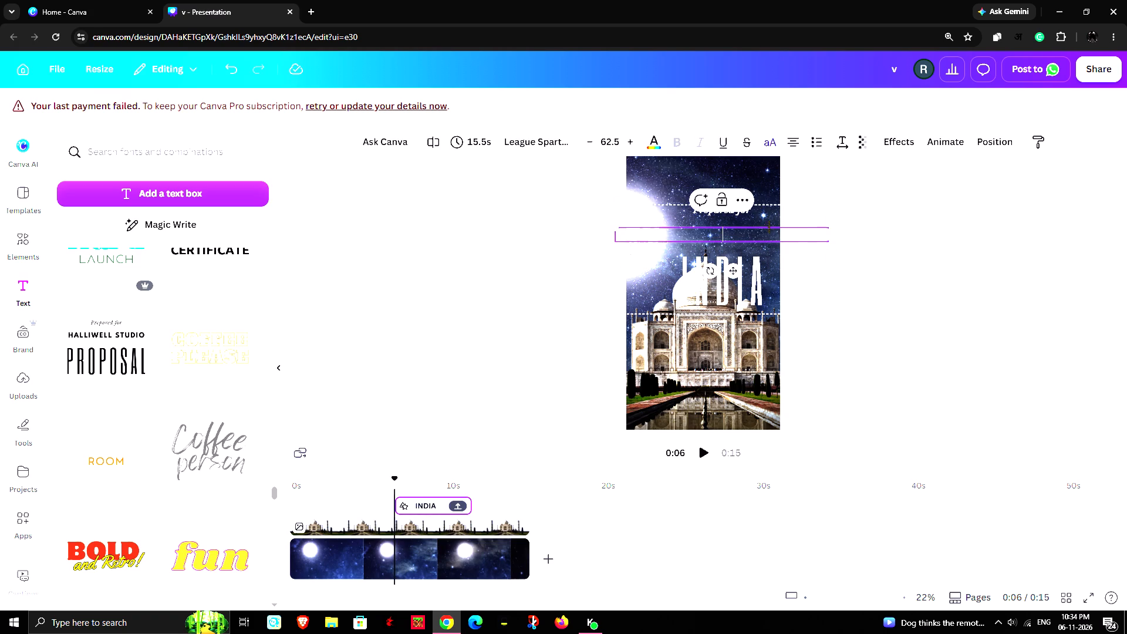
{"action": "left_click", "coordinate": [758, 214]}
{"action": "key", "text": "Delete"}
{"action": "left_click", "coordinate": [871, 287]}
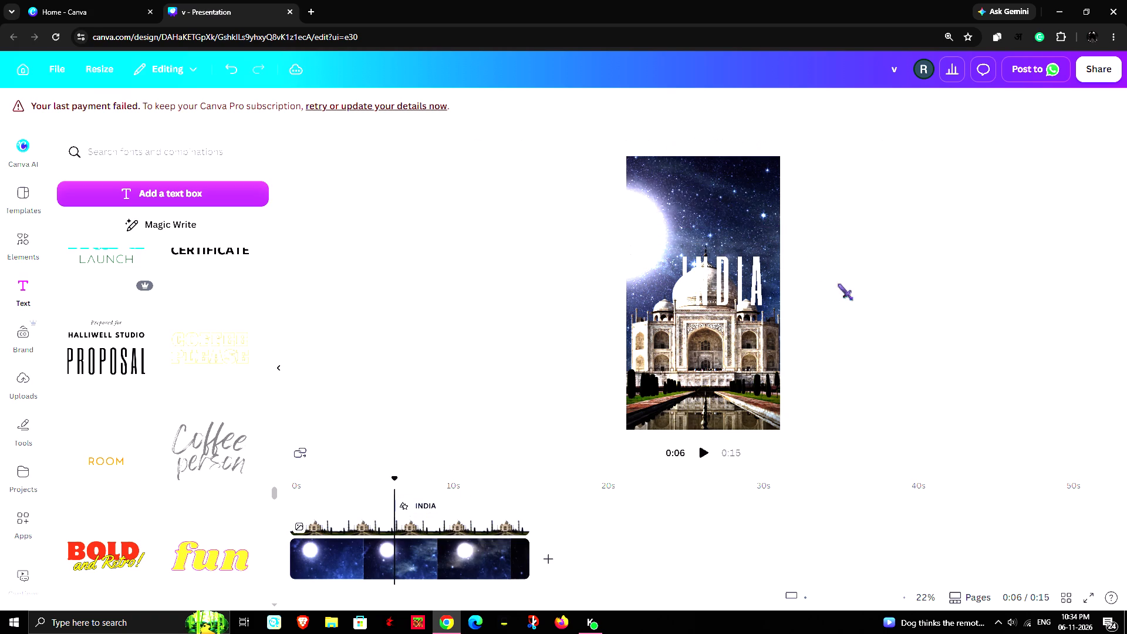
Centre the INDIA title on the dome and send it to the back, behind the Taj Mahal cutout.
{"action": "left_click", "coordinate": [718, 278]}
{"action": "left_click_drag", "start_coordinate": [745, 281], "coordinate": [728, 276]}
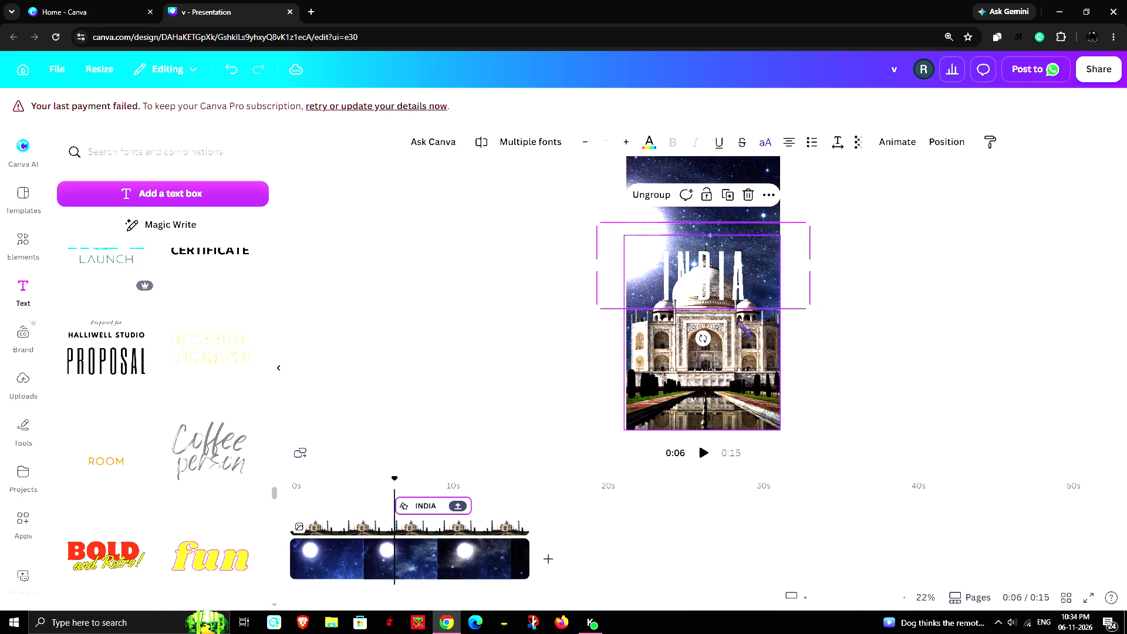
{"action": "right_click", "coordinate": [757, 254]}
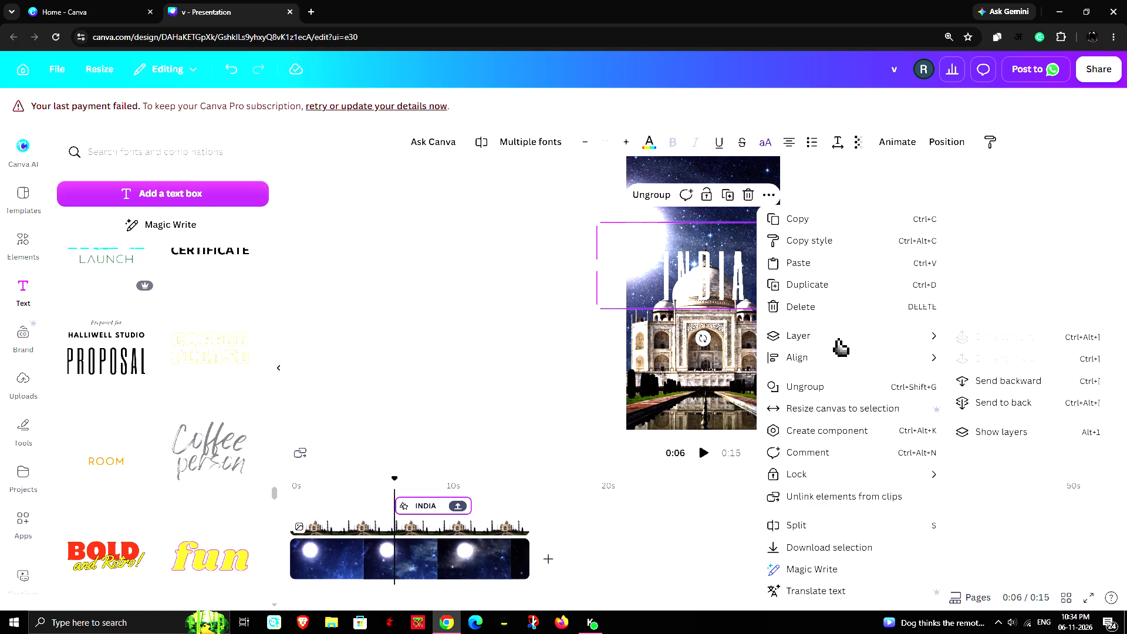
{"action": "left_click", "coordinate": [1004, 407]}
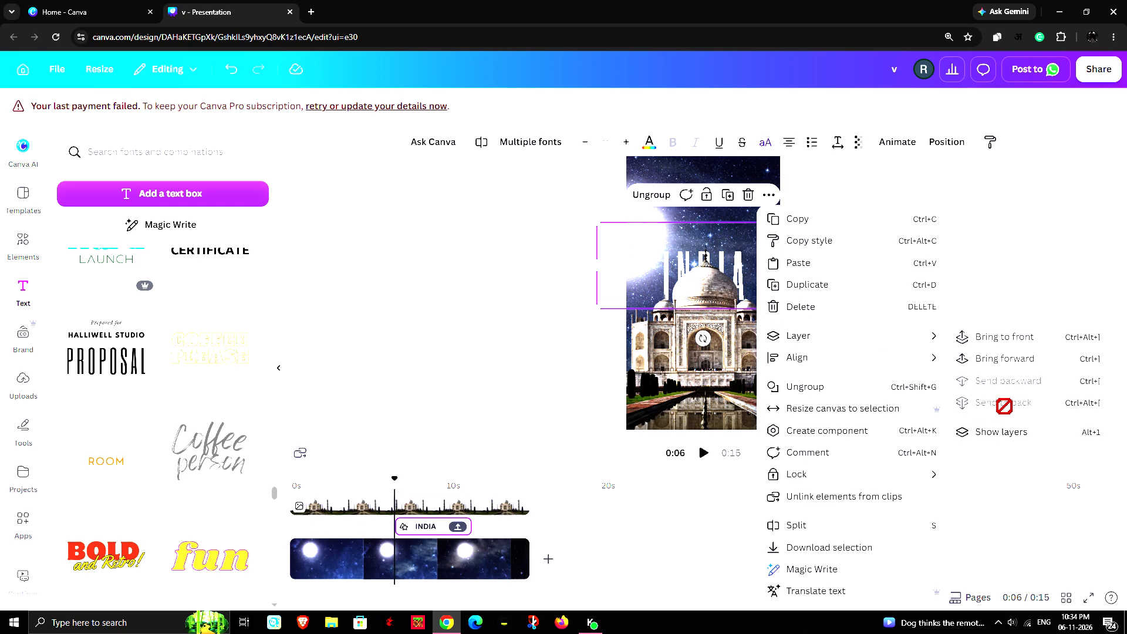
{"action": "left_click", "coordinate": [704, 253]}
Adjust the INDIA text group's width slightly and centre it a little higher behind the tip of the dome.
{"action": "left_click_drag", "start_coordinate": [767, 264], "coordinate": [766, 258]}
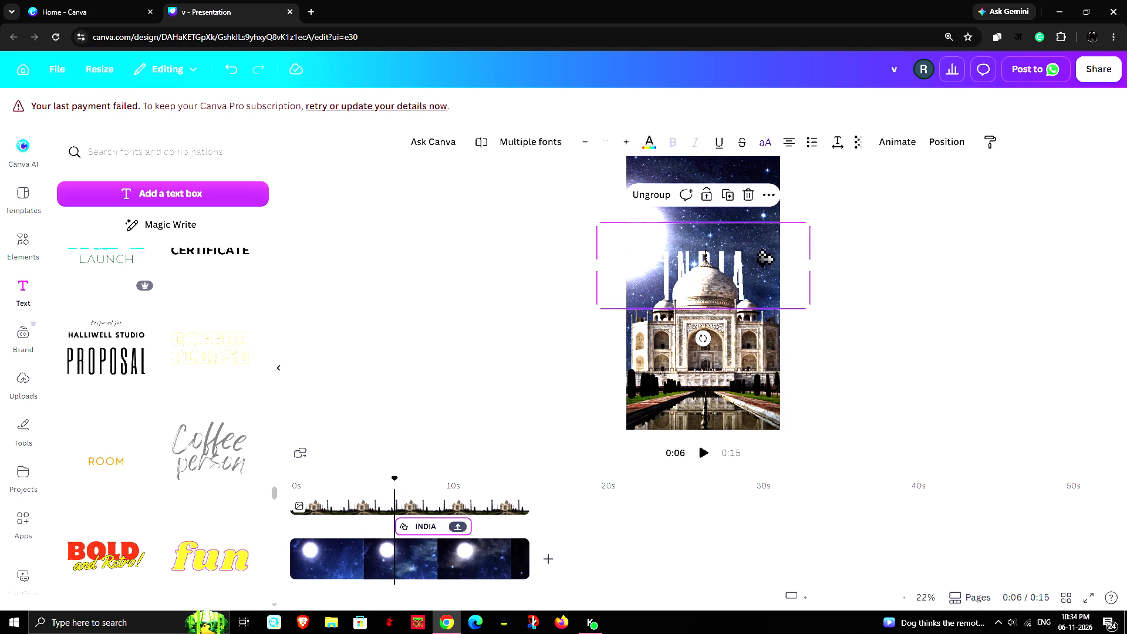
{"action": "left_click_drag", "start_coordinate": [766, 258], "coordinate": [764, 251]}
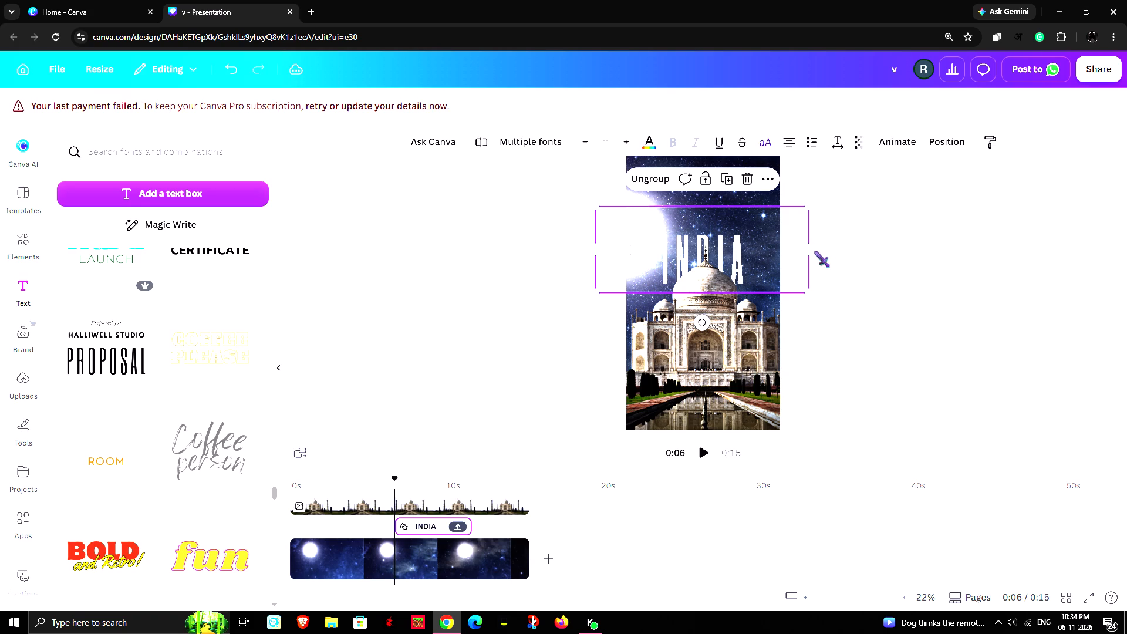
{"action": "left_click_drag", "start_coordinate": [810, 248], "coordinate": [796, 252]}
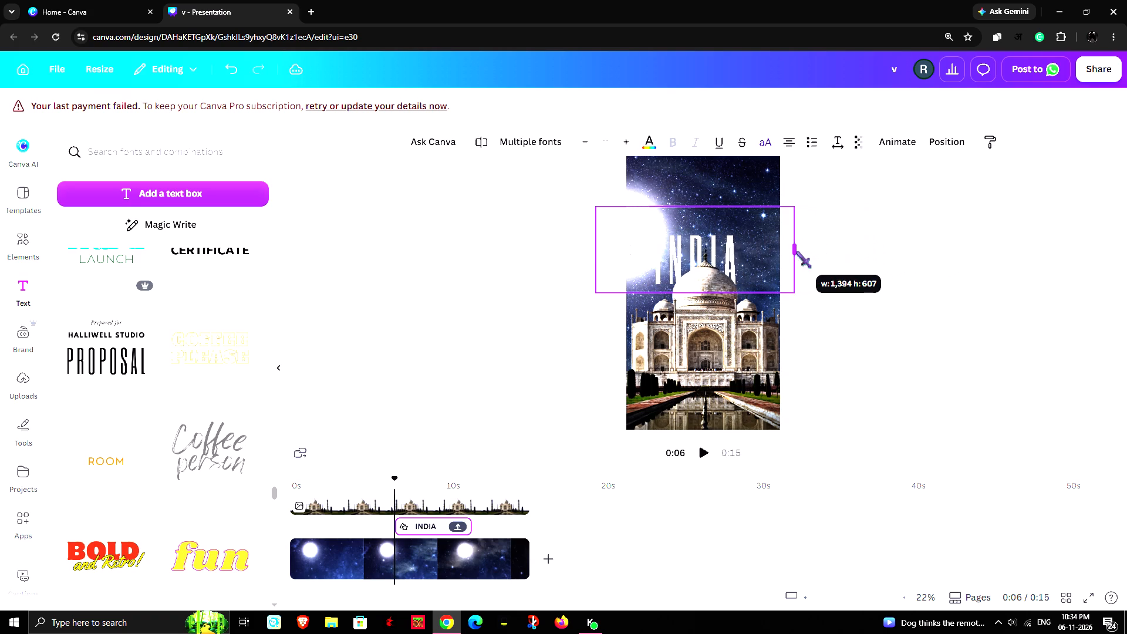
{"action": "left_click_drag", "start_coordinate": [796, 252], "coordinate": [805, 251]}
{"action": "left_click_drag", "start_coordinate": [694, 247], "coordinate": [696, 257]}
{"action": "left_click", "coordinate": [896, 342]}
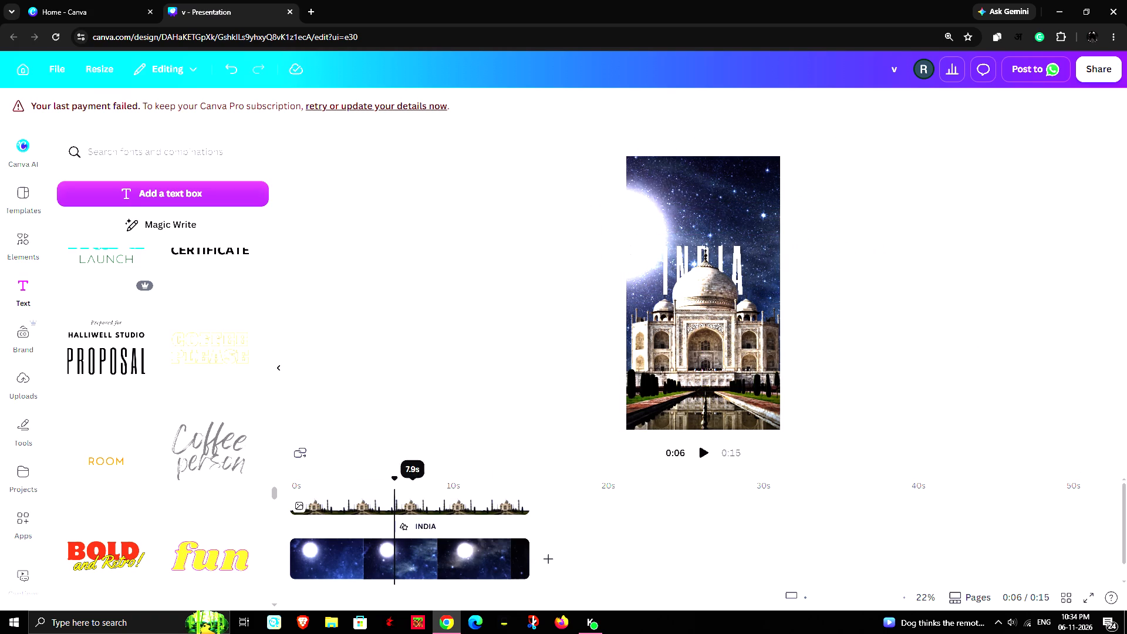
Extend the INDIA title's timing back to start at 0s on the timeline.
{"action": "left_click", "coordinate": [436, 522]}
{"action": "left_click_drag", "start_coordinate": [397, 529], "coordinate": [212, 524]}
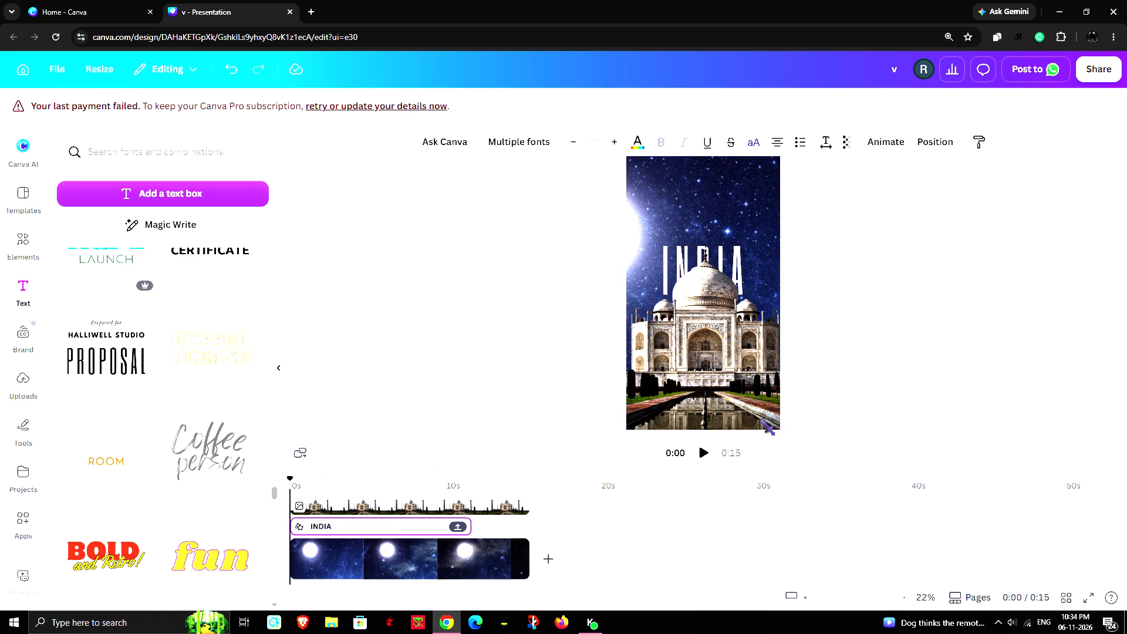
Play the video from the start to preview the INDIA title behind the monument.
{"action": "left_click", "coordinate": [697, 450]}
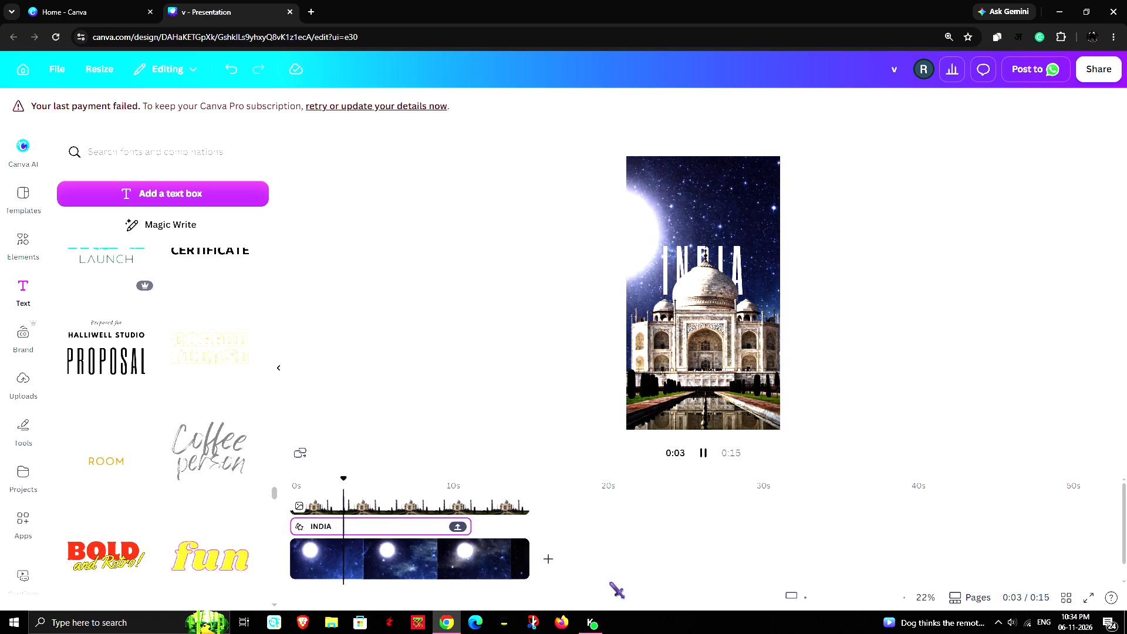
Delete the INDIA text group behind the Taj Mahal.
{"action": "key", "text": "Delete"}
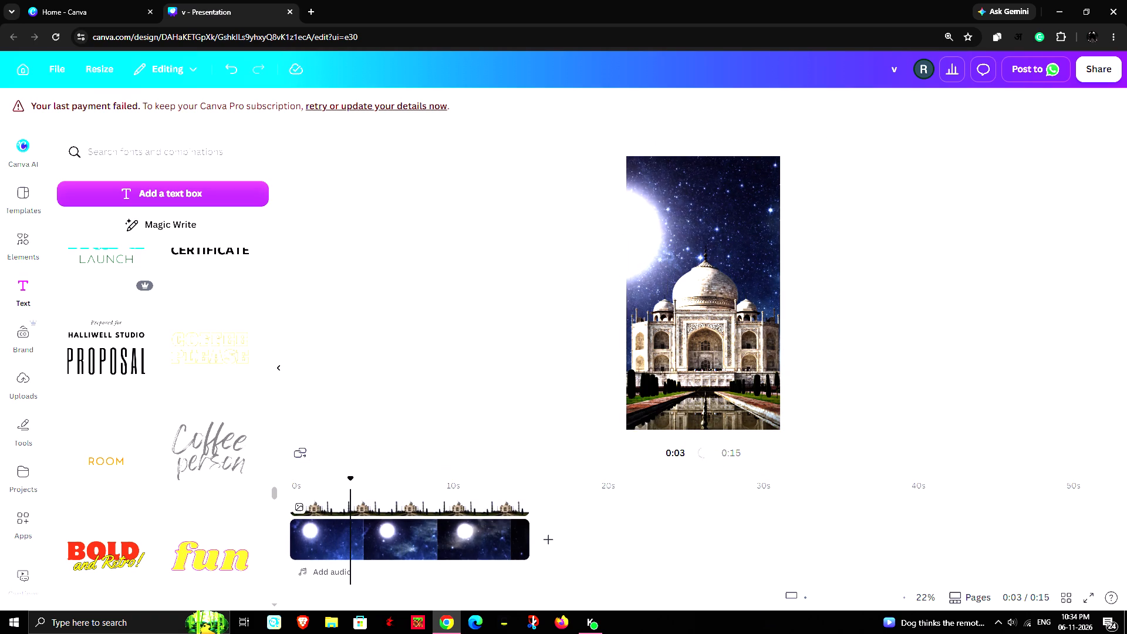
Browse the font combinations in the text library for a new title style to place behind the Taj Mahal.
{"action": "scroll", "coordinate": [164, 404], "scroll_direction": "down", "scroll_amount": 13}
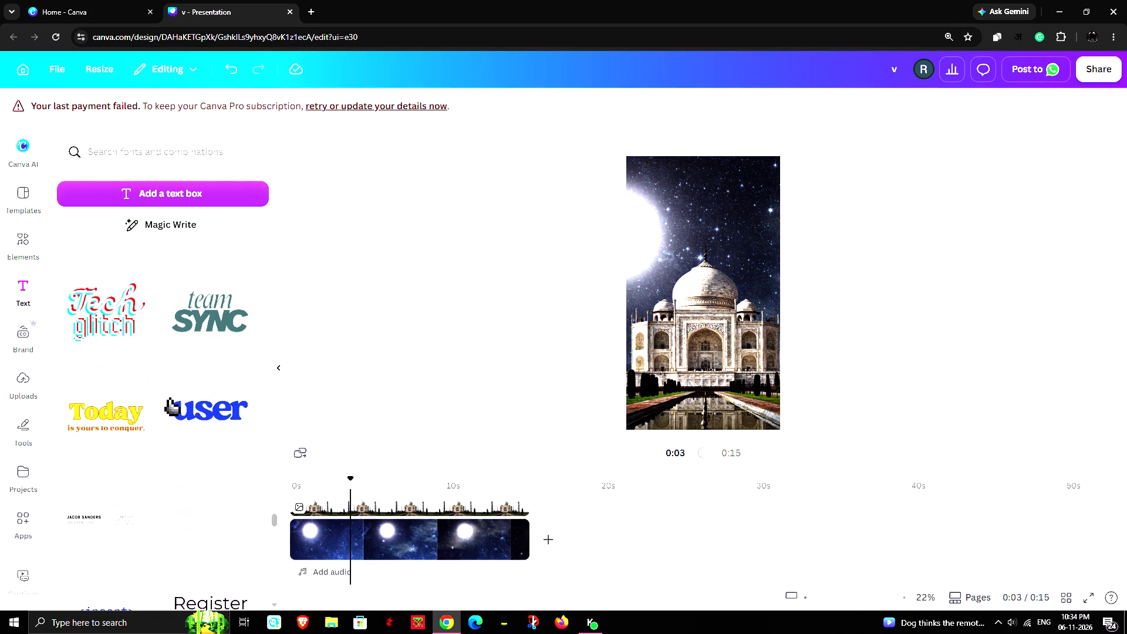
{"action": "scroll", "coordinate": [169, 397], "scroll_direction": "down", "scroll_amount": 5}
{"action": "scroll", "coordinate": [194, 356], "scroll_direction": "up", "scroll_amount": 3}
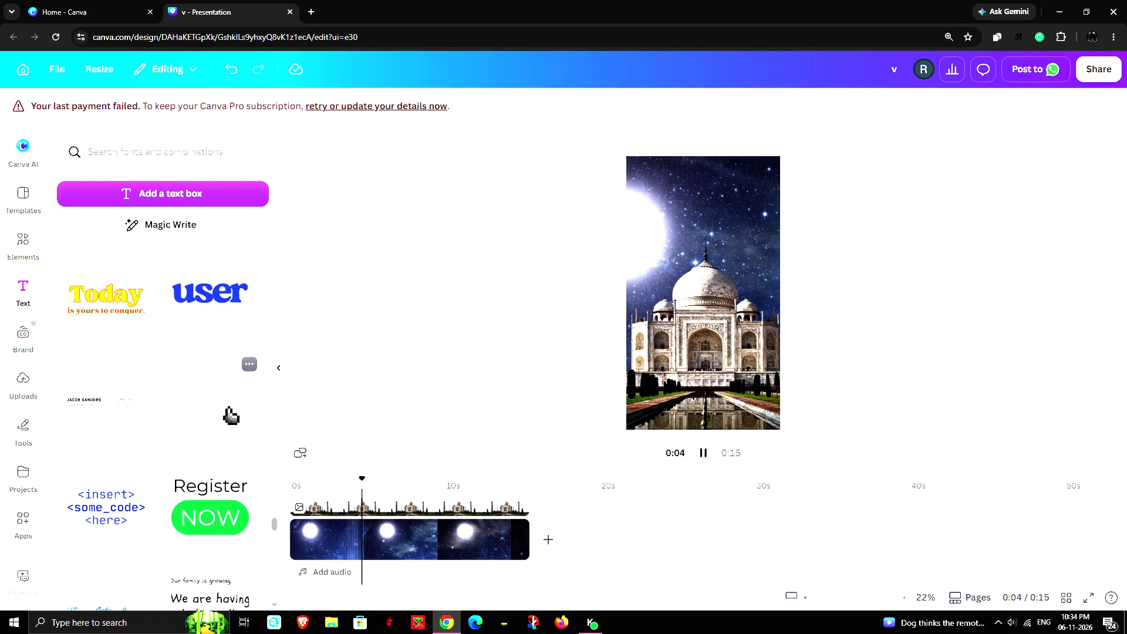
{"action": "scroll", "coordinate": [228, 406], "scroll_direction": "down", "scroll_amount": 12}
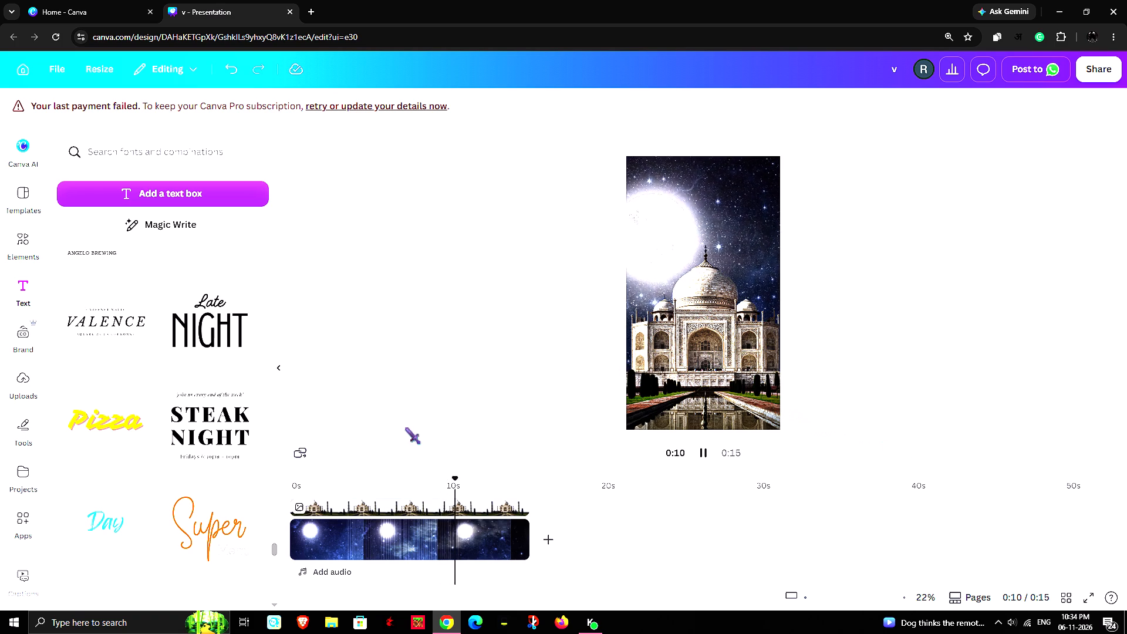
{"action": "left_click_drag", "start_coordinate": [848, 633], "coordinate": [846, 628]}
{"action": "type", "text": "gf"}
{"action": "scroll", "coordinate": [167, 419], "scroll_direction": "down", "scroll_amount": 2}
{"action": "key", "text": "h"}
{"action": "key", "text": "h"}
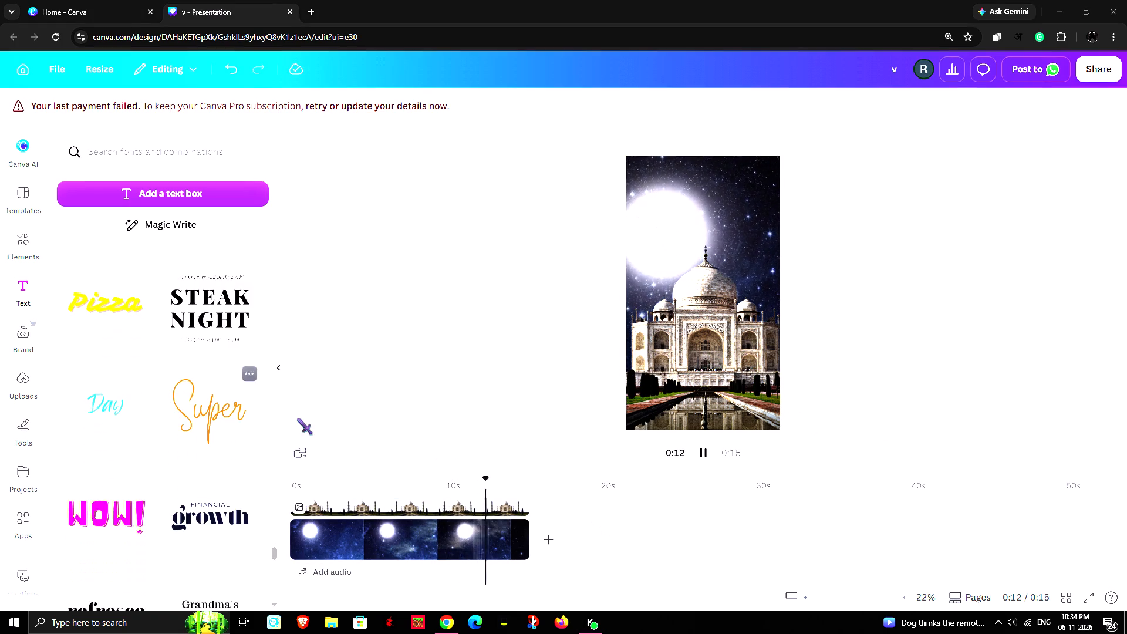
{"action": "scroll", "coordinate": [206, 452], "scroll_direction": "down", "scroll_amount": 3}
{"action": "key", "text": "g"}
{"action": "key", "text": "h"}
{"action": "key", "text": "f"}
{"action": "scroll", "coordinate": [185, 435], "scroll_direction": "down", "scroll_amount": 2}
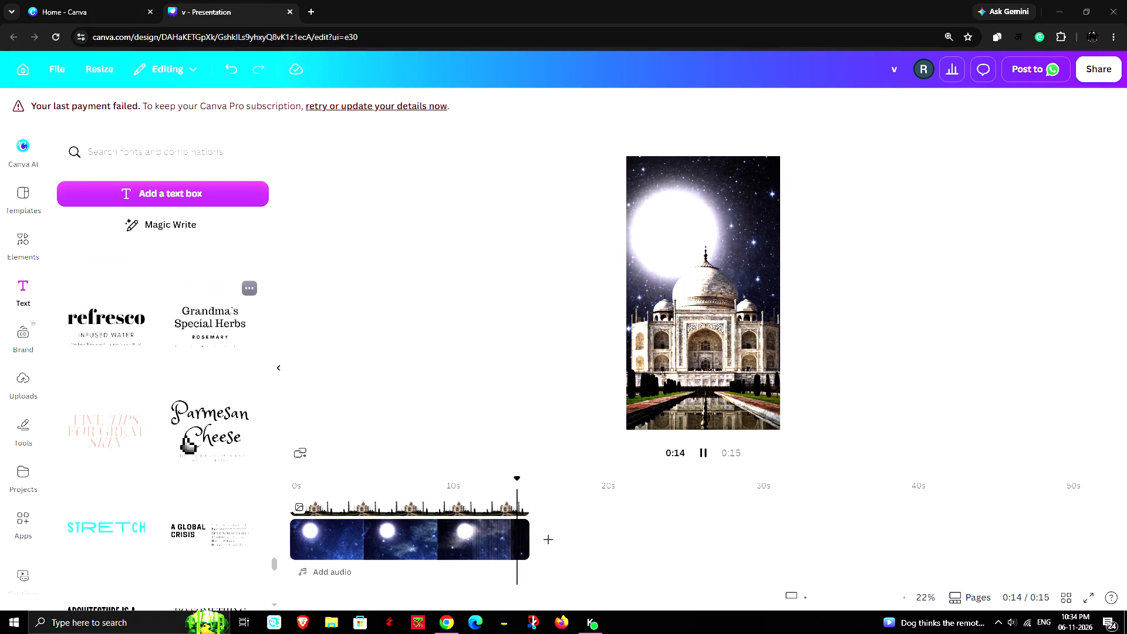
{"action": "scroll", "coordinate": [185, 436], "scroll_direction": "down", "scroll_amount": 2}
{"action": "type", "text": "fh"}
{"action": "scroll", "coordinate": [185, 436], "scroll_direction": "down", "scroll_amount": 3}
{"action": "key", "text": "t"}
{"action": "type", "text": "fh"}
{"action": "scroll", "coordinate": [185, 437], "scroll_direction": "down", "scroll_amount": 2}
{"action": "type", "text": "thf"}
{"action": "scroll", "coordinate": [180, 470], "scroll_direction": "down", "scroll_amount": 2}
{"action": "type", "text": "tf"}
{"action": "scroll", "coordinate": [180, 470], "scroll_direction": "down", "scroll_amount": 2}
{"action": "key", "text": "g"}
{"action": "key", "text": "t"}
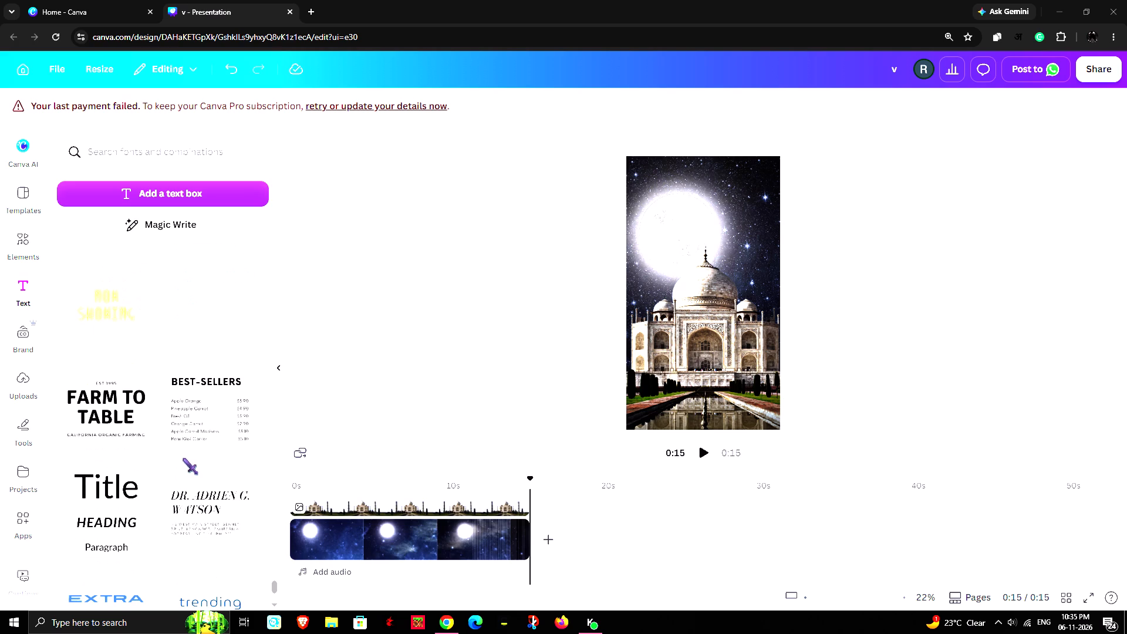
{"action": "key", "text": "f"}
{"action": "key", "text": "h"}
{"action": "key", "text": "g"}
{"action": "key", "text": "h"}
{"action": "key", "text": "t"}
{"action": "scroll", "coordinate": [150, 451], "scroll_direction": "down", "scroll_amount": 3}
{"action": "type", "text": "fh"}
{"action": "key", "text": "g"}
{"action": "key", "text": "h"}
{"action": "scroll", "coordinate": [152, 447], "scroll_direction": "down", "scroll_amount": 1}
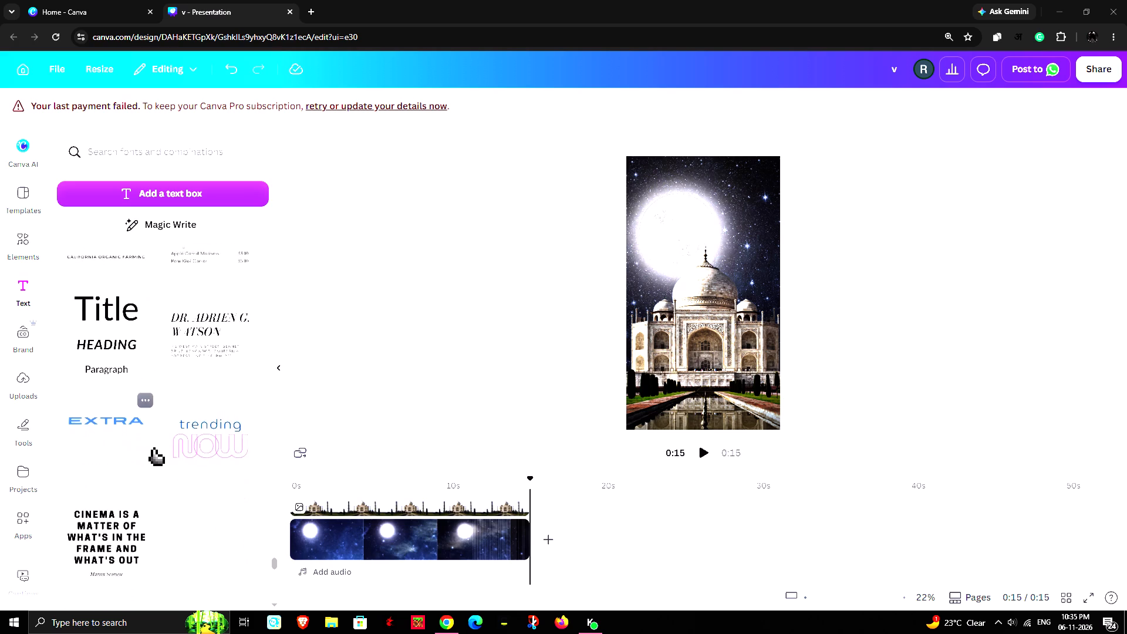
{"action": "key", "text": "t"}
{"action": "scroll", "coordinate": [156, 447], "scroll_direction": "up", "scroll_amount": 3}
{"action": "key", "text": "f"}
{"action": "key", "text": "g"}
{"action": "key", "text": "h"}
{"action": "key", "text": "x"}
{"action": "key", "text": "t"}
{"action": "key", "text": "f"}
{"action": "key", "text": "g"}
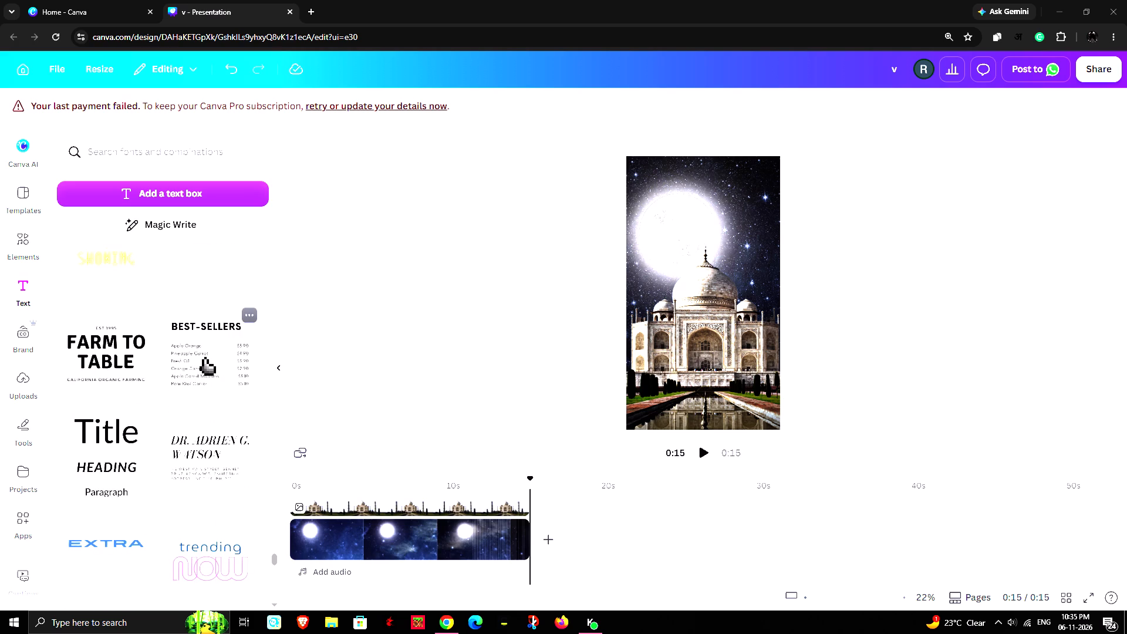
{"action": "type", "text": "tf"}
{"action": "scroll", "coordinate": [204, 357], "scroll_direction": "down", "scroll_amount": 3}
{"action": "key", "text": "t"}
{"action": "scroll", "coordinate": [205, 362], "scroll_direction": "down", "scroll_amount": 3}
{"action": "type", "text": "ht"}
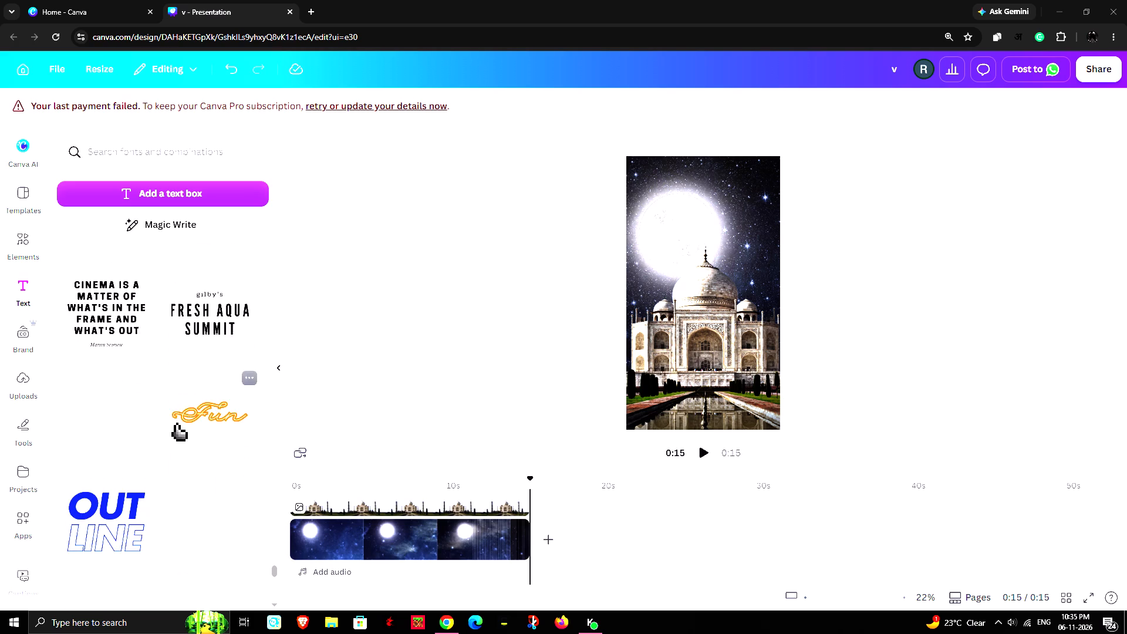
{"action": "key", "text": "h"}
{"action": "scroll", "coordinate": [176, 427], "scroll_direction": "down", "scroll_amount": 3}
{"action": "type", "text": "gfh"}
{"action": "key", "text": "x"}
{"action": "type", "text": "thf"}
{"action": "scroll", "coordinate": [174, 434], "scroll_direction": "down", "scroll_amount": 2}
{"action": "type", "text": "gfht"}
{"action": "type", "text": "hgh"}
{"action": "key", "text": "t"}
{"action": "type", "text": "fhg"}
{"action": "scroll", "coordinate": [185, 441], "scroll_direction": "down", "scroll_amount": 2}
{"action": "key", "text": "h"}
{"action": "key", "text": "t"}
{"action": "key", "text": "f"}
{"action": "key", "text": "g"}
{"action": "scroll", "coordinate": [176, 474], "scroll_direction": "down", "scroll_amount": 2}
{"action": "key", "text": "h"}
{"action": "type", "text": "tf"}
{"action": "scroll", "coordinate": [176, 474], "scroll_direction": "down", "scroll_amount": 2}
{"action": "key", "text": "g"}
{"action": "type", "text": "htf"}
{"action": "key", "text": "h"}
{"action": "scroll", "coordinate": [185, 473], "scroll_direction": "down", "scroll_amount": 2}
{"action": "key", "text": "h"}
{"action": "type", "text": "ft"}
{"action": "scroll", "coordinate": [181, 473], "scroll_direction": "down", "scroll_amount": 2}
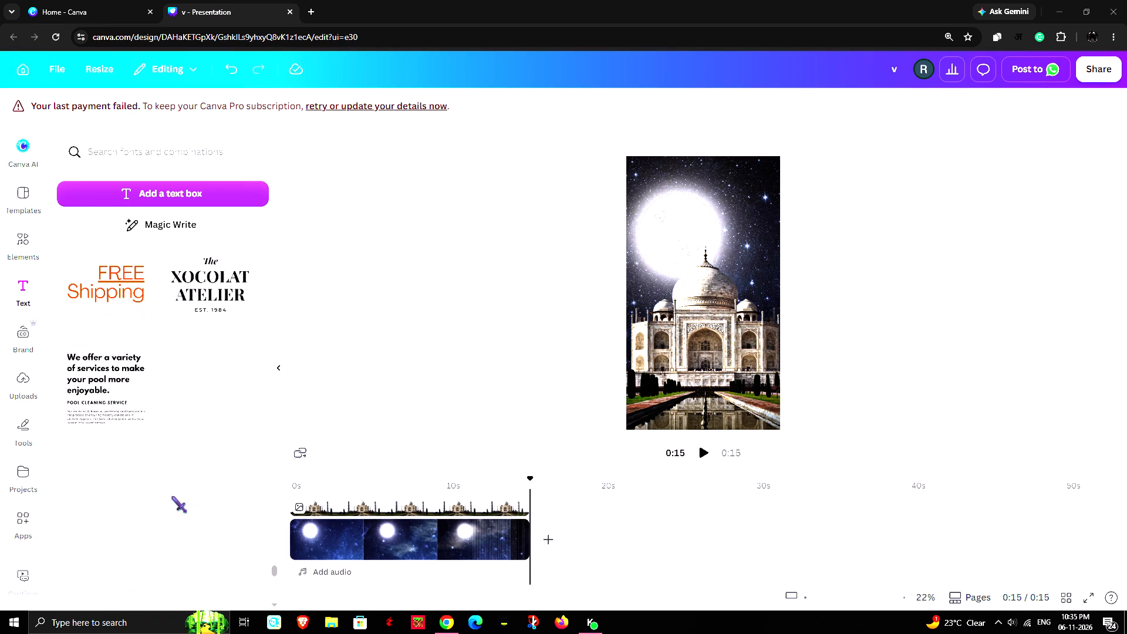
{"action": "type", "text": "gh"}
{"action": "key", "text": "h"}
{"action": "type", "text": "fg"}
{"action": "key", "text": "h"}
{"action": "key", "text": "t"}
{"action": "type", "text": "hf"}
{"action": "scroll", "coordinate": [201, 373], "scroll_direction": "up", "scroll_amount": 2}
{"action": "type", "text": "gh"}
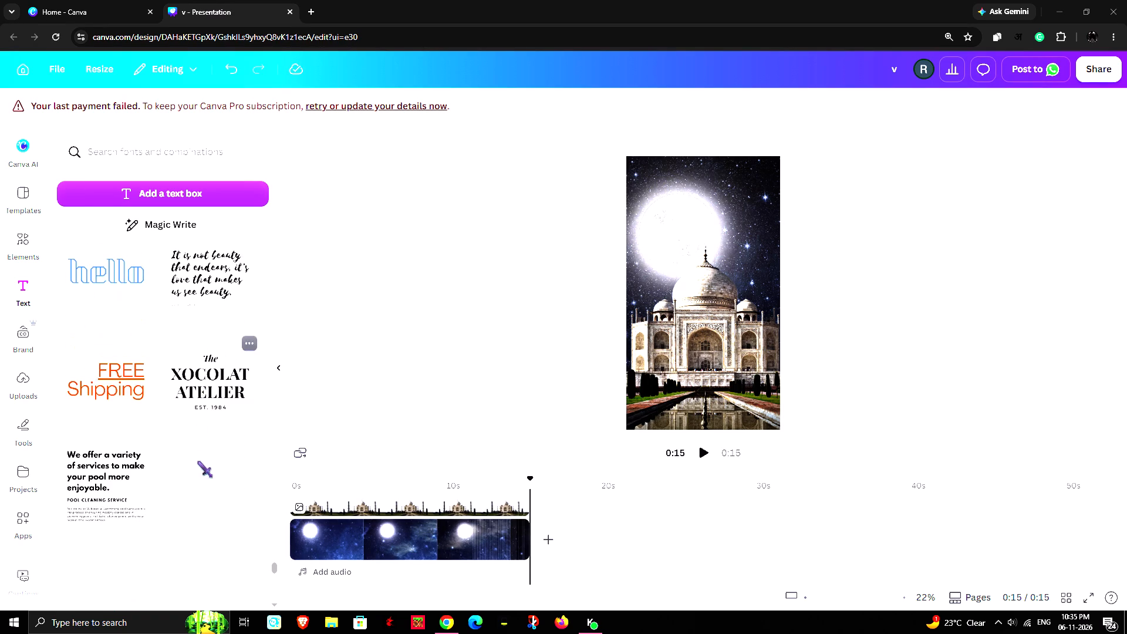
{"action": "key", "text": "t"}
{"action": "scroll", "coordinate": [173, 471], "scroll_direction": "down", "scroll_amount": 3}
{"action": "key", "text": "f"}
{"action": "key", "text": "h"}
{"action": "key", "text": "g"}
{"action": "key", "text": "h"}
{"action": "scroll", "coordinate": [180, 473], "scroll_direction": "down", "scroll_amount": 3}
{"action": "type", "text": "gf"}
{"action": "key", "text": "j"}
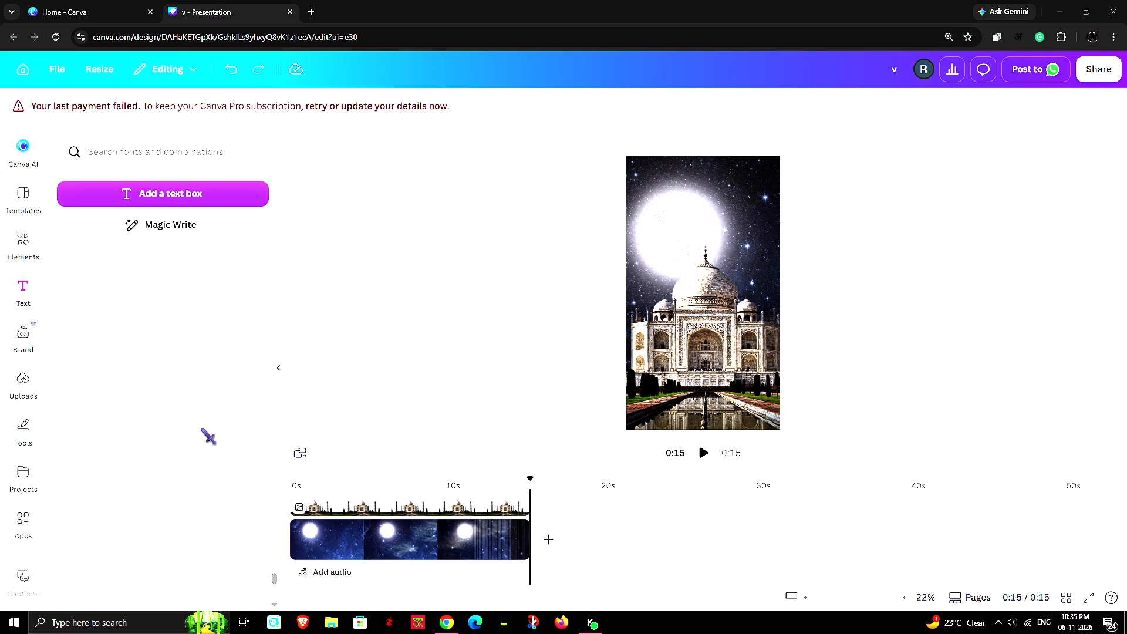
{"action": "key", "text": "h"}
{"action": "key", "text": "j"}
{"action": "scroll", "coordinate": [139, 464], "scroll_direction": "up", "scroll_amount": 5}
{"action": "type", "text": "gf"}
{"action": "key", "text": "j"}
{"action": "key", "text": "g"}
{"action": "key", "text": "j"}
{"action": "key", "text": "j"}
{"action": "scroll", "coordinate": [134, 450], "scroll_direction": "down", "scroll_amount": 5}
{"action": "key", "text": "v"}
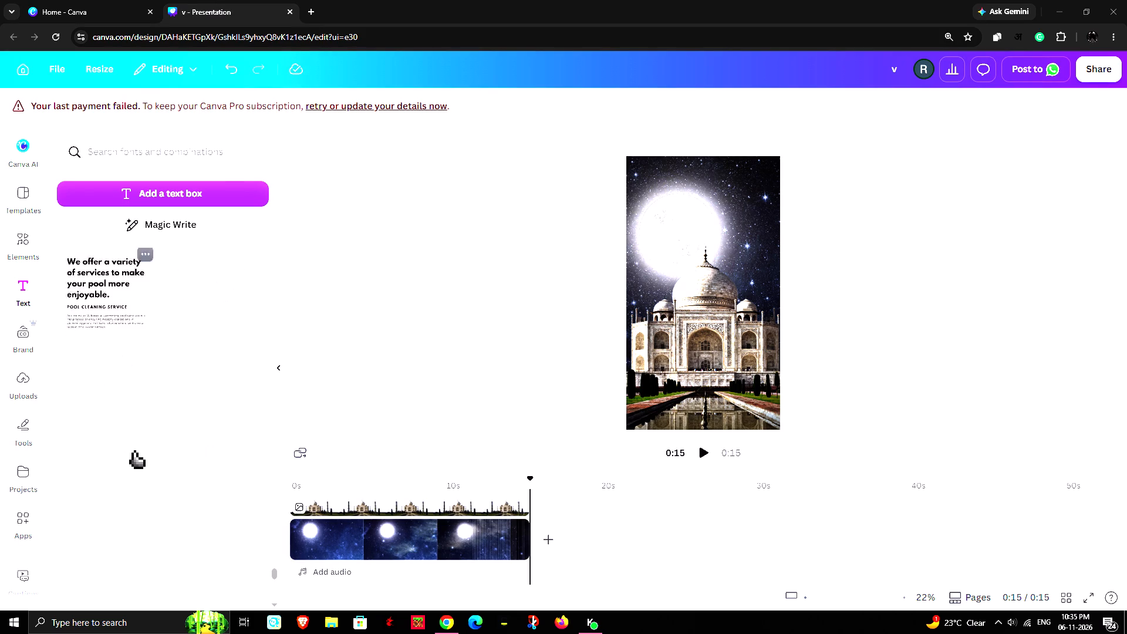
{"action": "key", "text": "j"}
{"action": "scroll", "coordinate": [134, 450], "scroll_direction": "down", "scroll_amount": 5}
{"action": "key", "text": "j"}
{"action": "key", "text": "g"}
{"action": "scroll", "coordinate": [134, 450], "scroll_direction": "down", "scroll_amount": 4}
{"action": "key", "text": "j"}
{"action": "type", "text": "vghvb"}
{"action": "key", "text": "j"}
{"action": "key", "text": "n"}
{"action": "scroll", "coordinate": [144, 477], "scroll_direction": "up", "scroll_amount": 11}
{"action": "scroll", "coordinate": [137, 461], "scroll_direction": "down", "scroll_amount": 4}
{"action": "key", "text": "h"}
{"action": "key", "text": "j"}
{"action": "key", "text": "g"}
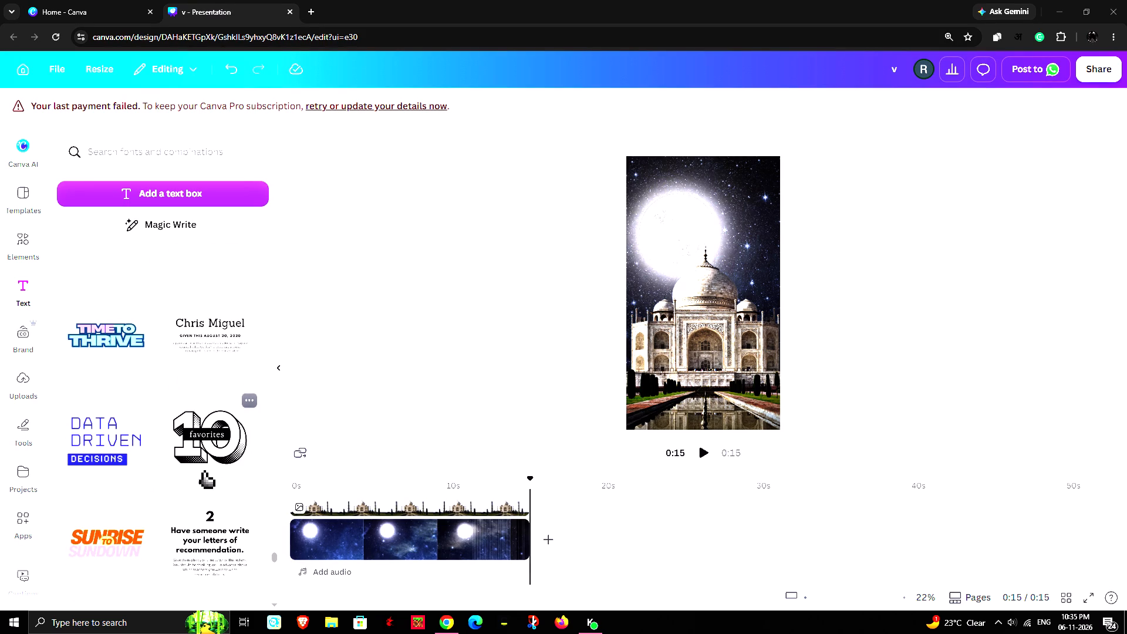
{"action": "scroll", "coordinate": [210, 453], "scroll_direction": "down", "scroll_amount": 3}
{"action": "key", "text": "g"}
{"action": "scroll", "coordinate": [200, 460], "scroll_direction": "down", "scroll_amount": 2}
{"action": "key", "text": "f"}
{"action": "key", "text": "j"}
{"action": "scroll", "coordinate": [187, 477], "scroll_direction": "down", "scroll_amount": 2}
{"action": "type", "text": "gf"}
{"action": "key", "text": "j"}
{"action": "type", "text": "gjgjgfh"}
{"action": "key", "text": "f"}
{"action": "key", "text": "g"}
{"action": "key", "text": "j"}
{"action": "scroll", "coordinate": [192, 427], "scroll_direction": "down", "scroll_amount": 1}
{"action": "type", "text": "gf"}
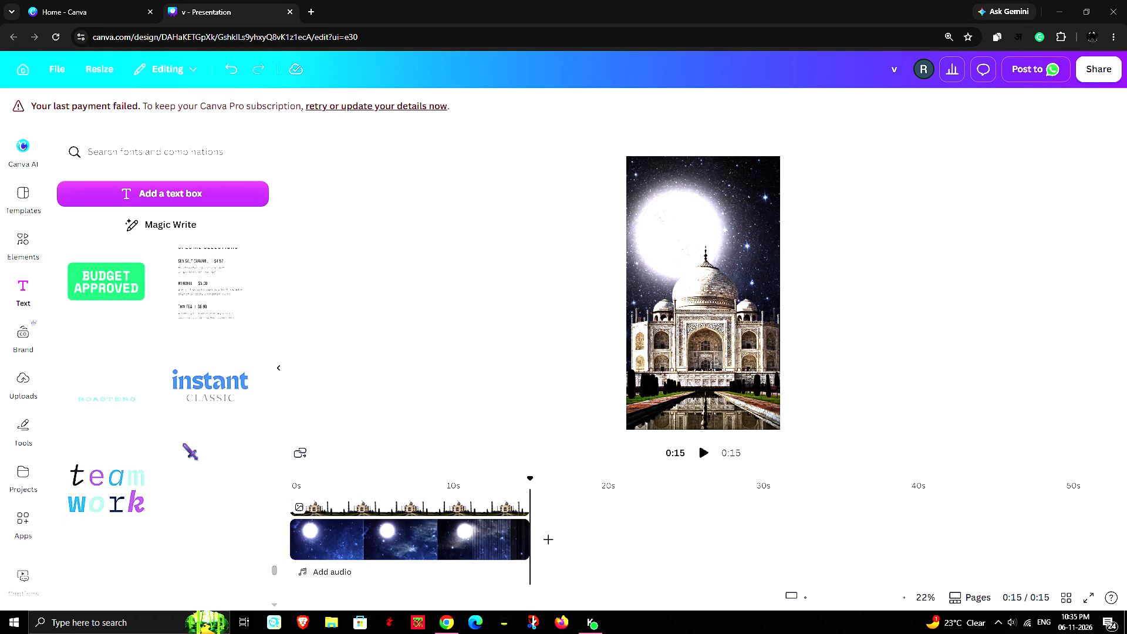
{"action": "key", "text": "f"}
{"action": "scroll", "coordinate": [178, 447], "scroll_direction": "down", "scroll_amount": 3}
{"action": "key", "text": "j"}
{"action": "key", "text": "f"}
{"action": "key", "text": "g"}
{"action": "key", "text": "j"}
{"action": "key", "text": "t"}
{"action": "key", "text": "f"}
{"action": "key", "text": "g"}
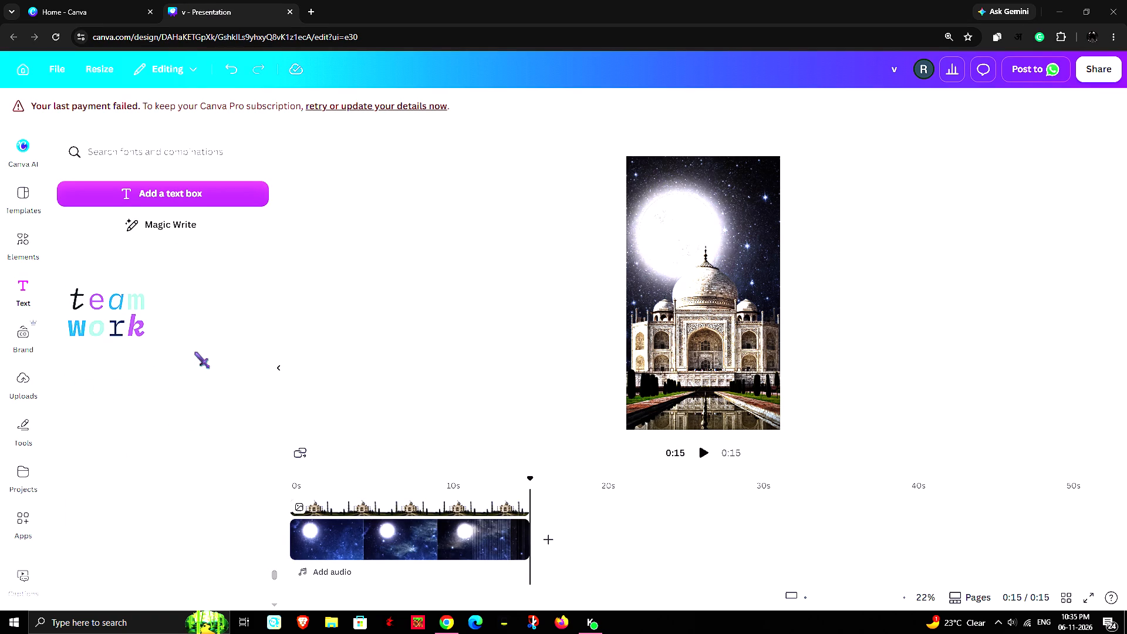
{"action": "scroll", "coordinate": [193, 368], "scroll_direction": "up", "scroll_amount": 1}
{"action": "type", "text": "ft"}
{"action": "scroll", "coordinate": [199, 413], "scroll_direction": "up", "scroll_amount": 4}
{"action": "key", "text": "g"}
{"action": "key", "text": "f"}
{"action": "scroll", "coordinate": [191, 449], "scroll_direction": "down", "scroll_amount": 4}
{"action": "key", "text": "g"}
{"action": "key", "text": "f"}
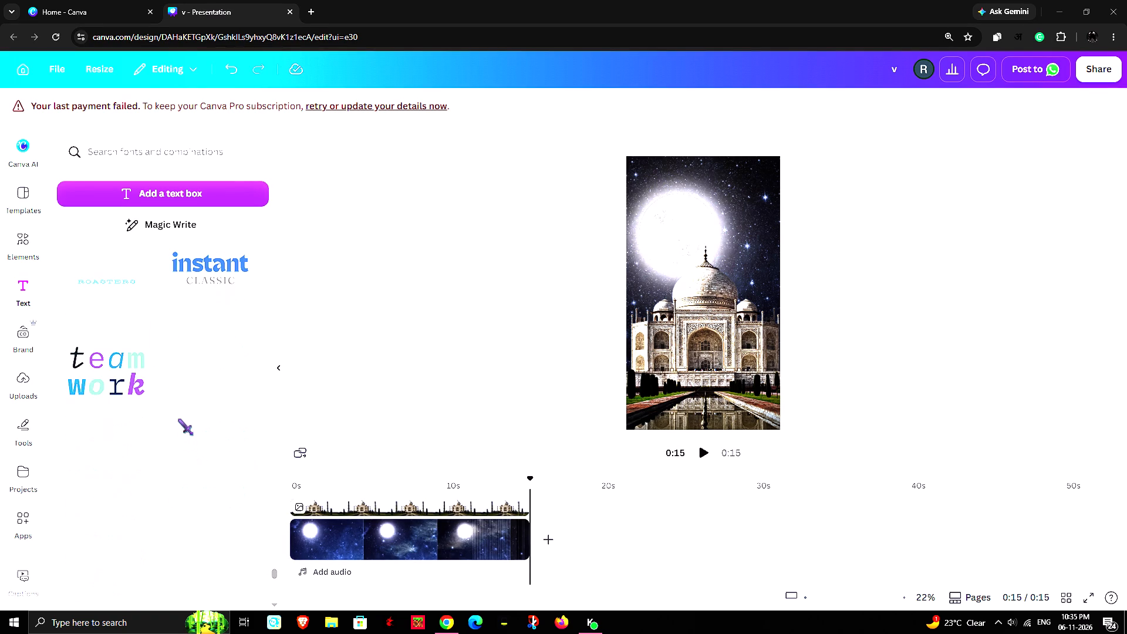
Browse further through the font combinations in the text library for a new title style to place behind the Taj Mahal.
{"action": "key", "text": "j"}
{"action": "scroll", "coordinate": [170, 418], "scroll_direction": "down", "scroll_amount": 1}
{"action": "key", "text": "b"}
{"action": "key", "text": "v"}
{"action": "key", "text": "j"}
{"action": "scroll", "coordinate": [160, 407], "scroll_direction": "up", "scroll_amount": 4}
{"action": "key", "text": "g"}
{"action": "key", "text": "j"}
{"action": "scroll", "coordinate": [168, 442], "scroll_direction": "down", "scroll_amount": 2}
{"action": "key", "text": "g"}
{"action": "scroll", "coordinate": [176, 455], "scroll_direction": "down", "scroll_amount": 4}
{"action": "type", "text": "jf"}
{"action": "key", "text": "g"}
{"action": "scroll", "coordinate": [180, 467], "scroll_direction": "down", "scroll_amount": 2}
{"action": "key", "text": "g"}
{"action": "key", "text": "f"}
{"action": "key", "text": "j"}
{"action": "key", "text": "g"}
{"action": "key", "text": "f"}
{"action": "scroll", "coordinate": [208, 407], "scroll_direction": "down", "scroll_amount": 1}
{"action": "key", "text": "j"}
{"action": "key", "text": "g"}
{"action": "key", "text": "j"}
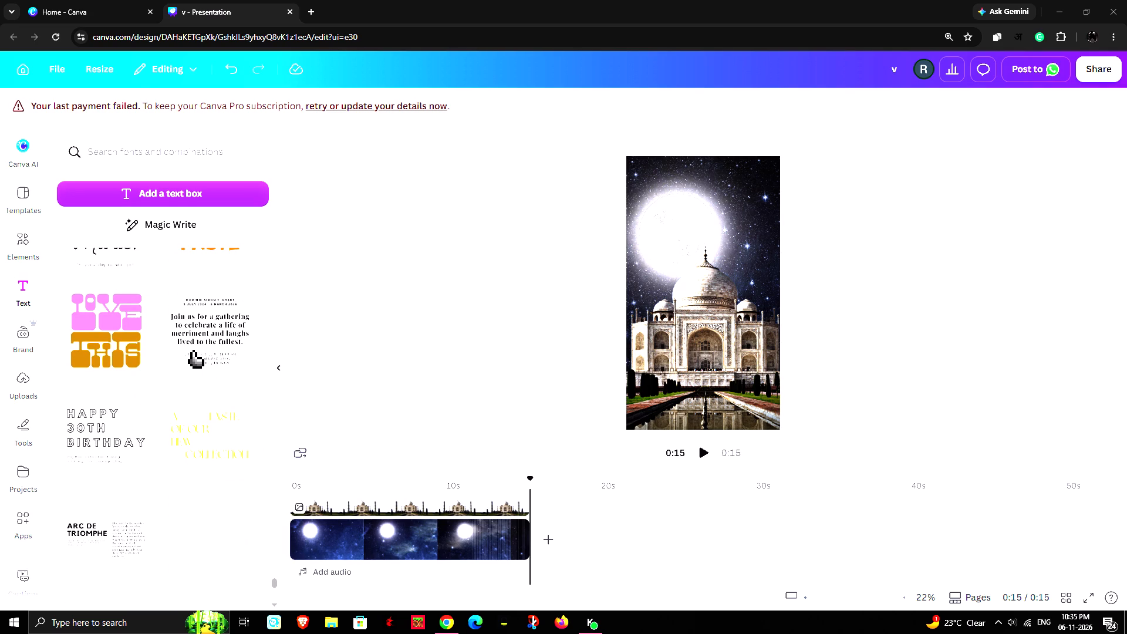
{"action": "type", "text": "ggjg"}
{"action": "scroll", "coordinate": [180, 359], "scroll_direction": "down", "scroll_amount": 2}
{"action": "key", "text": "j"}
{"action": "key", "text": "g"}
{"action": "key", "text": "f"}
{"action": "scroll", "coordinate": [207, 413], "scroll_direction": "down", "scroll_amount": 3}
{"action": "key", "text": "j"}
{"action": "key", "text": "x"}
{"action": "key", "text": "f"}
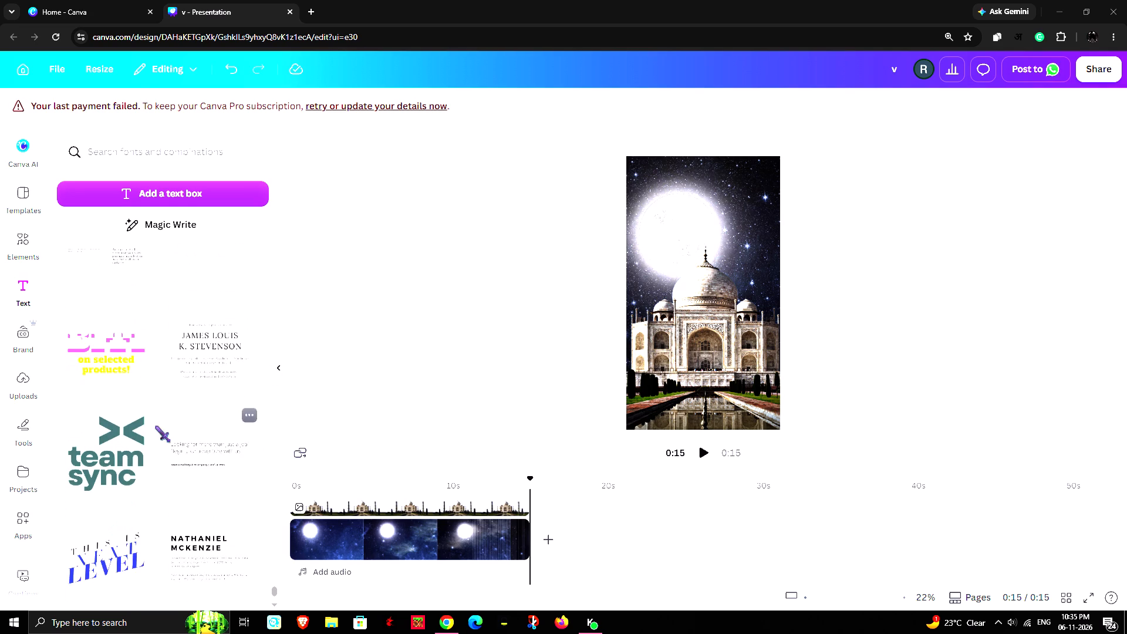
{"action": "key", "text": "g"}
{"action": "key", "text": "j"}
{"action": "type", "text": "gf"}
{"action": "key", "text": "j"}
{"action": "scroll", "coordinate": [157, 475], "scroll_direction": "down", "scroll_amount": 2}
{"action": "key", "text": "g"}
{"action": "key", "text": "f"}
{"action": "key", "text": "j"}
{"action": "key", "text": "g"}
{"action": "key", "text": "f"}
{"action": "scroll", "coordinate": [162, 510], "scroll_direction": "down", "scroll_amount": 2}
{"action": "key", "text": "j"}
{"action": "type", "text": "jg"}
{"action": "scroll", "coordinate": [192, 487], "scroll_direction": "down", "scroll_amount": 2}
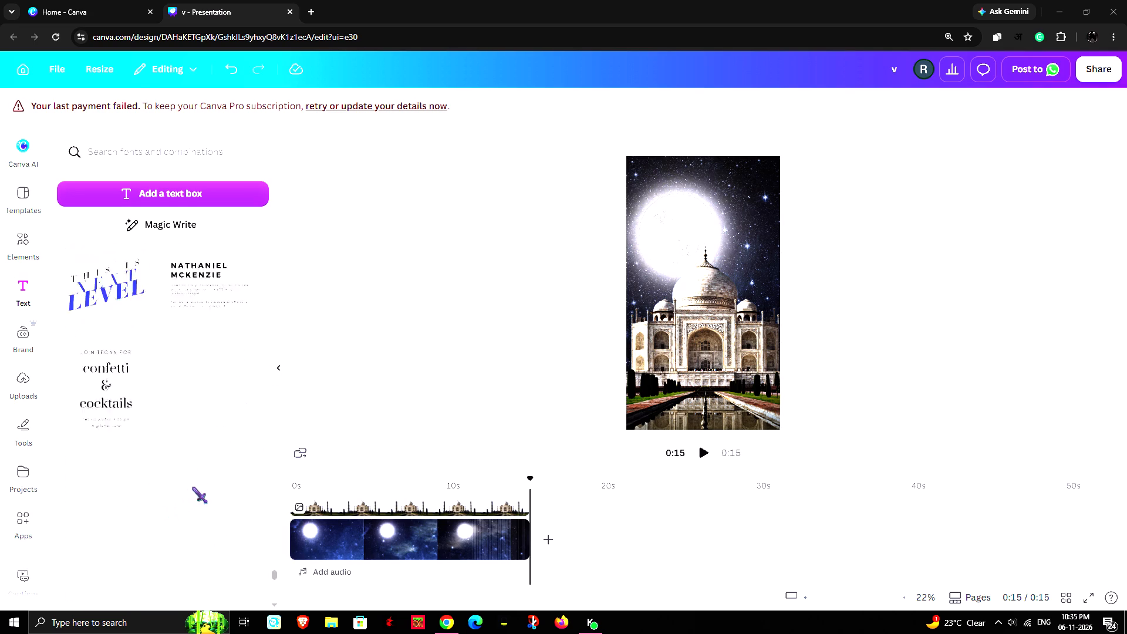
{"action": "key", "text": "g"}
{"action": "key", "text": "g"}
{"action": "key", "text": "f"}
{"action": "key", "text": "j"}
{"action": "key", "text": "g"}
{"action": "key", "text": "j"}
{"action": "key", "text": "g"}
{"action": "key", "text": "f"}
{"action": "key", "text": "j"}
{"action": "key", "text": "j"}
{"action": "scroll", "coordinate": [193, 428], "scroll_direction": "up", "scroll_amount": 3}
{"action": "type", "text": "gfj"}
{"action": "scroll", "coordinate": [193, 428], "scroll_direction": "down", "scroll_amount": 3}
{"action": "type", "text": "gfj"}
{"action": "type", "text": "fg"}
{"action": "key", "text": "j"}
{"action": "key", "text": "g"}
{"action": "key", "text": "f"}
{"action": "scroll", "coordinate": [168, 434], "scroll_direction": "down", "scroll_amount": 1}
{"action": "key", "text": "j"}
{"action": "key", "text": "g"}
{"action": "key", "text": "j"}
{"action": "key", "text": "g"}
{"action": "key", "text": "j"}
{"action": "scroll", "coordinate": [177, 400], "scroll_direction": "down", "scroll_amount": 1}
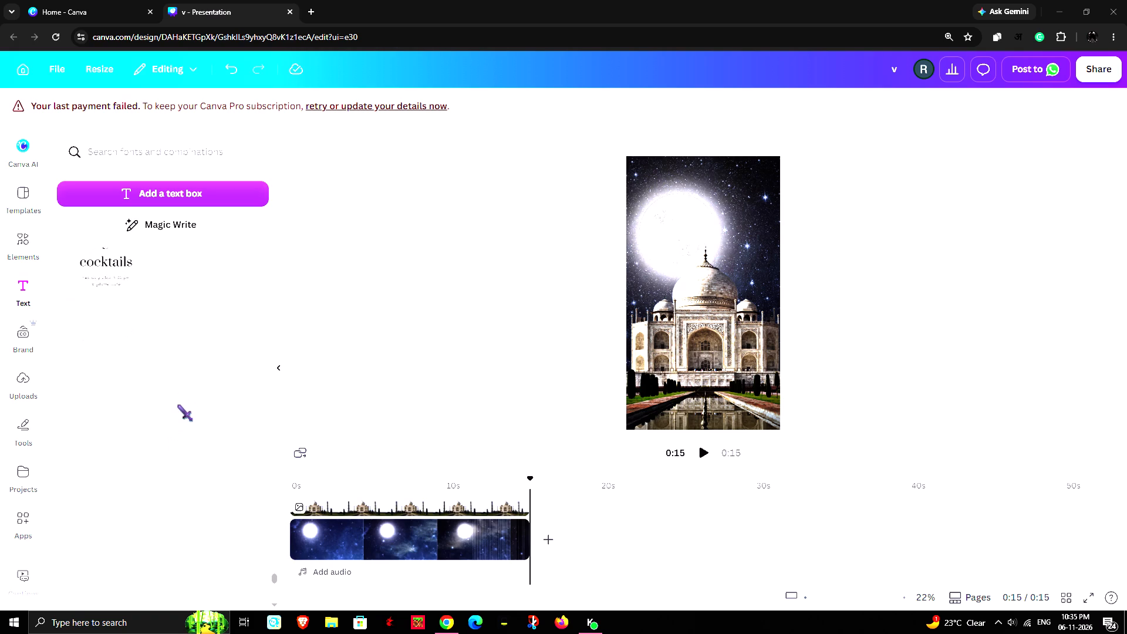
{"action": "key", "text": "f"}
{"action": "key", "text": "g"}
{"action": "key", "text": "j"}
{"action": "scroll", "coordinate": [173, 475], "scroll_direction": "up", "scroll_amount": 4}
{"action": "type", "text": "gf"}
{"action": "key", "text": "j"}
{"action": "key", "text": "g"}
{"action": "key", "text": "f"}
{"action": "key", "text": "j"}
{"action": "type", "text": "fg"}
{"action": "key", "text": "j"}
{"action": "key", "text": "g"}
{"action": "key", "text": "v"}
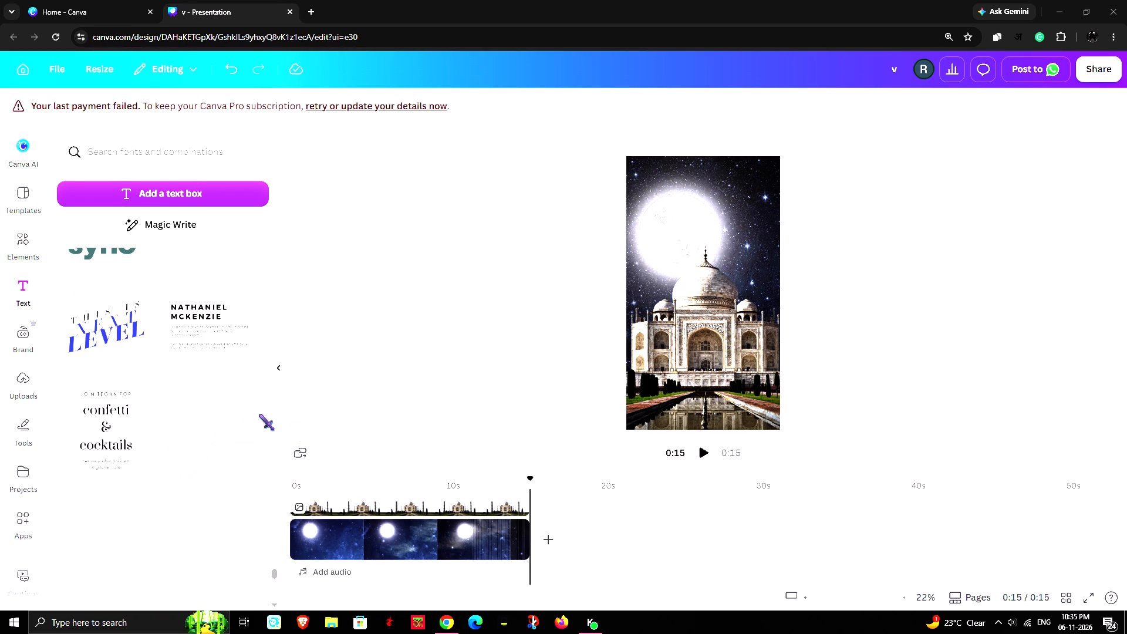
{"action": "key", "text": "j"}
{"action": "key", "text": "j"}
{"action": "type", "text": "fgj"}
{"action": "scroll", "coordinate": [187, 417], "scroll_direction": "down", "scroll_amount": 2}
{"action": "key", "text": "g"}
{"action": "key", "text": "f"}
{"action": "key", "text": "j"}
{"action": "key", "text": "g"}
{"action": "key", "text": "f"}
{"action": "key", "text": "j"}
{"action": "type", "text": "fg"}
{"action": "scroll", "coordinate": [178, 401], "scroll_direction": "down", "scroll_amount": 2}
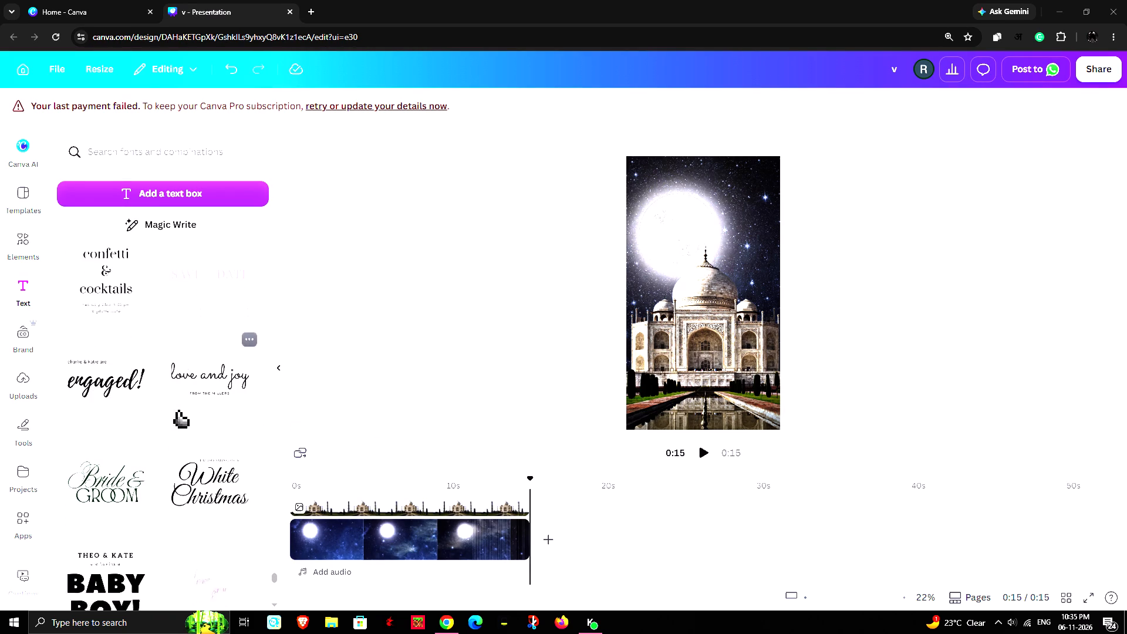
{"action": "scroll", "coordinate": [178, 410], "scroll_direction": "down", "scroll_amount": 2}
{"action": "key", "text": "j"}
{"action": "type", "text": "fg"}
{"action": "key", "text": "j"}
{"action": "type", "text": "gf"}
{"action": "key", "text": "j"}
{"action": "type", "text": "gf"}
{"action": "key", "text": "j"}
{"action": "key", "text": "g"}
{"action": "key", "text": "f"}
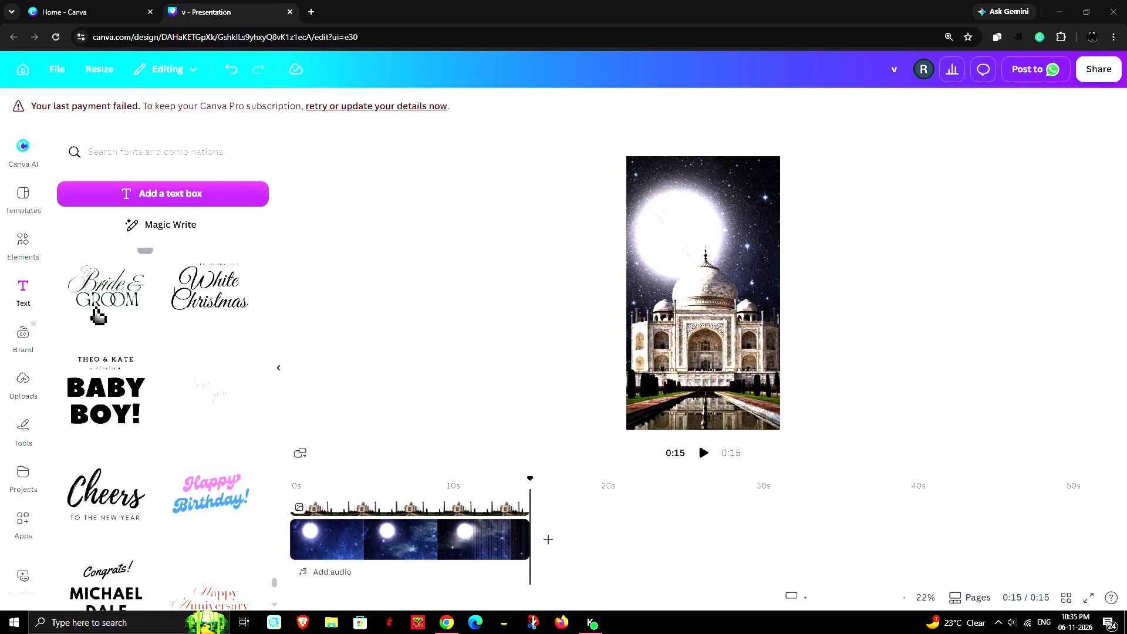
{"action": "key", "text": "j"}
{"action": "key", "text": "g"}
{"action": "key", "text": "f"}
{"action": "scroll", "coordinate": [119, 489], "scroll_direction": "down", "scroll_amount": 4}
{"action": "key", "text": "j"}
{"action": "type", "text": "gf"}
{"action": "key", "text": "j"}
{"action": "type", "text": "gf"}
{"action": "key", "text": "j"}
{"action": "key", "text": "g"}
{"action": "key", "text": "f"}
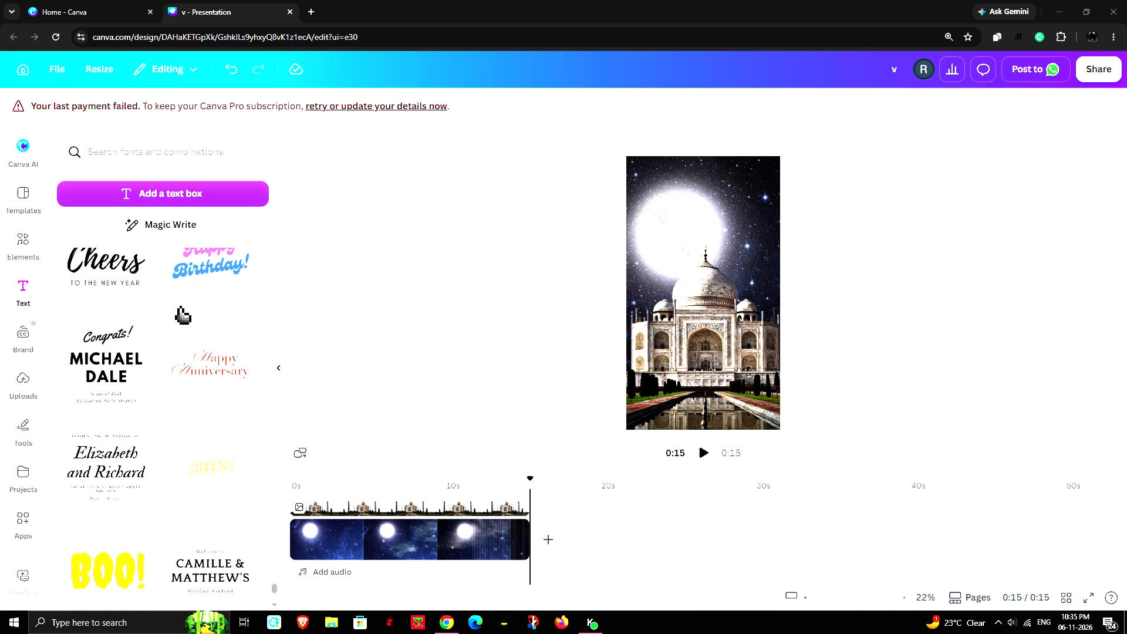
{"action": "key", "text": "j"}
{"action": "type", "text": "gf"}
{"action": "scroll", "coordinate": [175, 365], "scroll_direction": "down", "scroll_amount": 3}
{"action": "key", "text": "g"}
{"action": "key", "text": "f"}
{"action": "key", "text": "j"}
{"action": "key", "text": "g"}
{"action": "key", "text": "f"}
{"action": "key", "text": "j"}
{"action": "scroll", "coordinate": [160, 515], "scroll_direction": "down", "scroll_amount": 3}
{"action": "type", "text": "gf"}
{"action": "type", "text": "jgfj"}
{"action": "key", "text": "g"}
{"action": "key", "text": "f"}
{"action": "type", "text": "jgfj"}
{"action": "scroll", "coordinate": [169, 434], "scroll_direction": "down", "scroll_amount": 2}
{"action": "type", "text": "gfj"}
{"action": "type", "text": "gf"}
{"action": "key", "text": "j"}
{"action": "key", "text": "g"}
{"action": "scroll", "coordinate": [150, 331], "scroll_direction": "up", "scroll_amount": 4}
{"action": "key", "text": "f"}
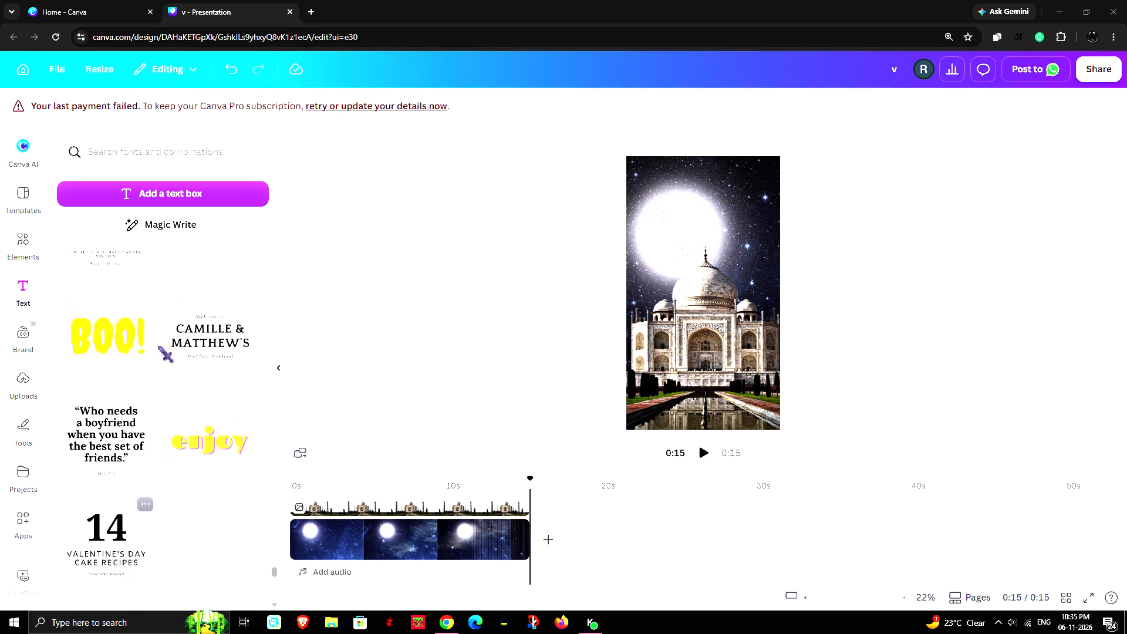
{"action": "key", "text": "j"}
Move the playhead back to 0s at the start of the timeline.
{"action": "left_click", "coordinate": [502, 301]}
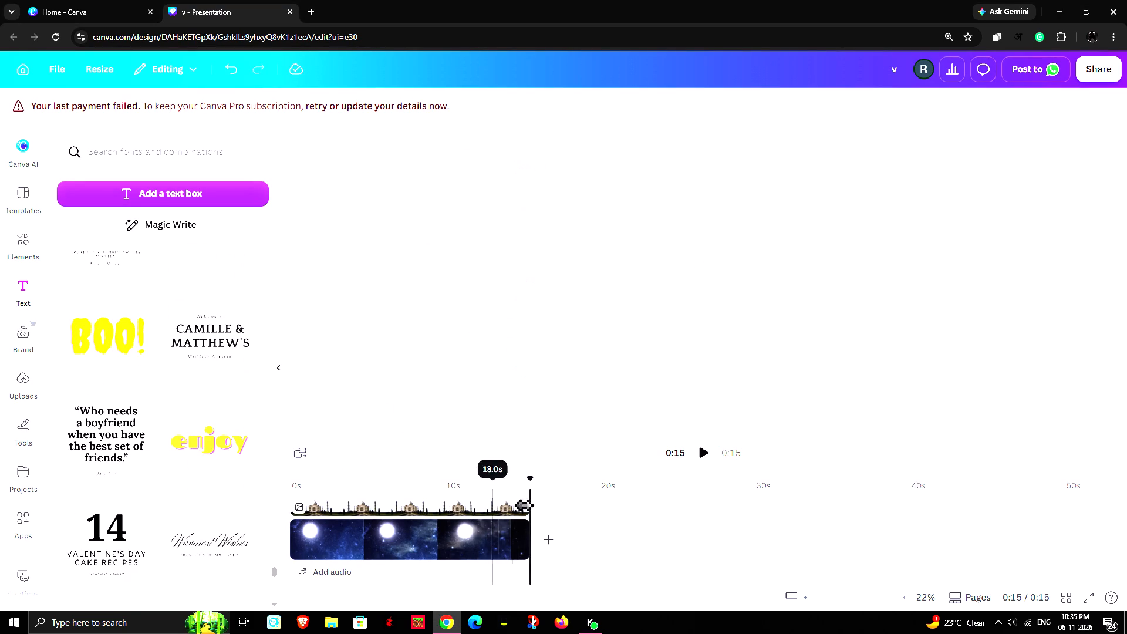
{"action": "left_click_drag", "start_coordinate": [530, 490], "coordinate": [243, 462]}
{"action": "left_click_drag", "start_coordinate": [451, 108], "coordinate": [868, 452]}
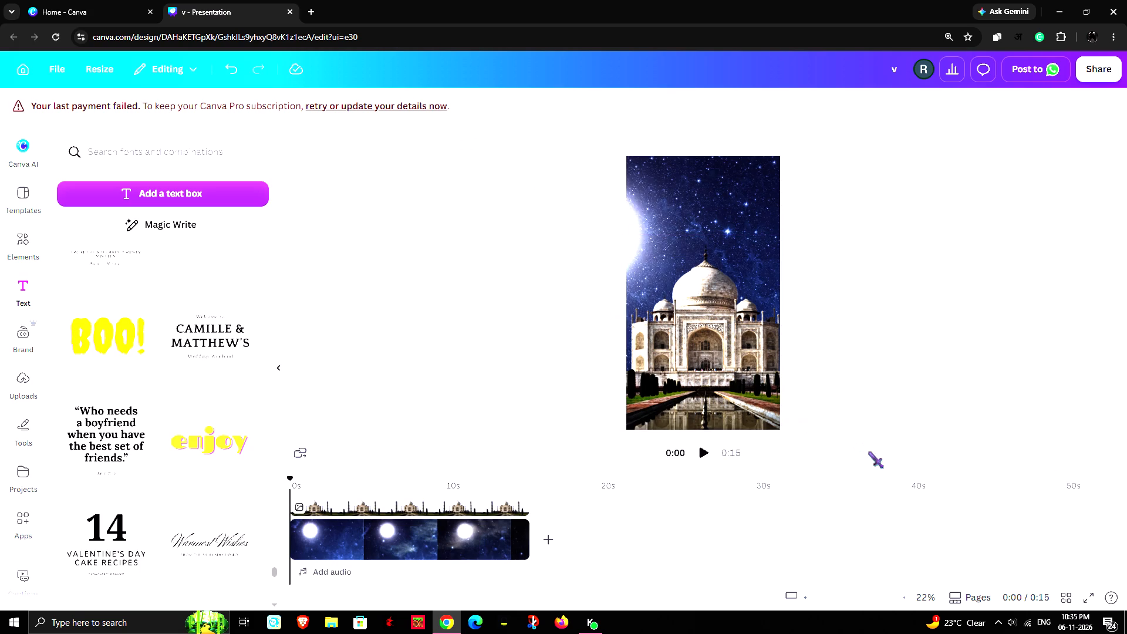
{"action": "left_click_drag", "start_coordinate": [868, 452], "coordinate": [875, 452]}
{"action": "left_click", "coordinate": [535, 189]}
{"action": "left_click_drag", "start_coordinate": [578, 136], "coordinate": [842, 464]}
Look over the image-editing options available for the Taj Mahal cutout.
{"action": "right_click", "coordinate": [727, 312]}
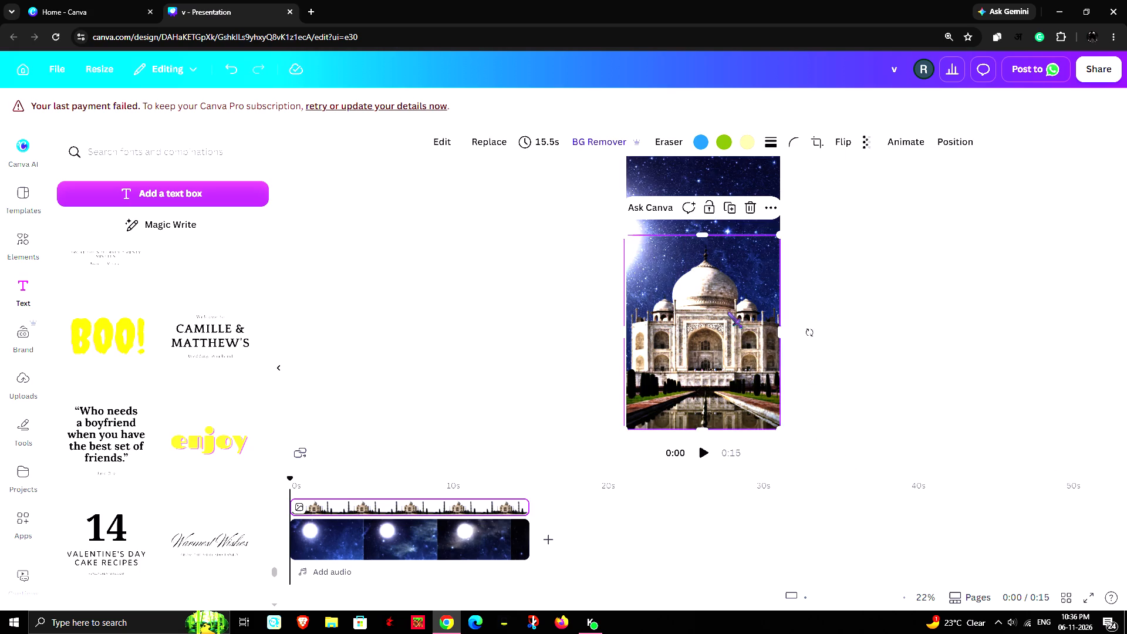
{"action": "left_click", "coordinate": [446, 142]}
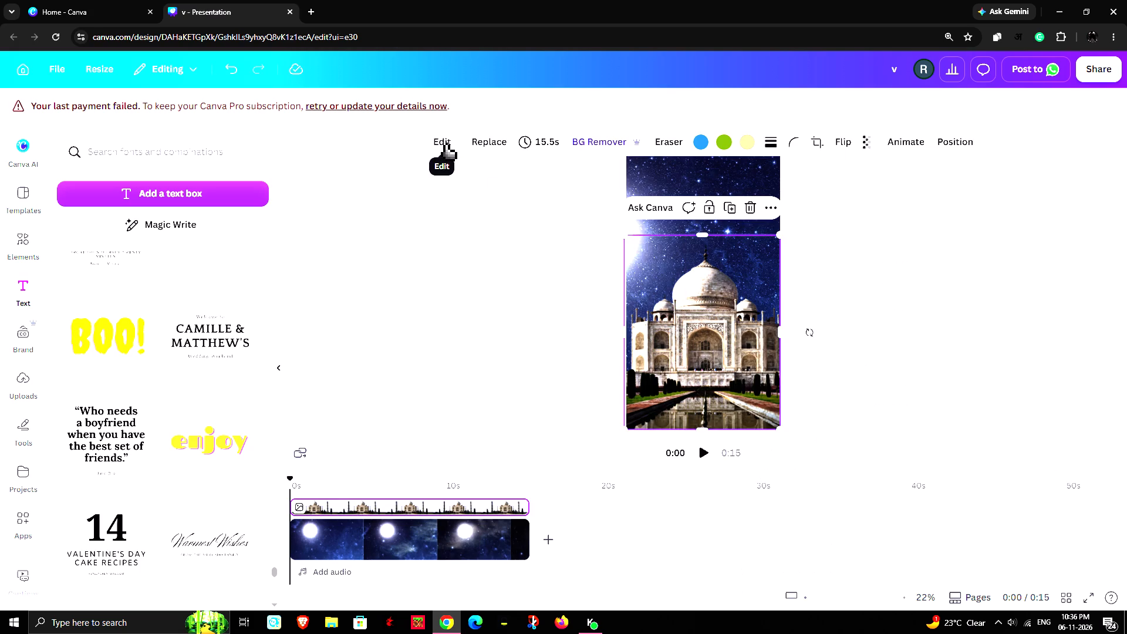
{"action": "left_click", "coordinate": [446, 143]}
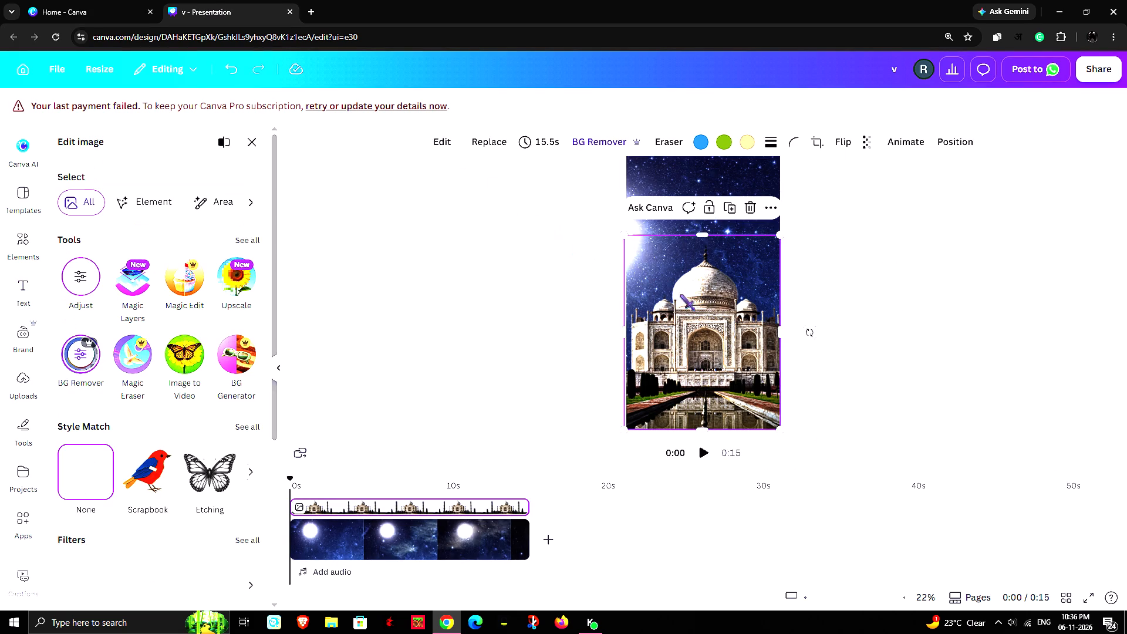
{"action": "right_click", "coordinate": [680, 296]}
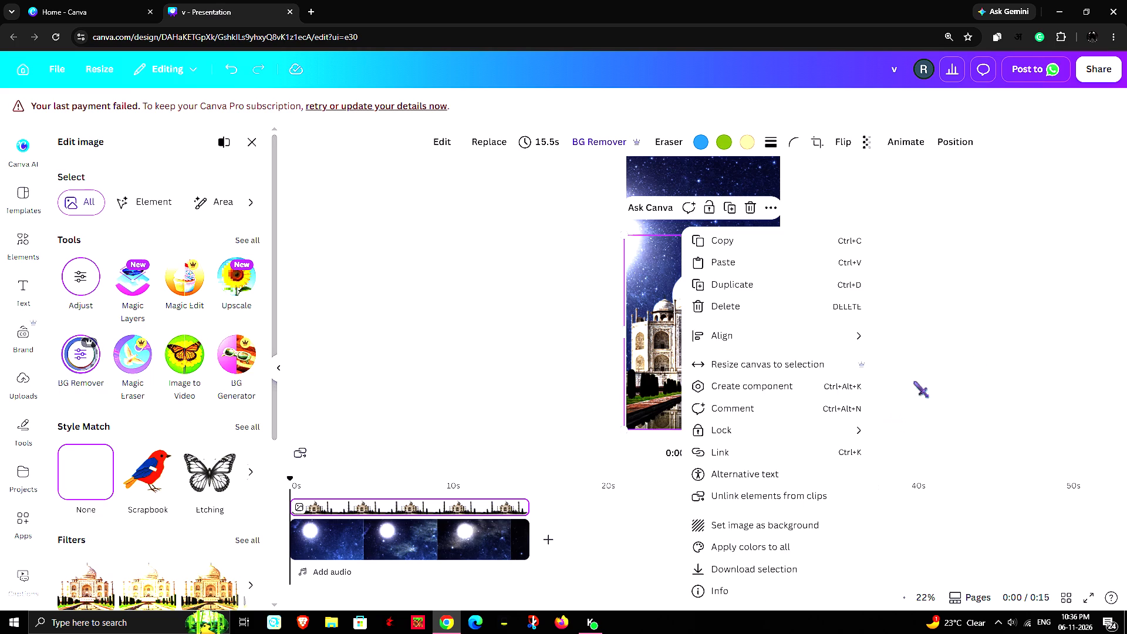
{"action": "left_click", "coordinate": [979, 353]}
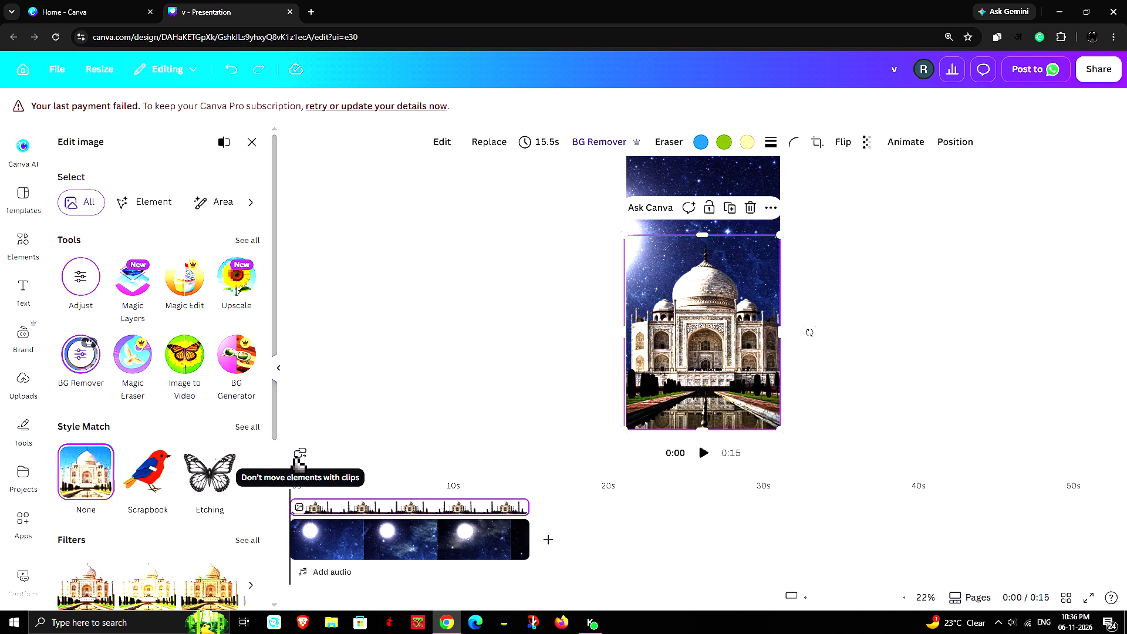
{"action": "left_click", "coordinate": [518, 290]}
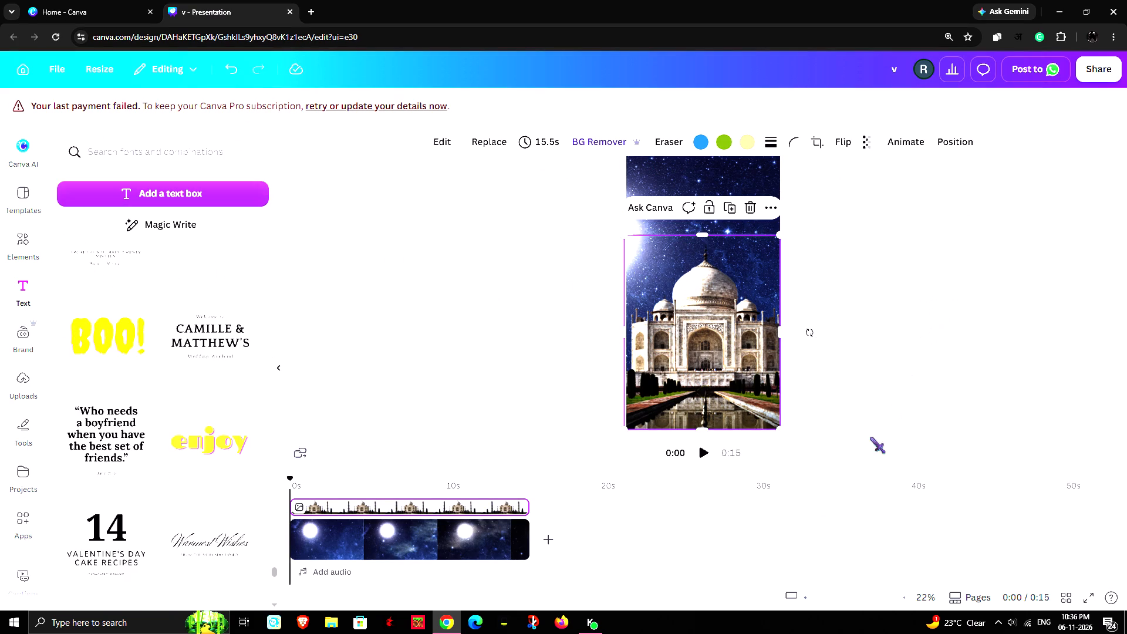
Extend the top edge of the Taj Mahal image slightly upward to enlarge it a little.
{"action": "scroll", "coordinate": [808, 549], "scroll_direction": "down", "scroll_amount": 4}
{"action": "left_click_drag", "start_coordinate": [833, 602], "coordinate": [863, 593]}
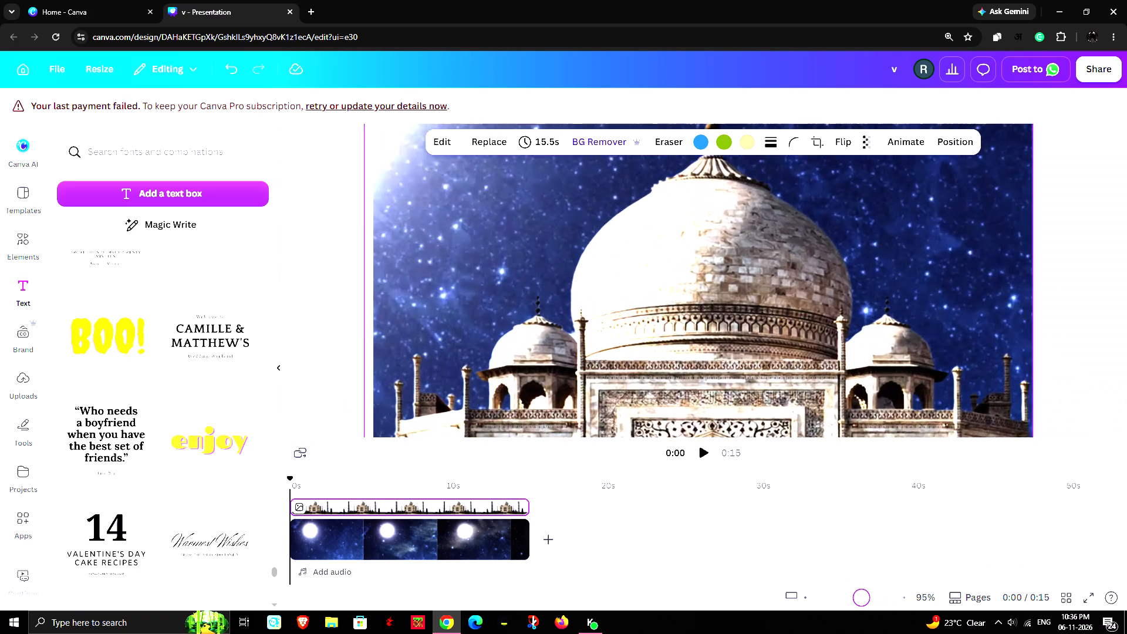
{"action": "left_click_drag", "start_coordinate": [863, 593], "coordinate": [828, 592]}
{"action": "left_click_drag", "start_coordinate": [915, 288], "coordinate": [915, 282]}
{"action": "left_click", "coordinate": [704, 319]}
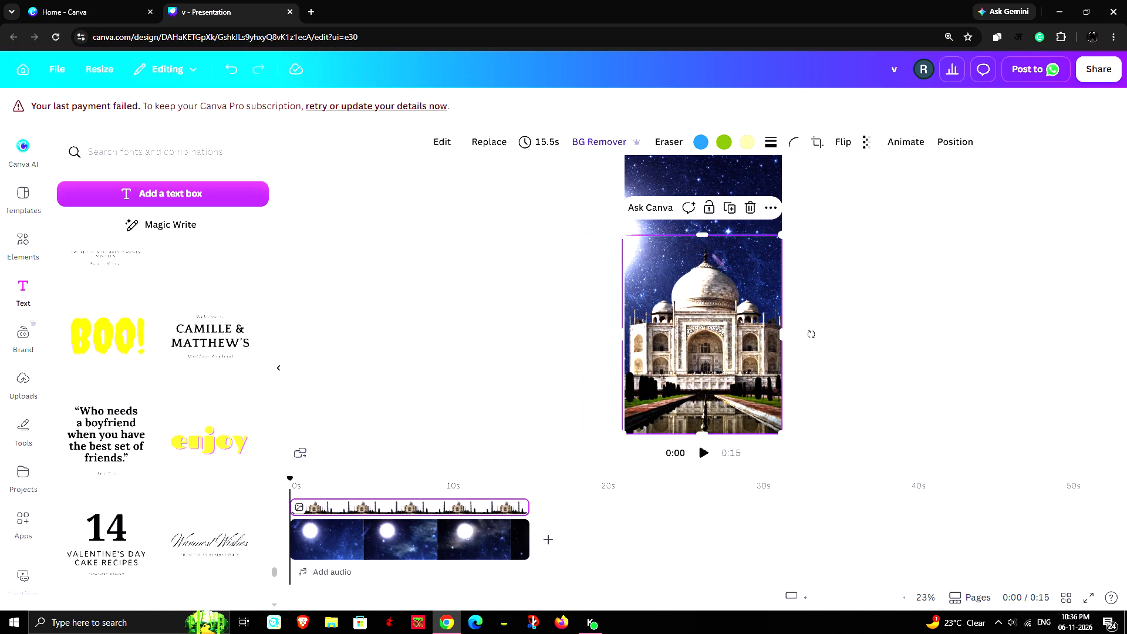
{"action": "left_click_drag", "start_coordinate": [707, 234], "coordinate": [704, 228]}
{"action": "left_click", "coordinate": [883, 311]}
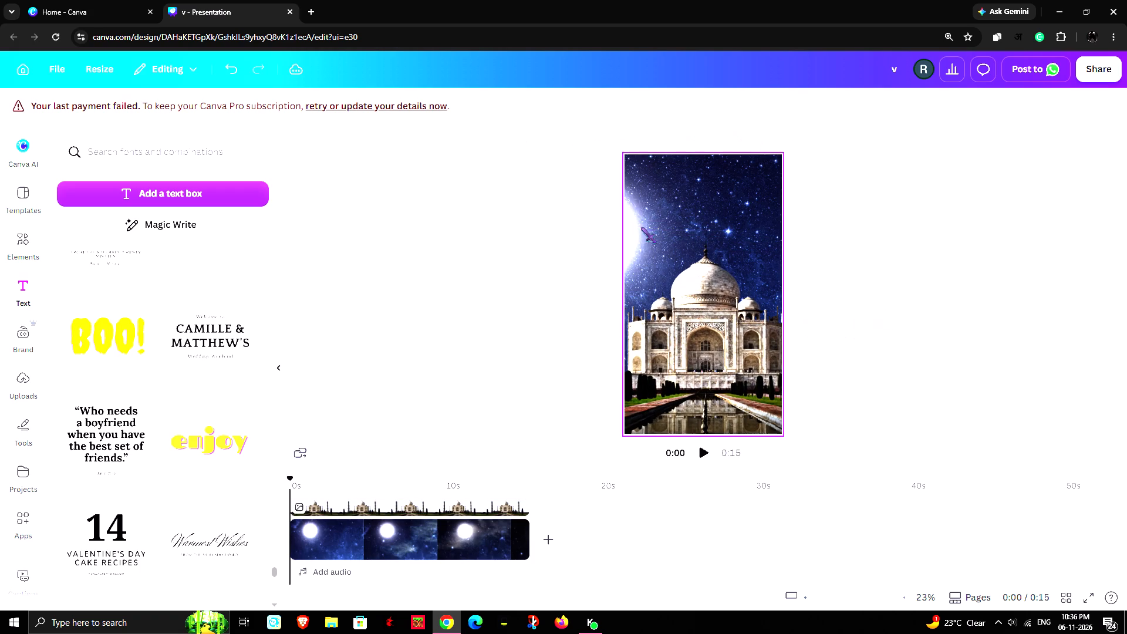
Detach the night-sky video from the page background and shrink it proportionally to about 1,480 high.
{"action": "left_click", "coordinate": [428, 544]}
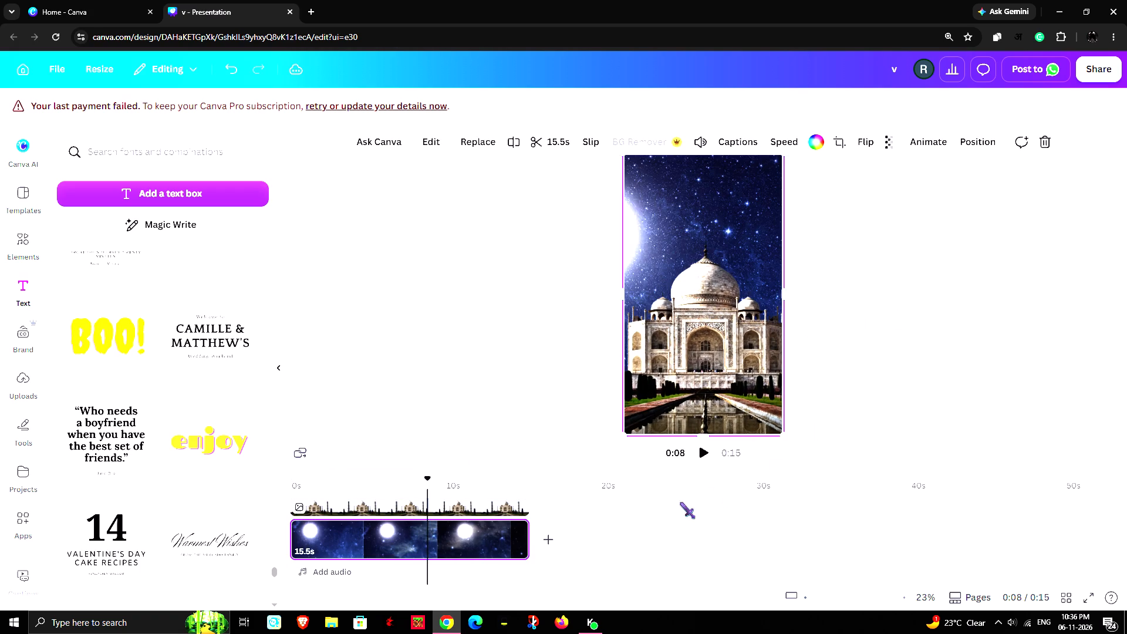
{"action": "left_click_drag", "start_coordinate": [785, 436], "coordinate": [772, 421]}
{"action": "left_click_drag", "start_coordinate": [772, 421], "coordinate": [840, 419]}
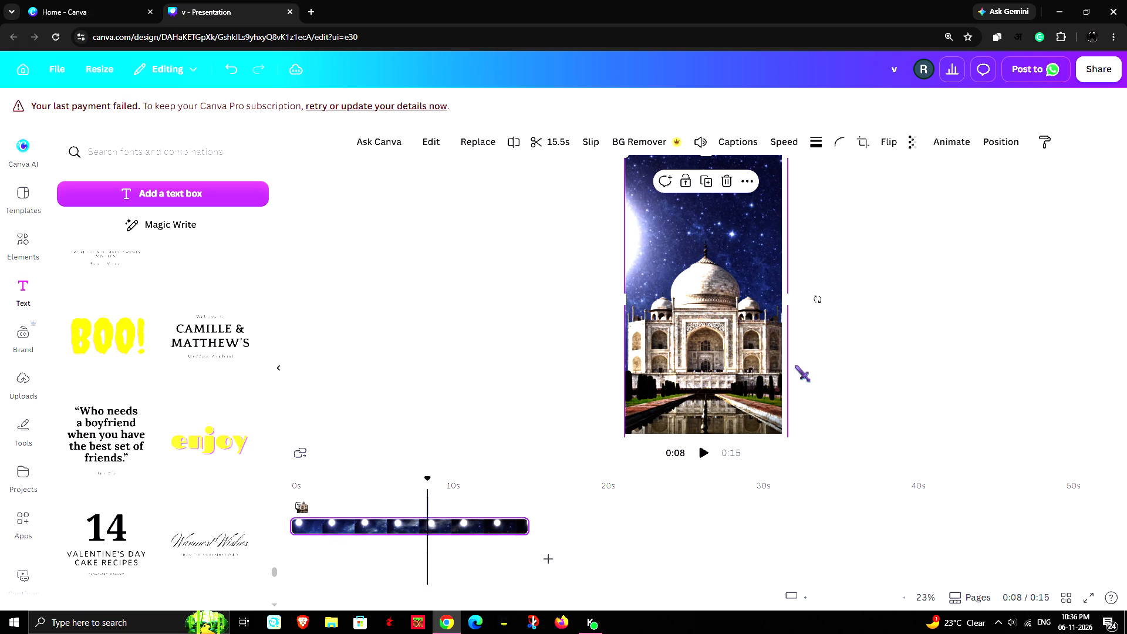
{"action": "scroll", "coordinate": [871, 373], "scroll_direction": "down", "scroll_amount": 2}
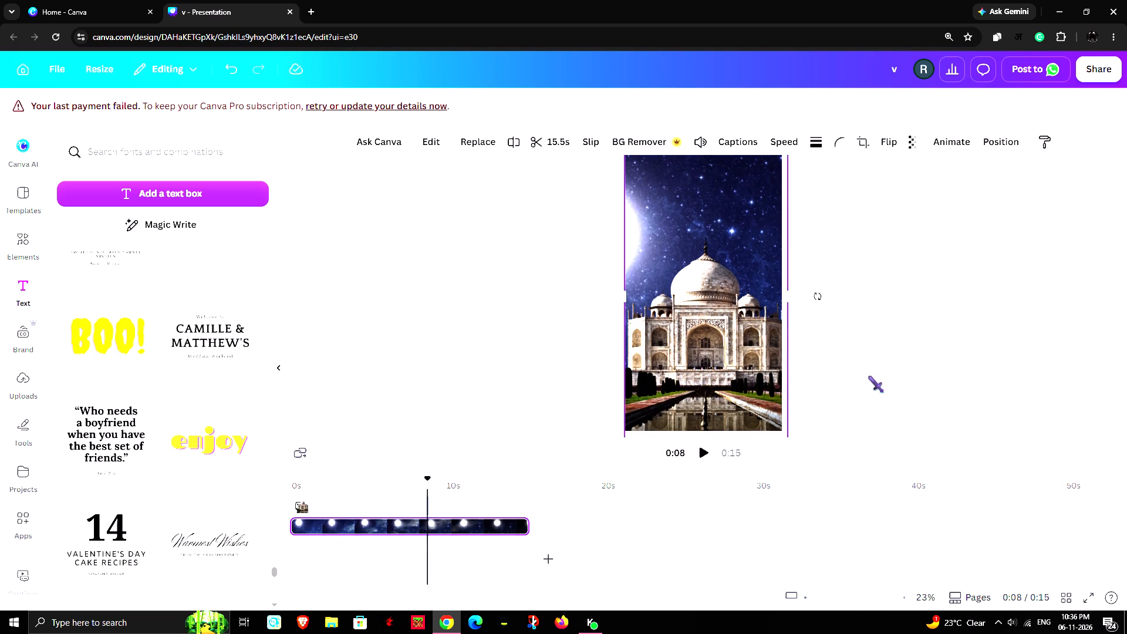
{"action": "left_click_drag", "start_coordinate": [789, 436], "coordinate": [731, 374]}
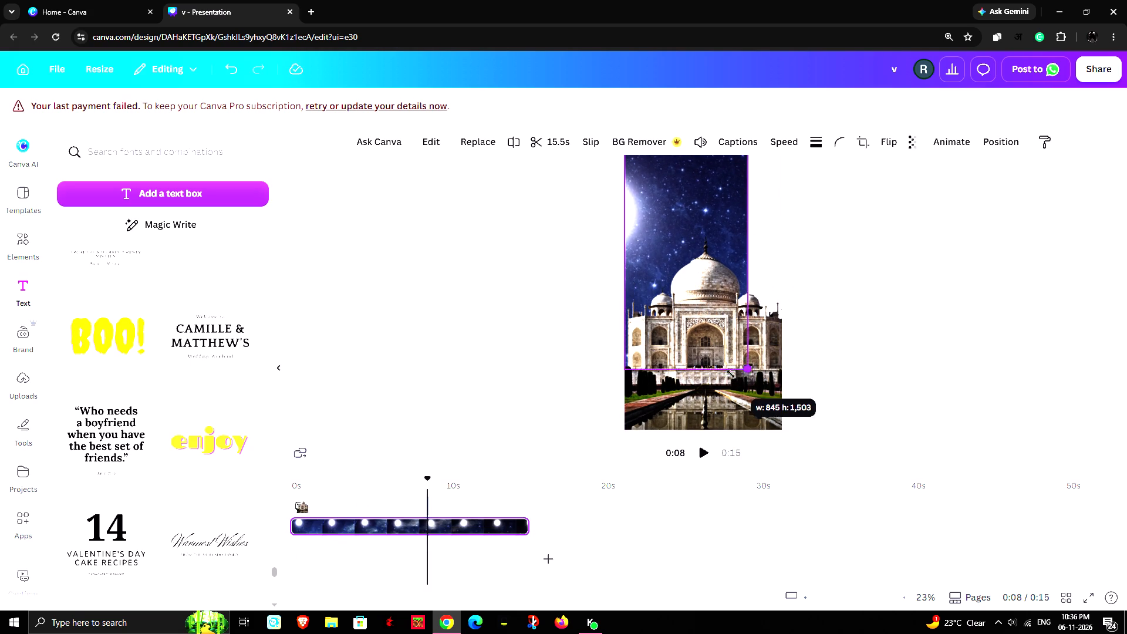
{"action": "left_click_drag", "start_coordinate": [731, 374], "coordinate": [738, 368]}
Position the sky video at the top of the page, stretch both sides to the full page width, and preview from 0s.
{"action": "left_click_drag", "start_coordinate": [679, 193], "coordinate": [693, 194]}
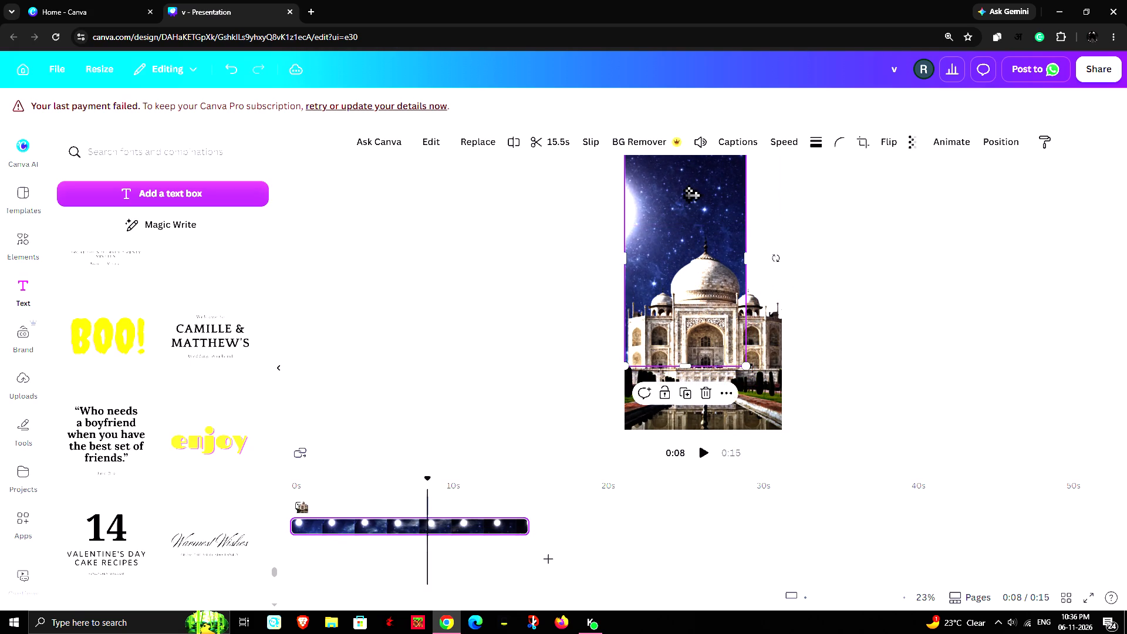
{"action": "left_click_drag", "start_coordinate": [693, 194], "coordinate": [692, 203]}
{"action": "left_click_drag", "start_coordinate": [764, 269], "coordinate": [774, 271]}
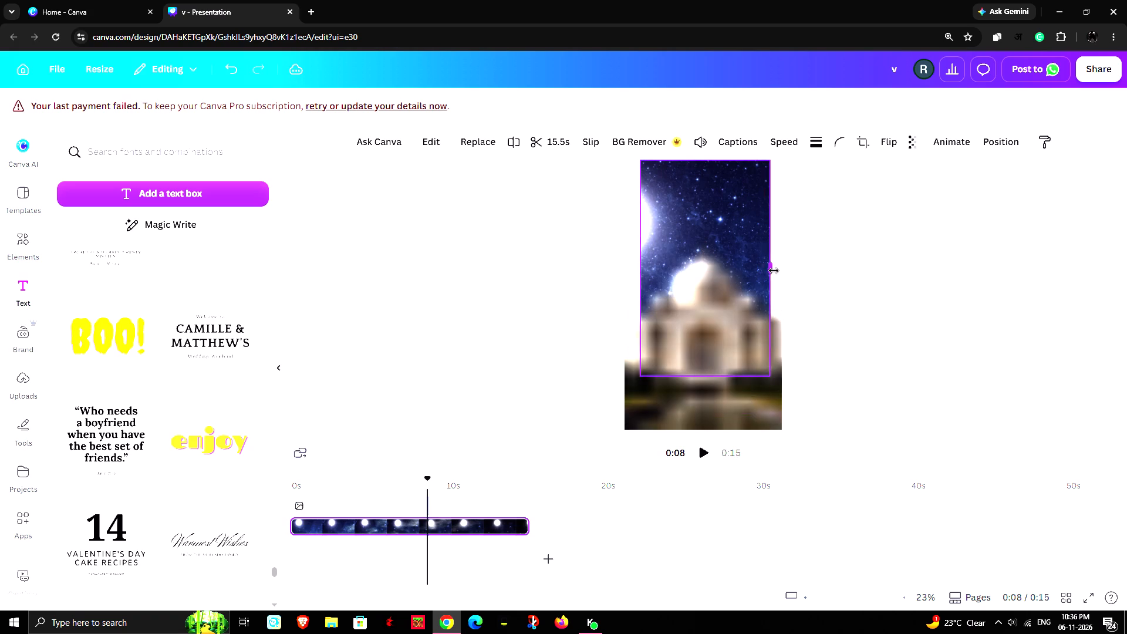
{"action": "left_click_drag", "start_coordinate": [774, 271], "coordinate": [783, 272]}
{"action": "left_click_drag", "start_coordinate": [639, 263], "coordinate": [630, 262]}
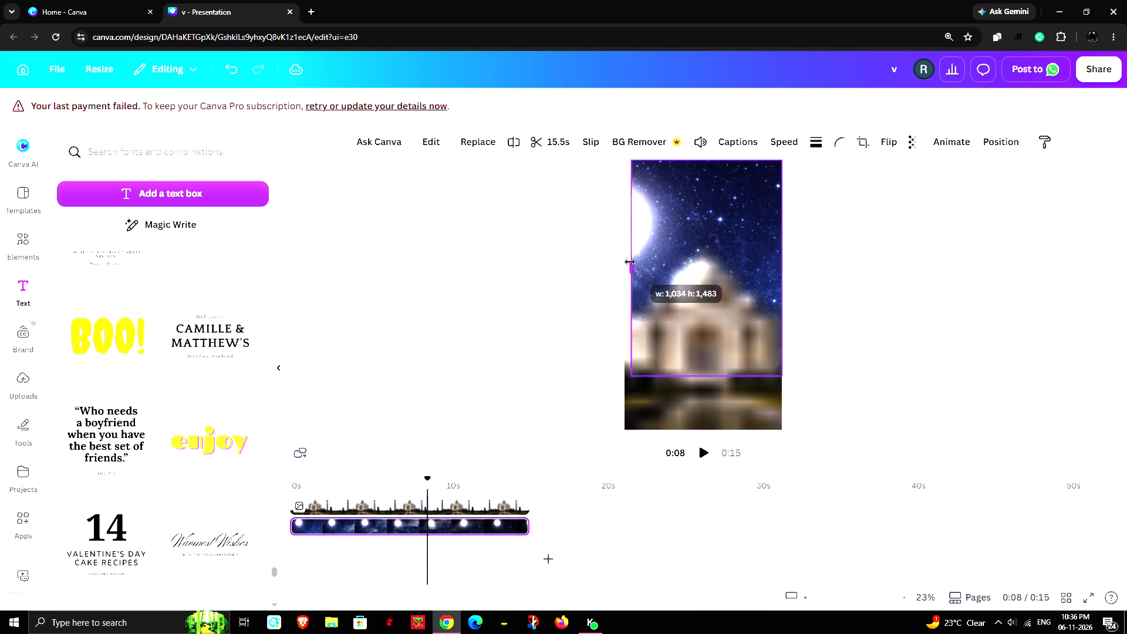
{"action": "left_click_drag", "start_coordinate": [630, 262], "coordinate": [626, 261]}
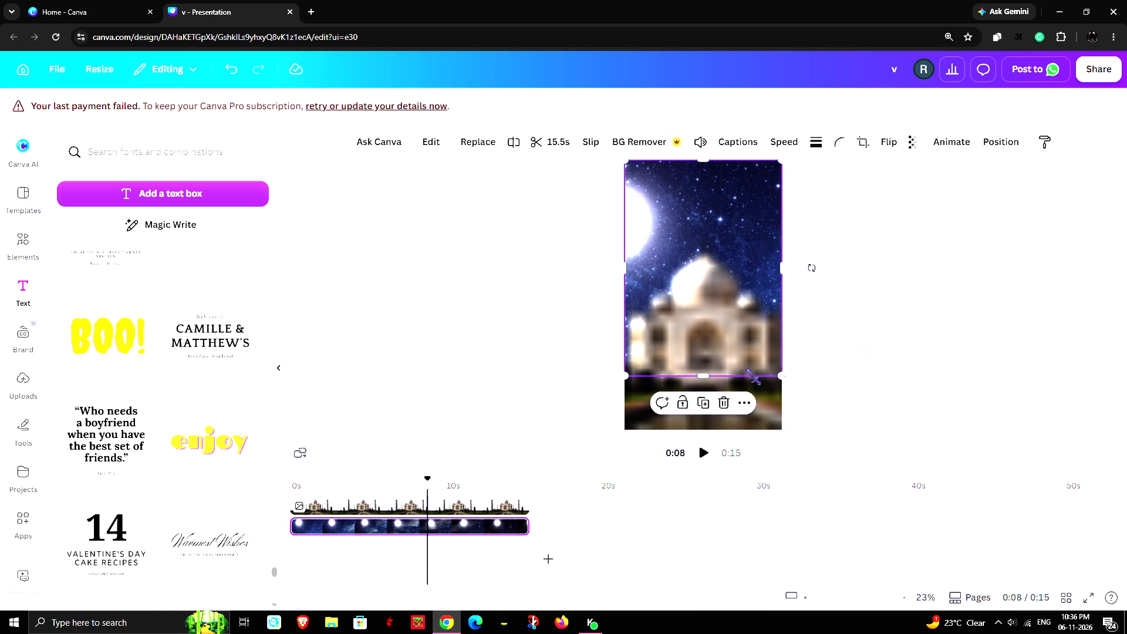
{"action": "left_click", "coordinate": [882, 356]}
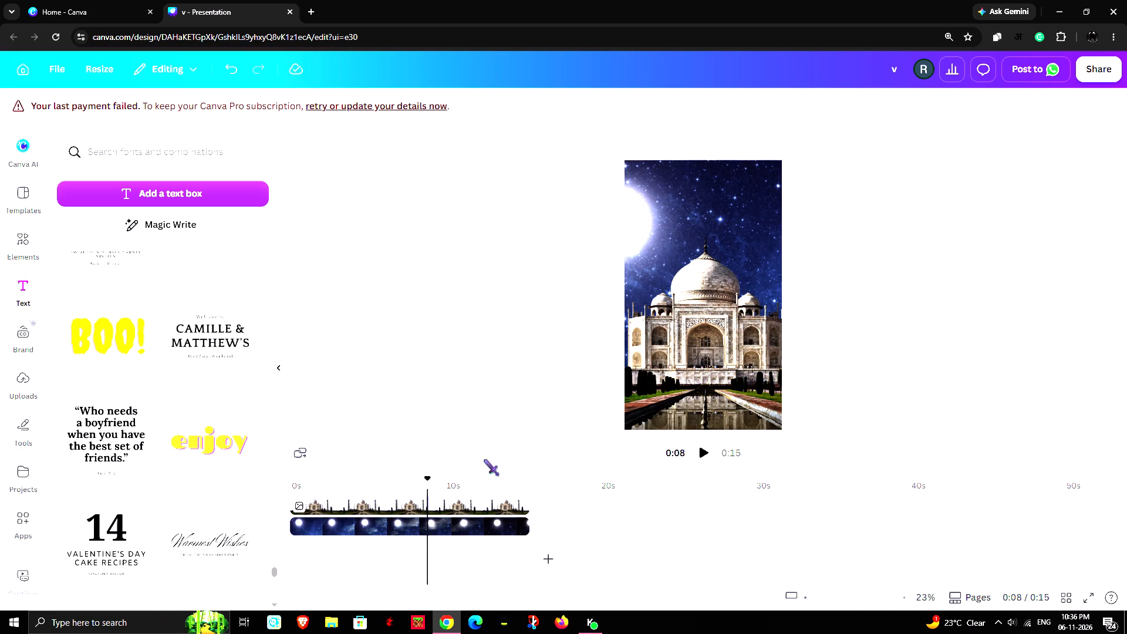
{"action": "left_click_drag", "start_coordinate": [427, 480], "coordinate": [262, 467]}
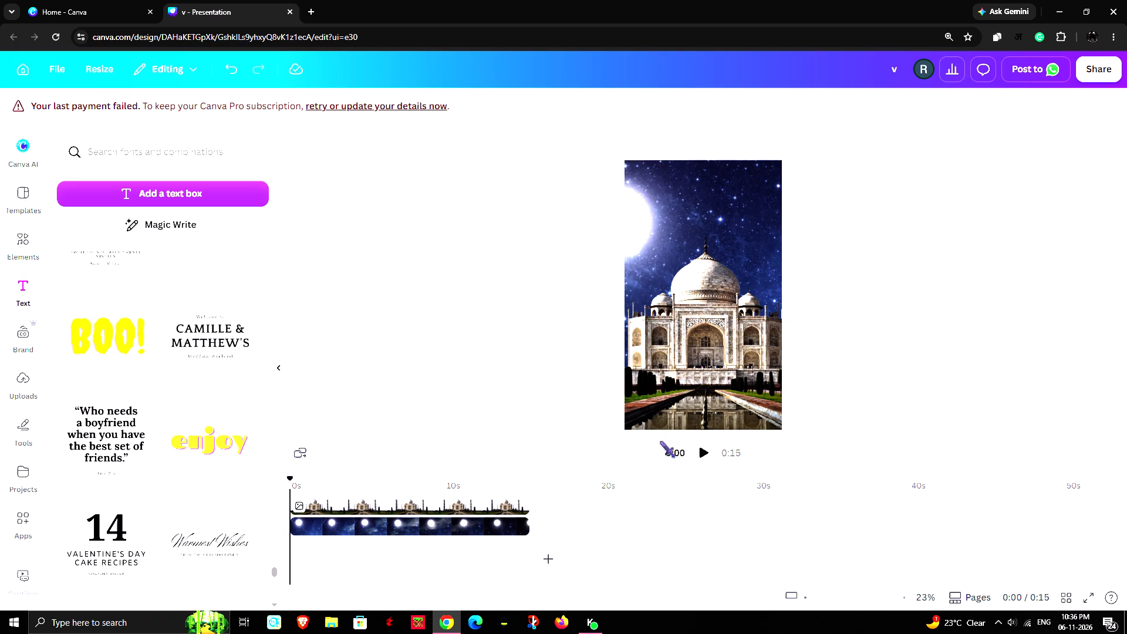
{"action": "left_click", "coordinate": [697, 450]}
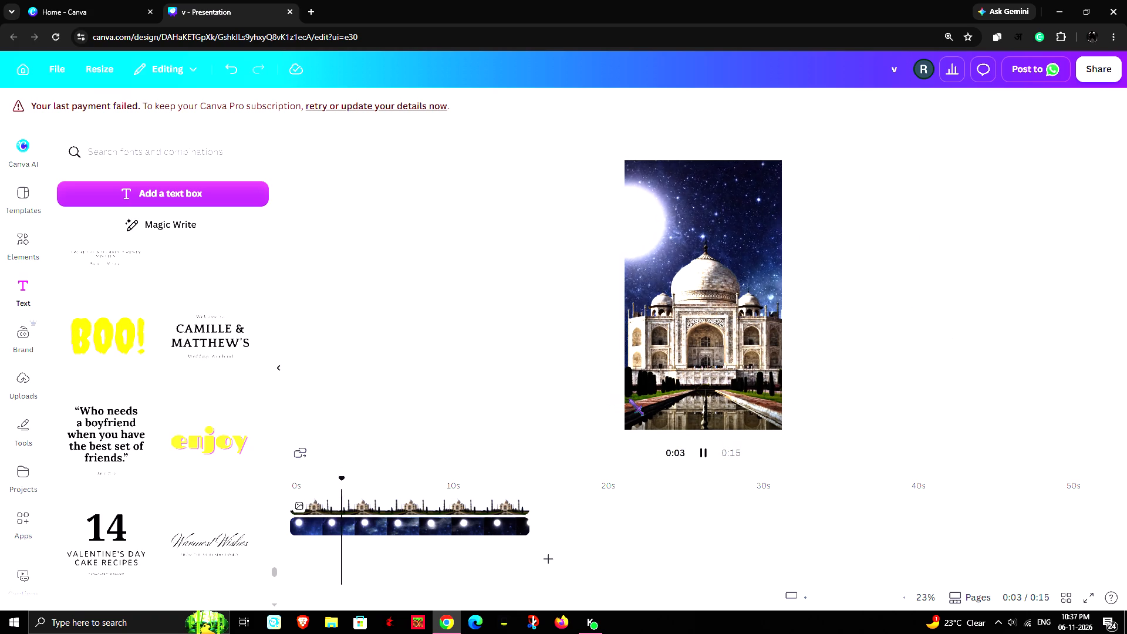
Fit the sky video's top and bottom edges so it measures about 1,080 by 1,520, and preview it from 0s.
{"action": "left_click", "coordinate": [421, 518]}
{"action": "left_click", "coordinate": [723, 252]}
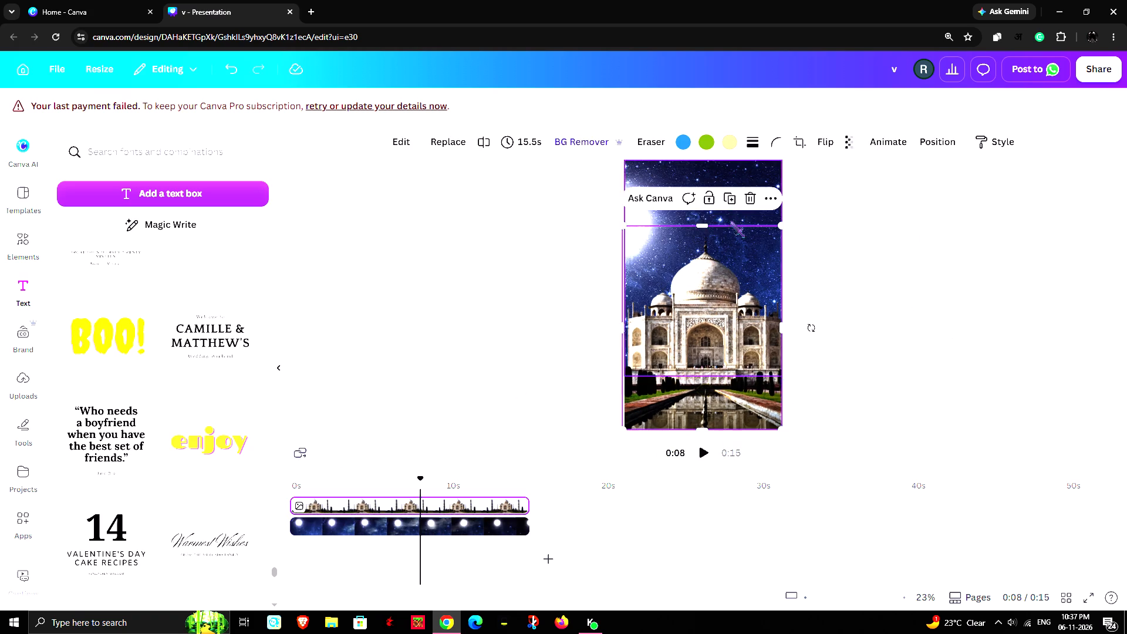
{"action": "left_click", "coordinate": [747, 174]}
{"action": "left_click_drag", "start_coordinate": [702, 161], "coordinate": [704, 157]}
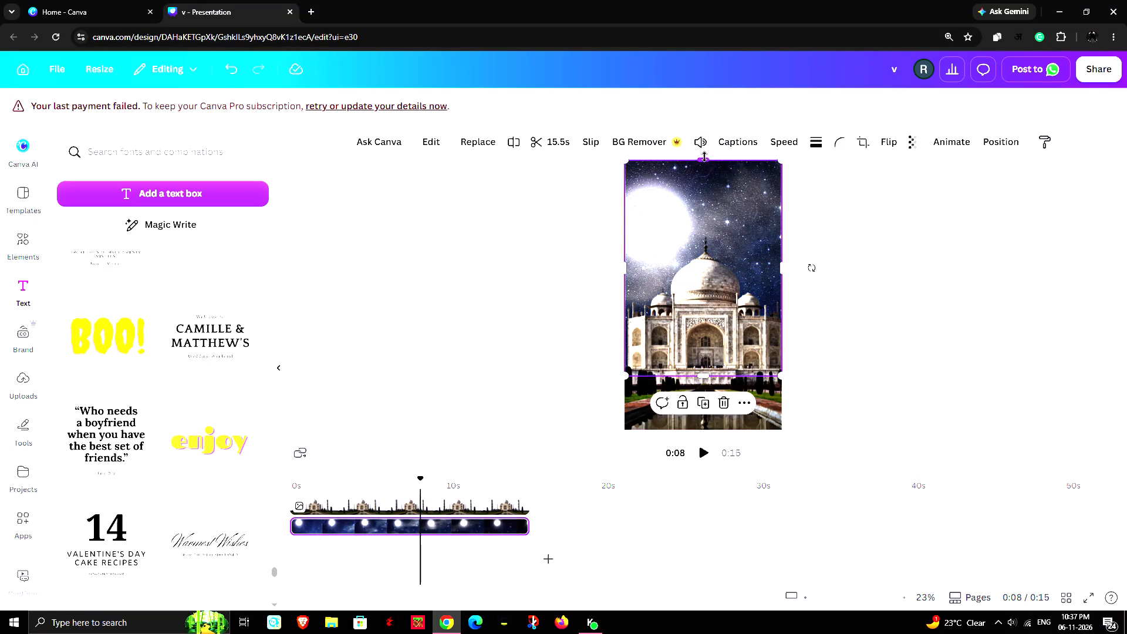
{"action": "left_click_drag", "start_coordinate": [704, 157], "coordinate": [704, 154]}
{"action": "scroll", "coordinate": [866, 288], "scroll_direction": "up", "scroll_amount": 2}
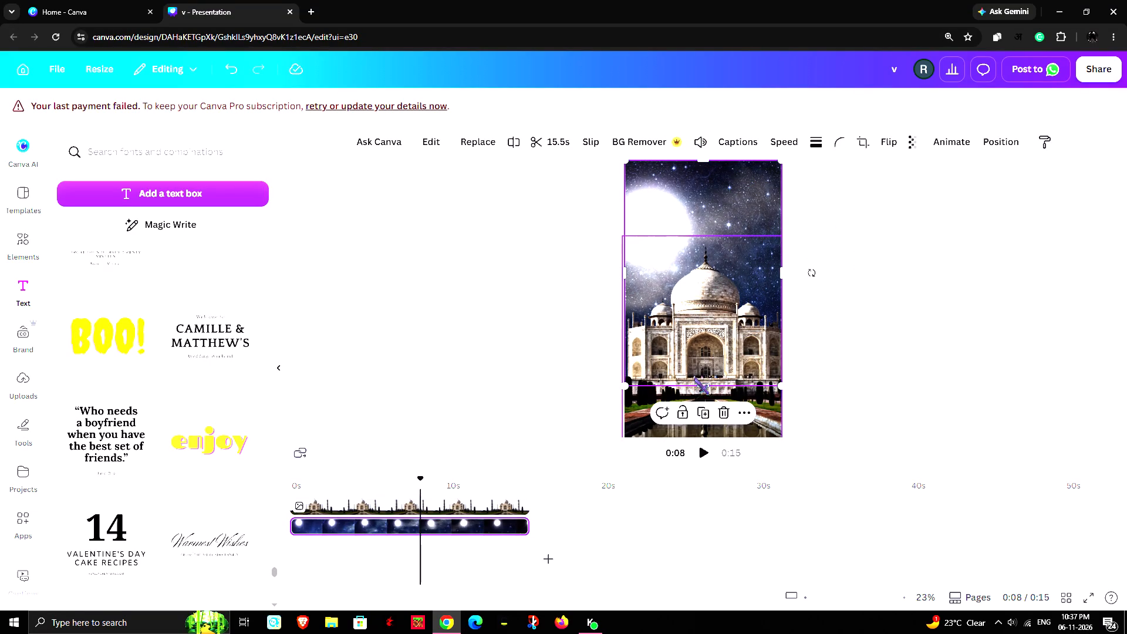
{"action": "left_click_drag", "start_coordinate": [699, 383], "coordinate": [700, 379]}
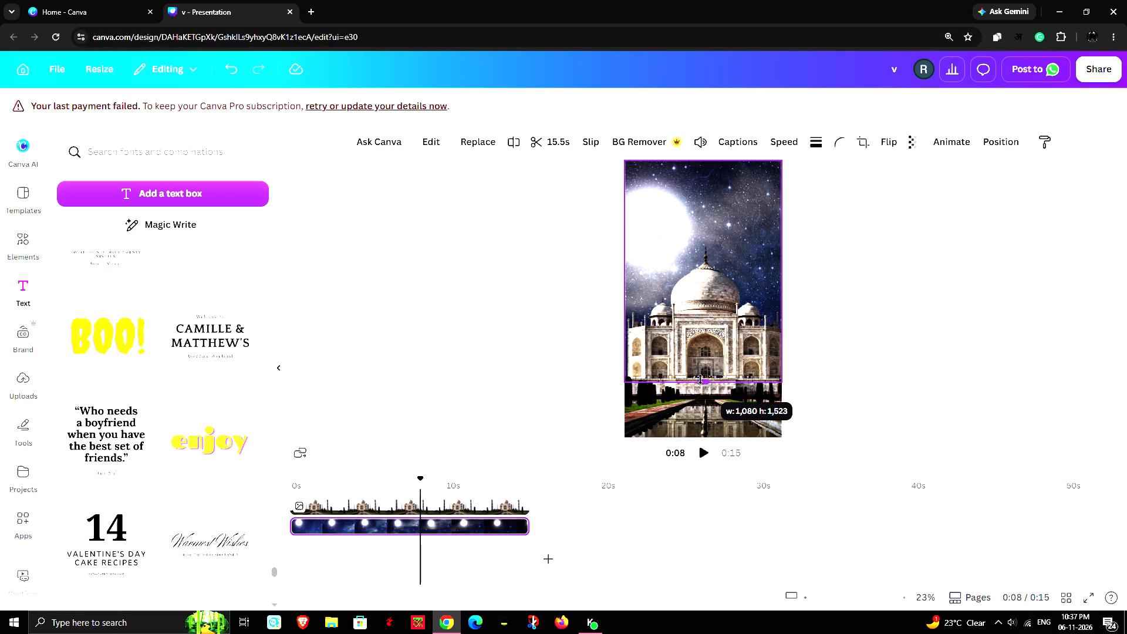
{"action": "left_click_drag", "start_coordinate": [700, 379], "coordinate": [699, 377]}
{"action": "left_click", "coordinate": [502, 348]}
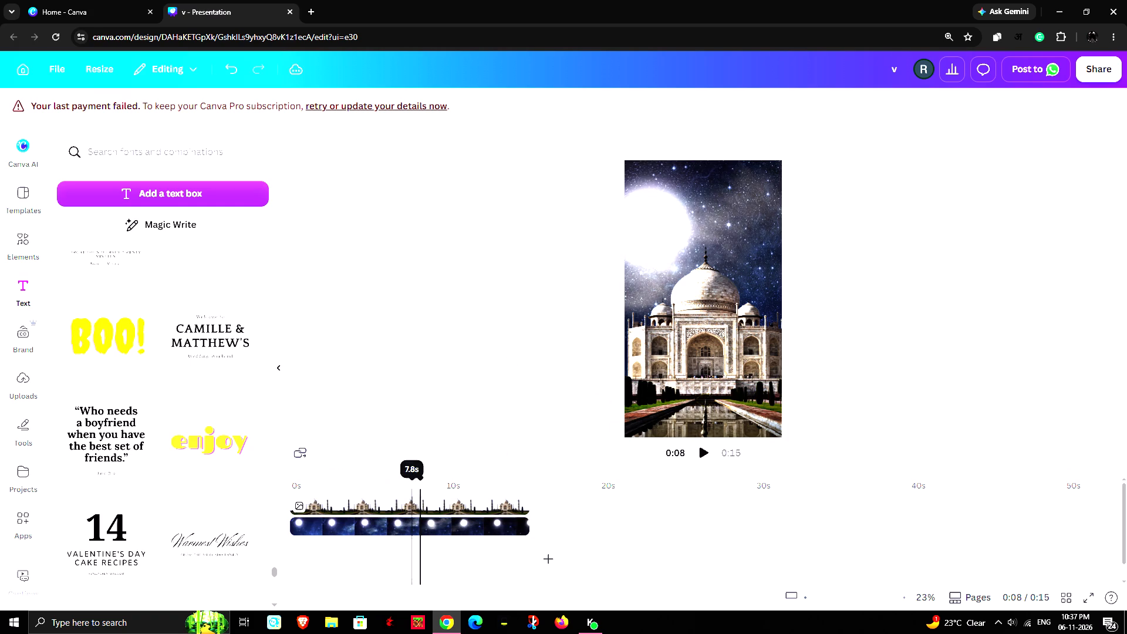
{"action": "left_click_drag", "start_coordinate": [420, 484], "coordinate": [181, 495]}
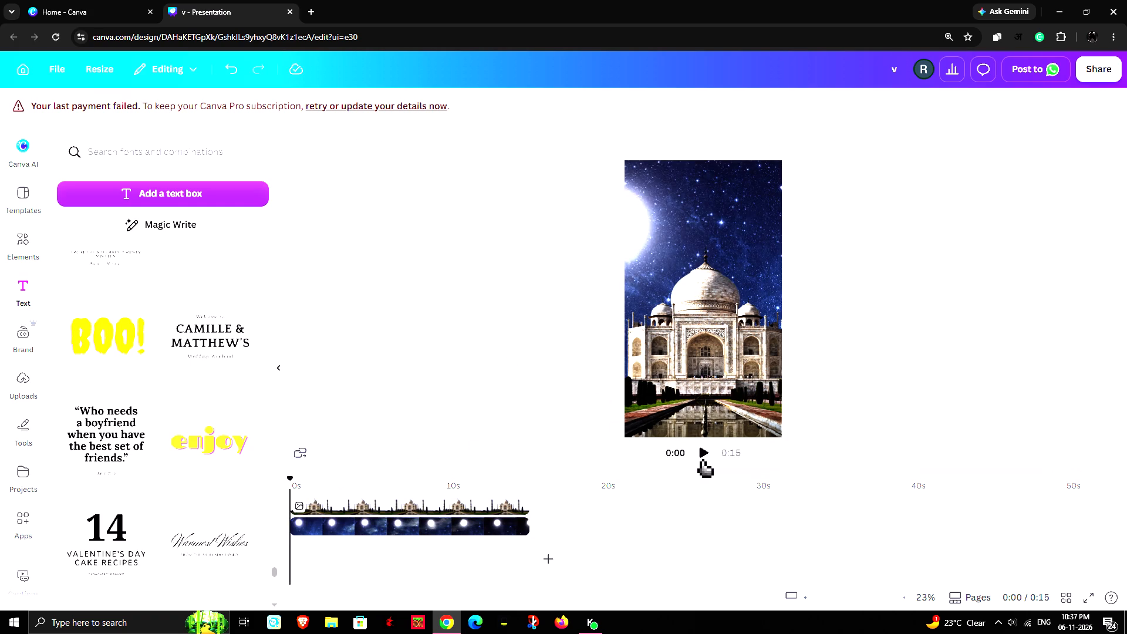
{"action": "left_click", "coordinate": [702, 459]}
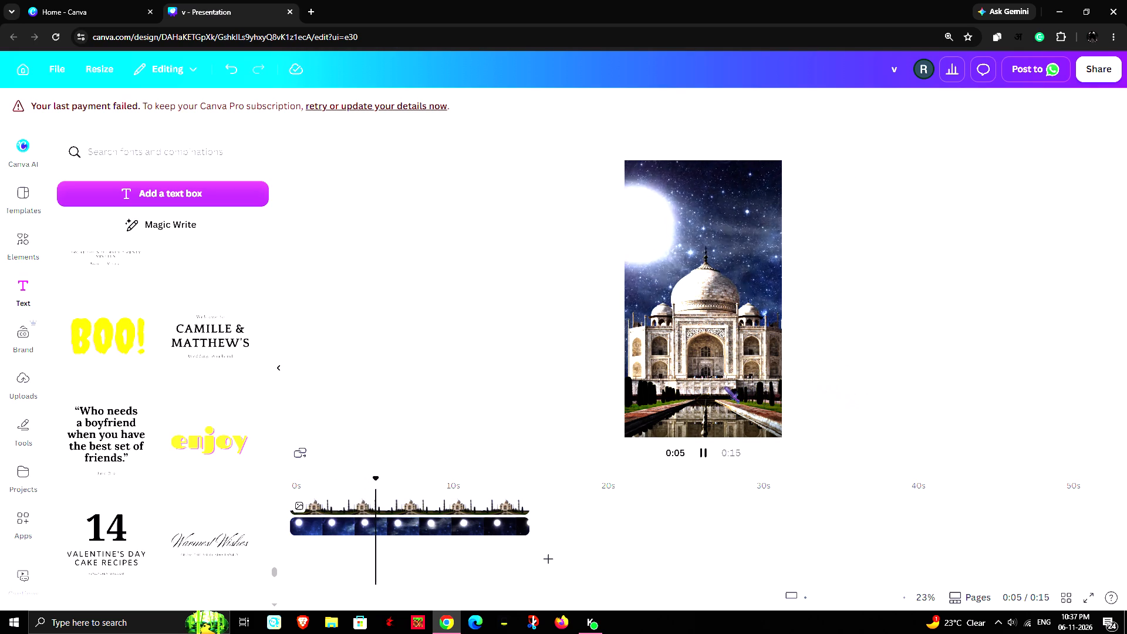
Slow the sky video's playback speed so the clip lasts 31.0s, and preview it from 0s.
{"action": "left_click", "coordinate": [411, 524]}
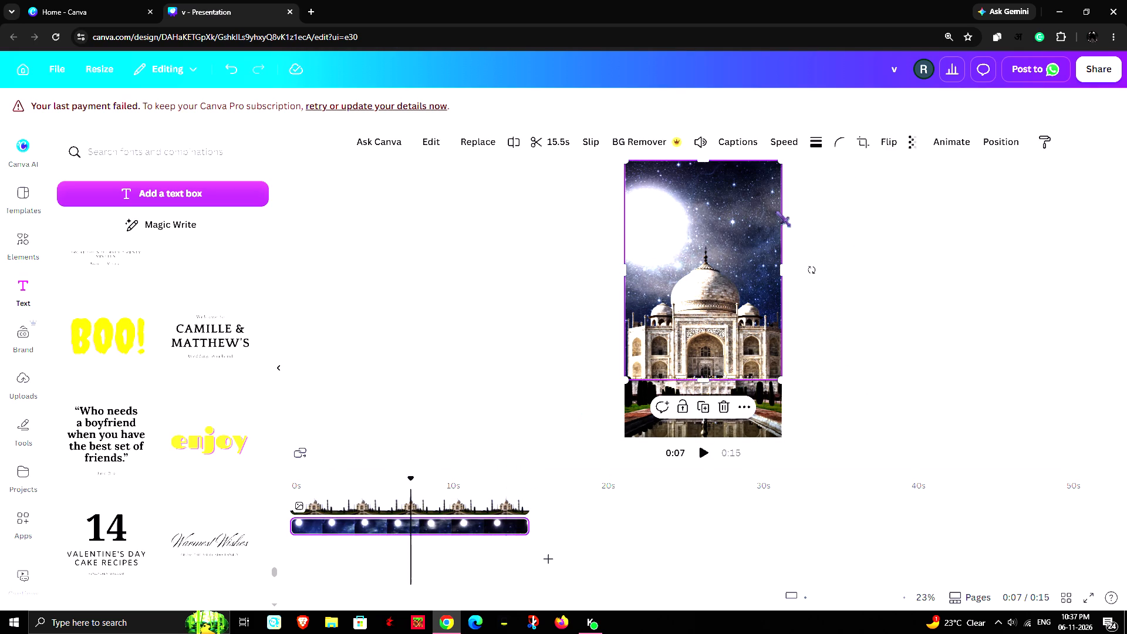
{"action": "left_click", "coordinate": [778, 146]}
{"action": "left_click_drag", "start_coordinate": [754, 194], "coordinate": [746, 193]}
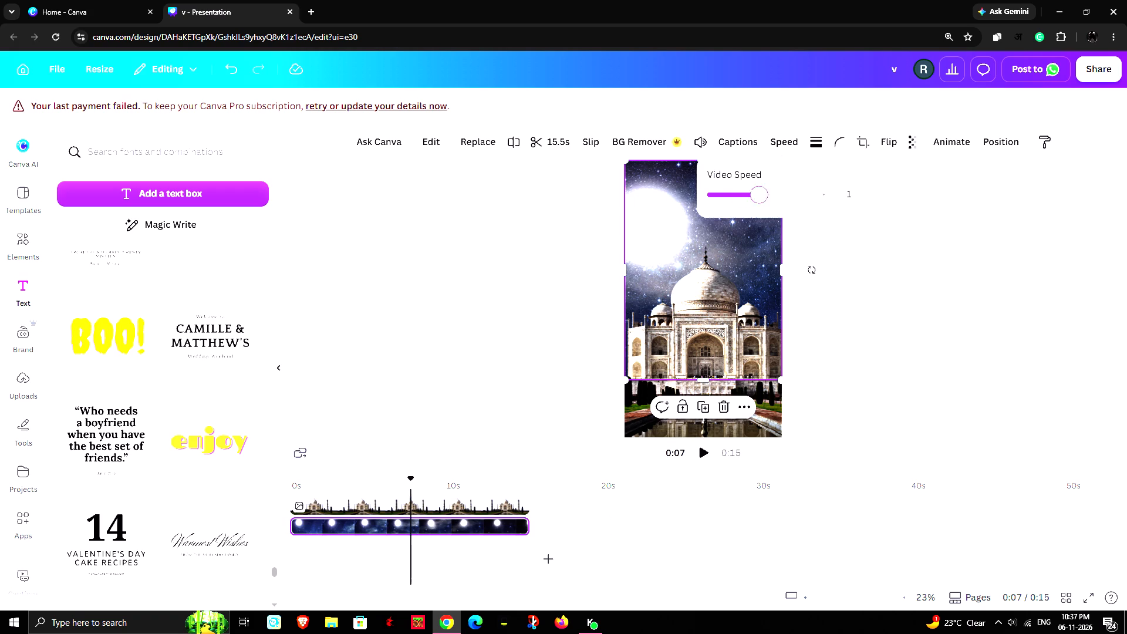
{"action": "left_click_drag", "start_coordinate": [746, 193], "coordinate": [730, 189]}
{"action": "left_click", "coordinate": [925, 288]}
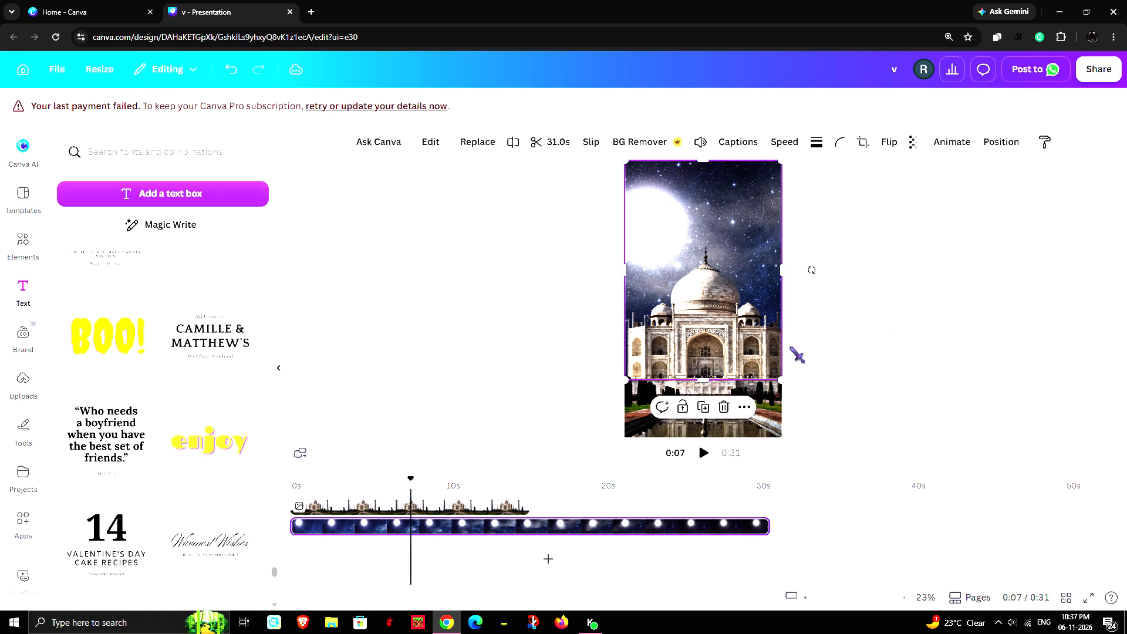
{"action": "left_click_drag", "start_coordinate": [411, 484], "coordinate": [209, 466]}
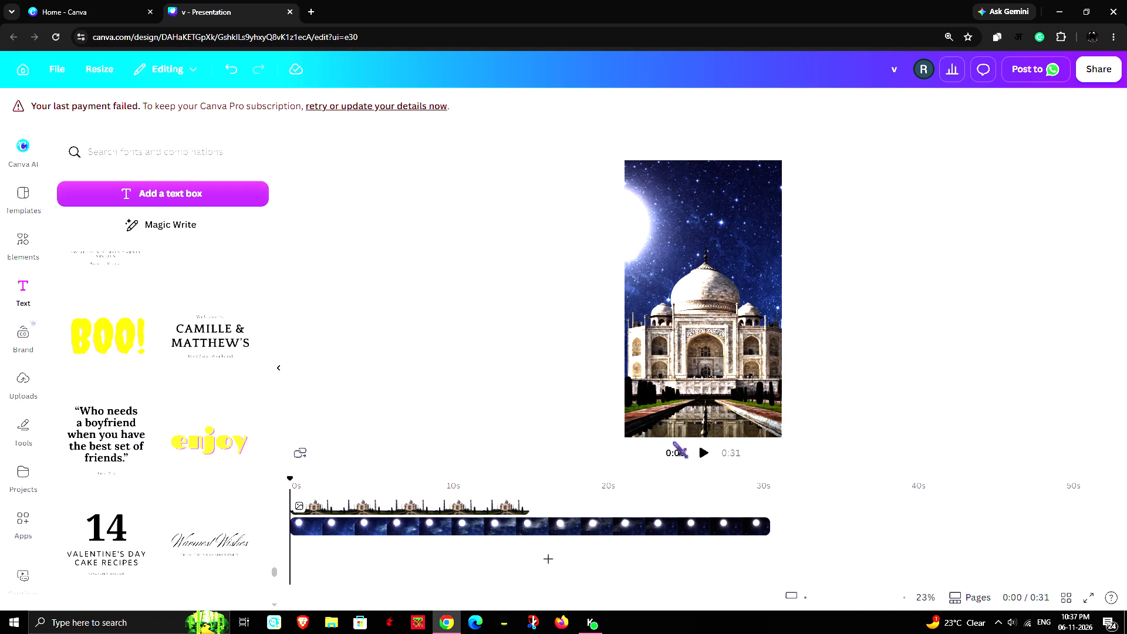
{"action": "left_click", "coordinate": [699, 454]}
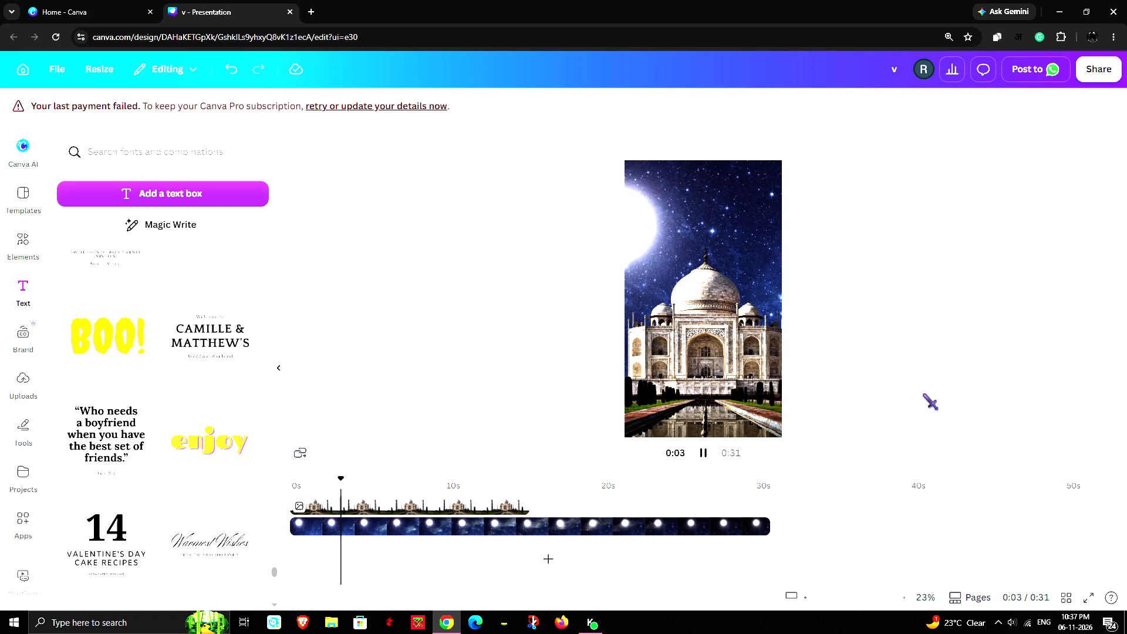
Trim the sky clip's end to about 18.2s on the timeline, and cut its start so 9.5s of footage remains.
{"action": "left_click", "coordinate": [747, 523]}
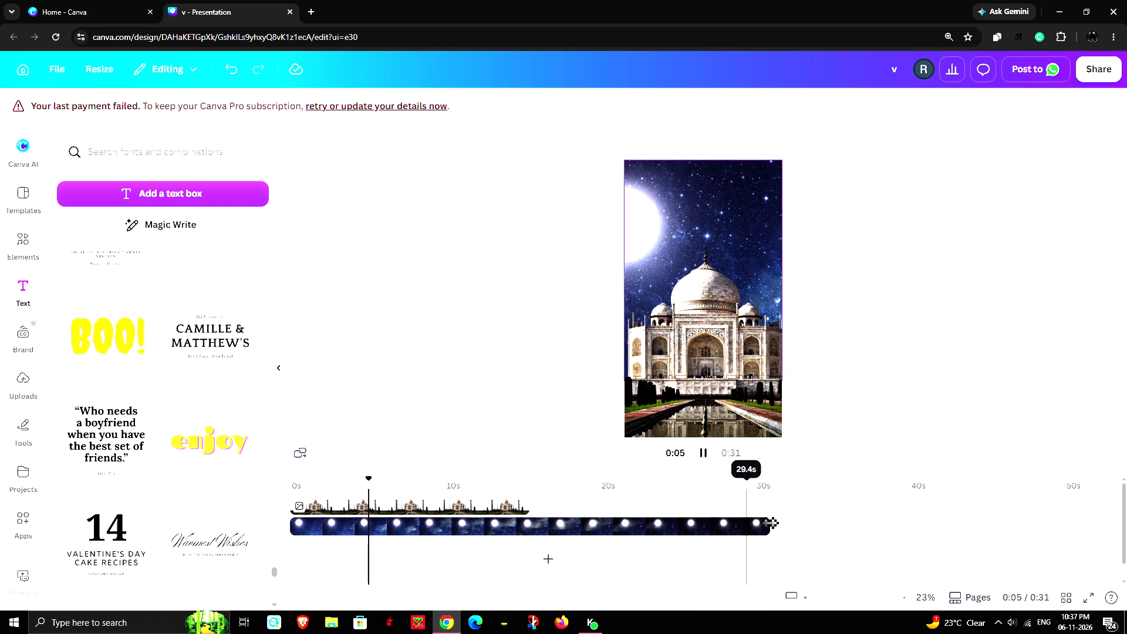
{"action": "left_click_drag", "start_coordinate": [763, 526], "coordinate": [740, 532]}
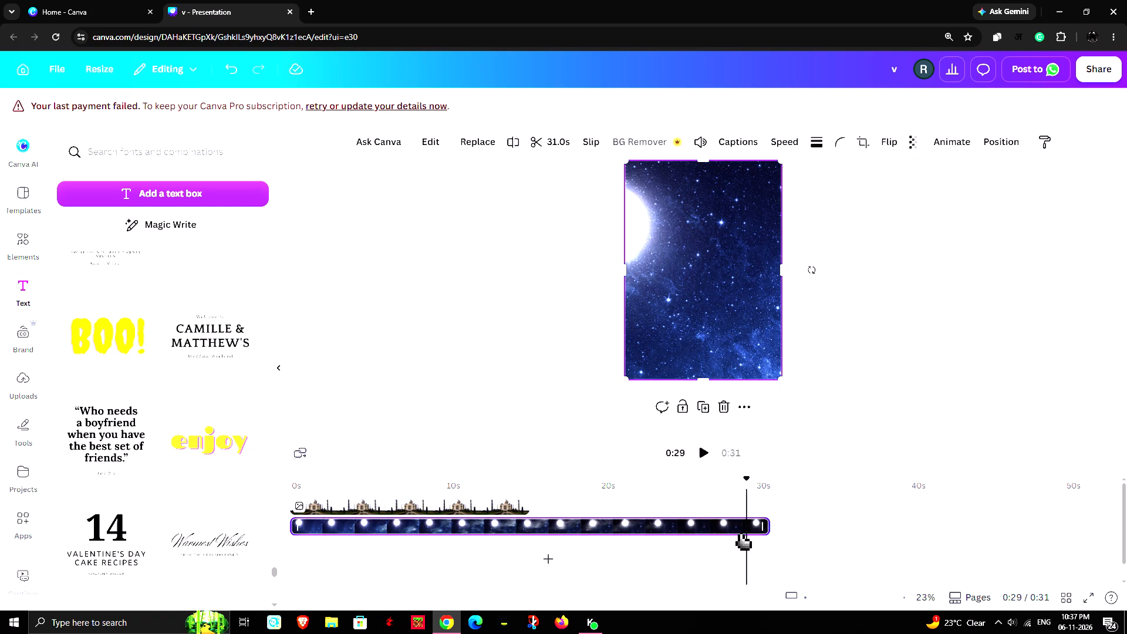
{"action": "left_click_drag", "start_coordinate": [740, 532], "coordinate": [566, 531]}
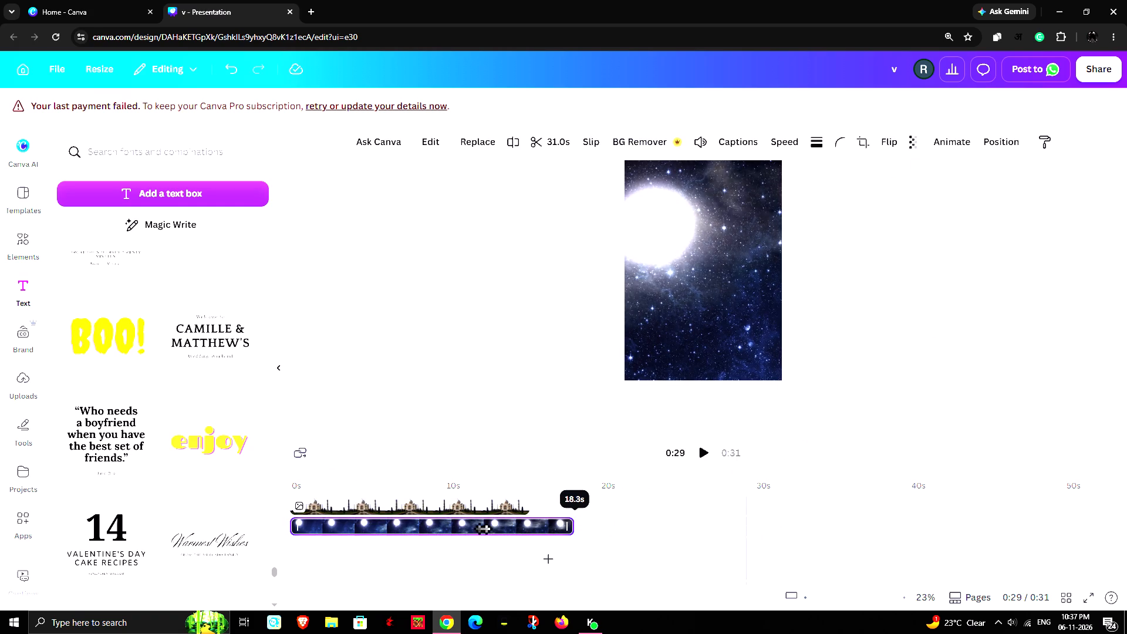
{"action": "left_click_drag", "start_coordinate": [295, 526], "coordinate": [310, 527]}
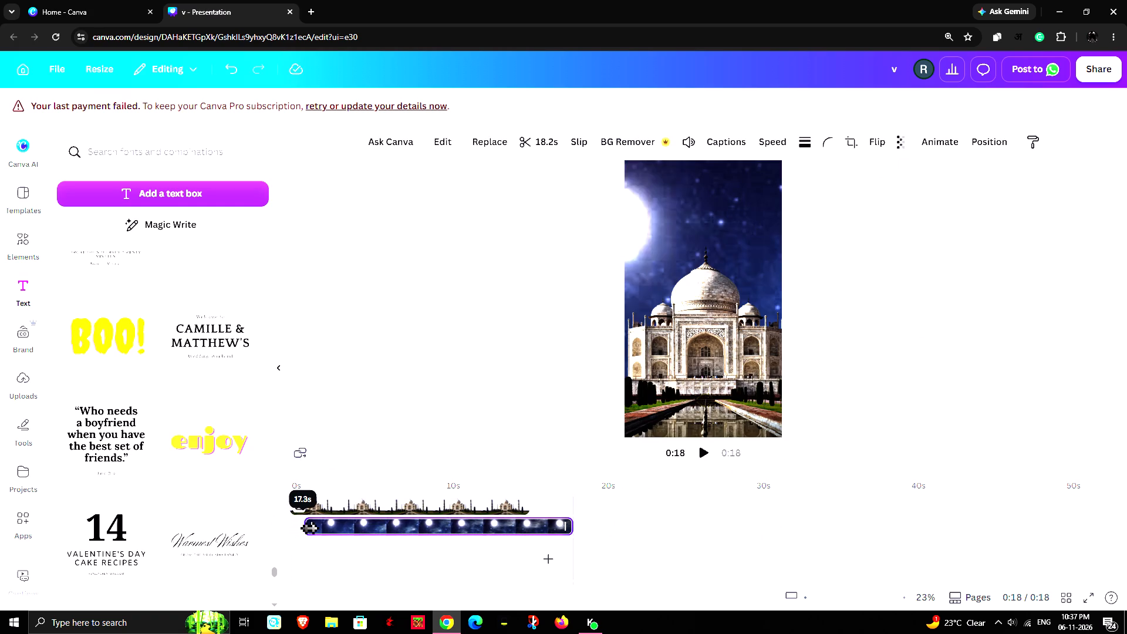
{"action": "left_click_drag", "start_coordinate": [310, 527], "coordinate": [370, 521]}
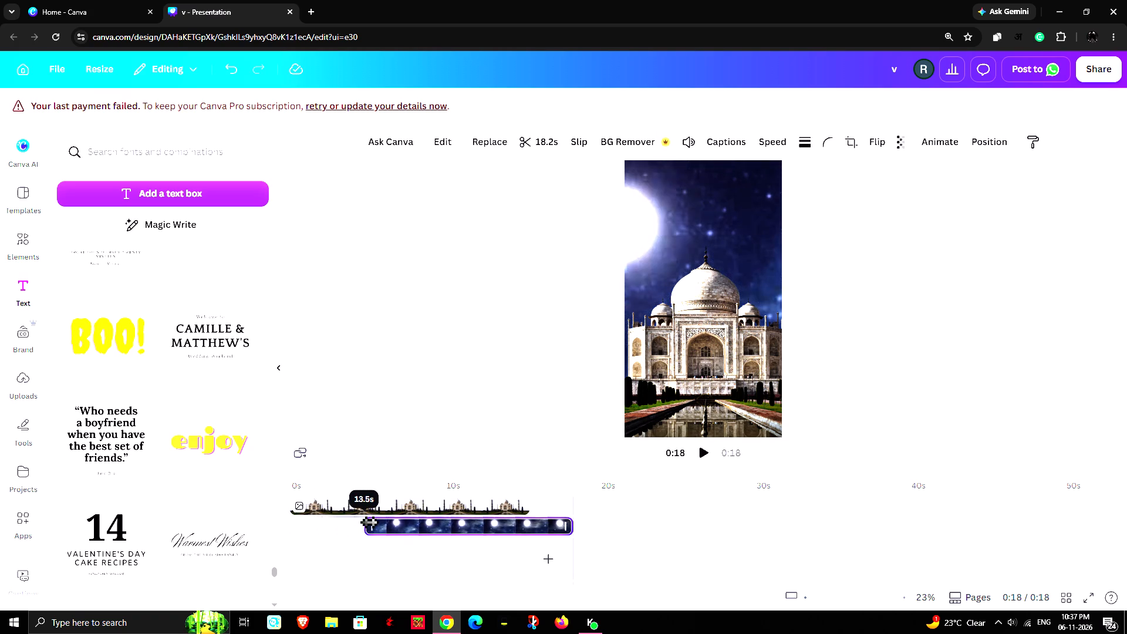
{"action": "left_click_drag", "start_coordinate": [370, 521], "coordinate": [430, 519]}
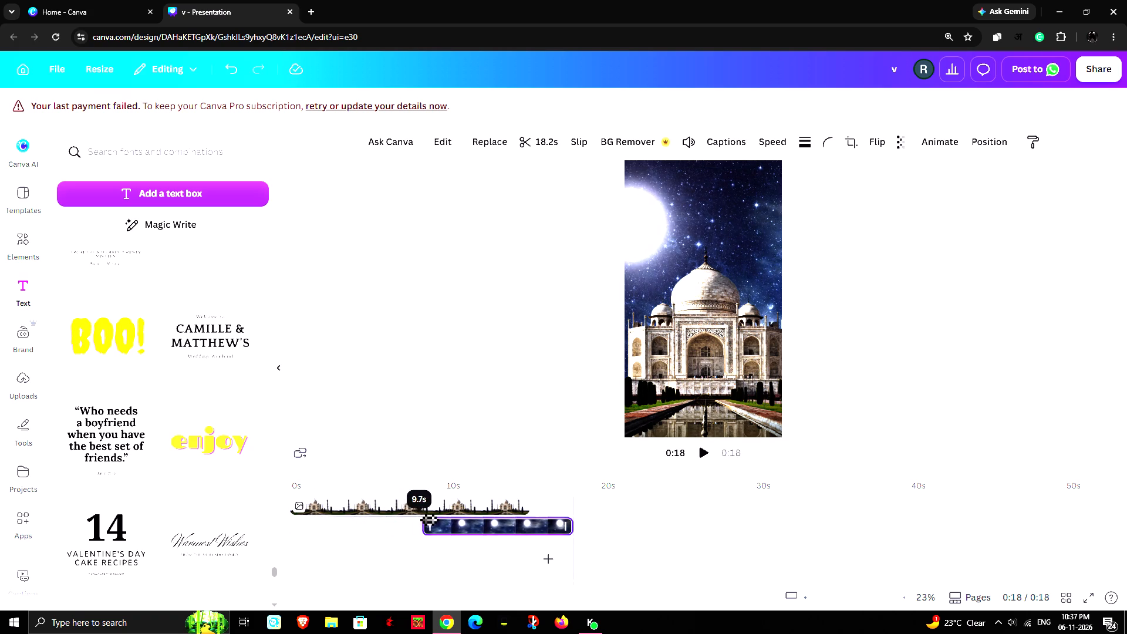
{"action": "left_click_drag", "start_coordinate": [430, 519], "coordinate": [431, 520]}
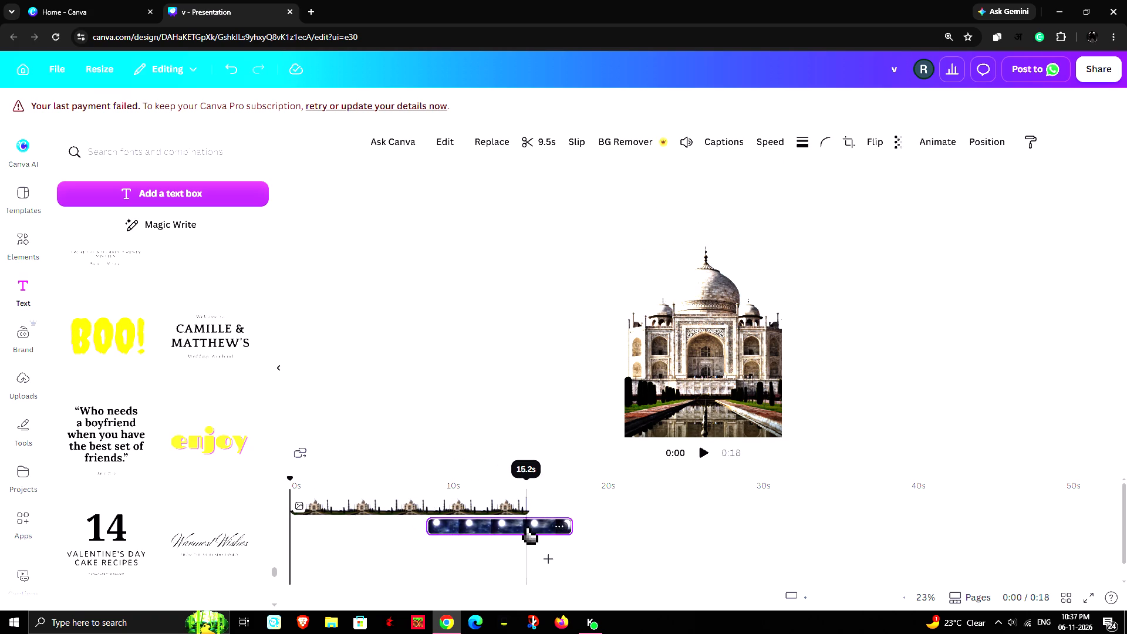
Move the trimmed sky clip to 0s and extend it to 15.5s to match the Taj Mahal image's duration, previewing the playback.
{"action": "left_click_drag", "start_coordinate": [527, 526], "coordinate": [391, 522]}
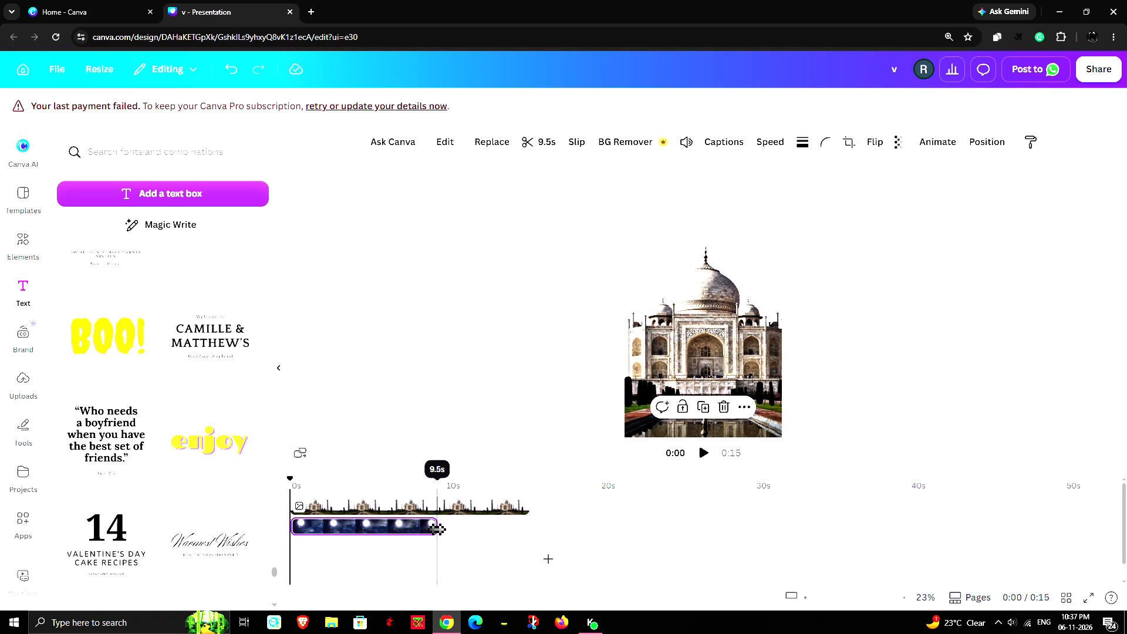
{"action": "left_click_drag", "start_coordinate": [436, 528], "coordinate": [528, 522]}
{"action": "left_click", "coordinate": [330, 489]}
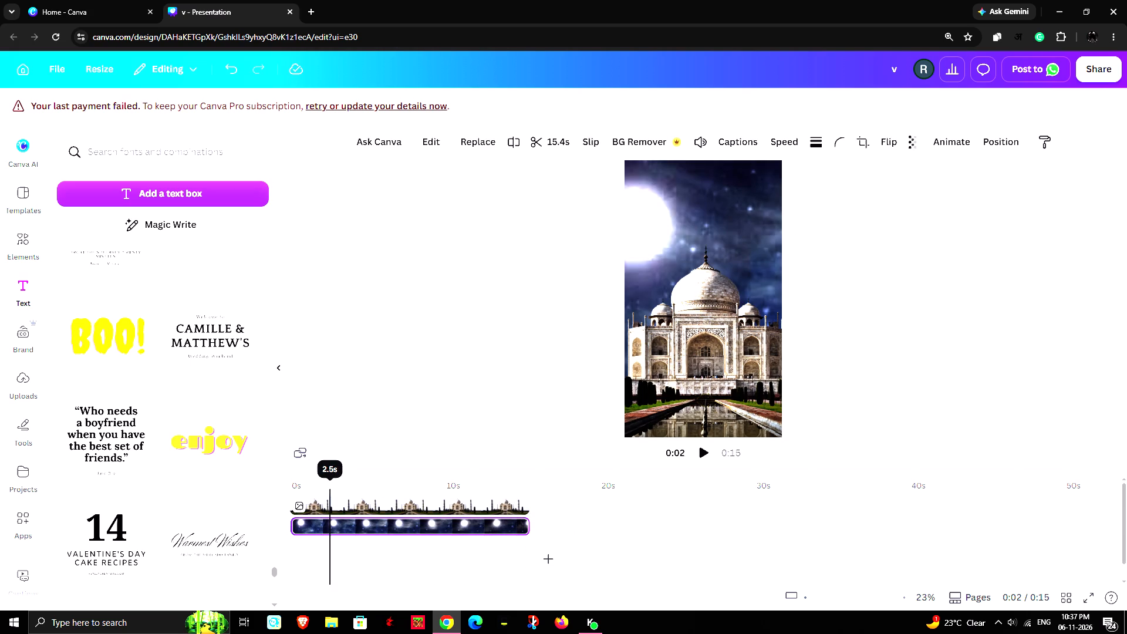
{"action": "left_click_drag", "start_coordinate": [331, 490], "coordinate": [204, 477]}
{"action": "left_click", "coordinate": [700, 454]}
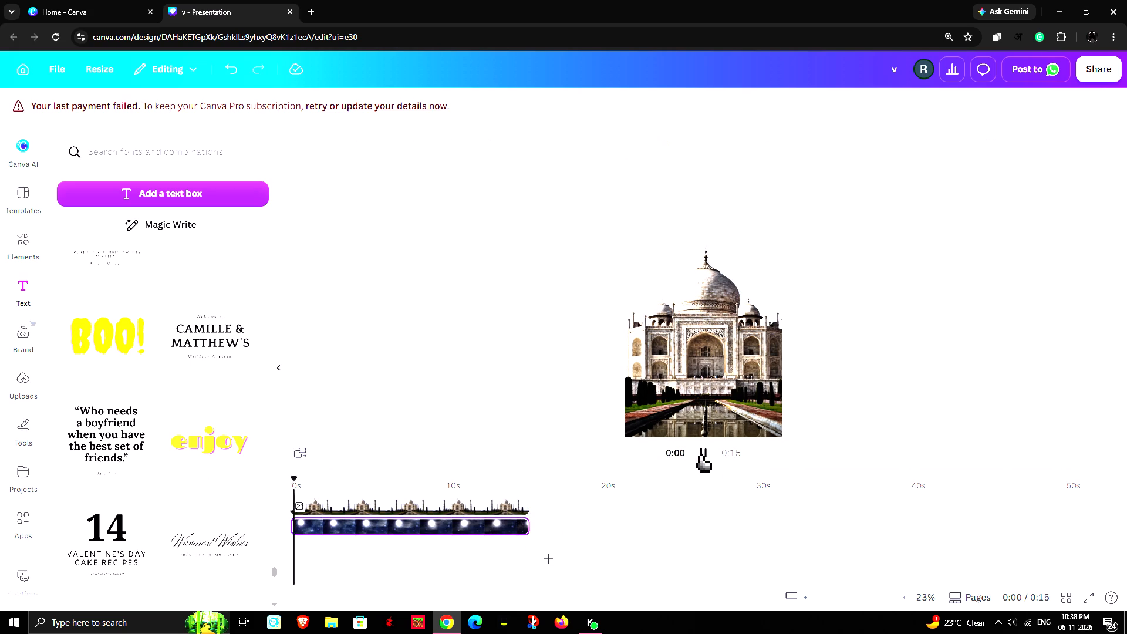
{"action": "left_click_drag", "start_coordinate": [292, 530], "coordinate": [274, 530]}
{"action": "left_click", "coordinate": [706, 446]}
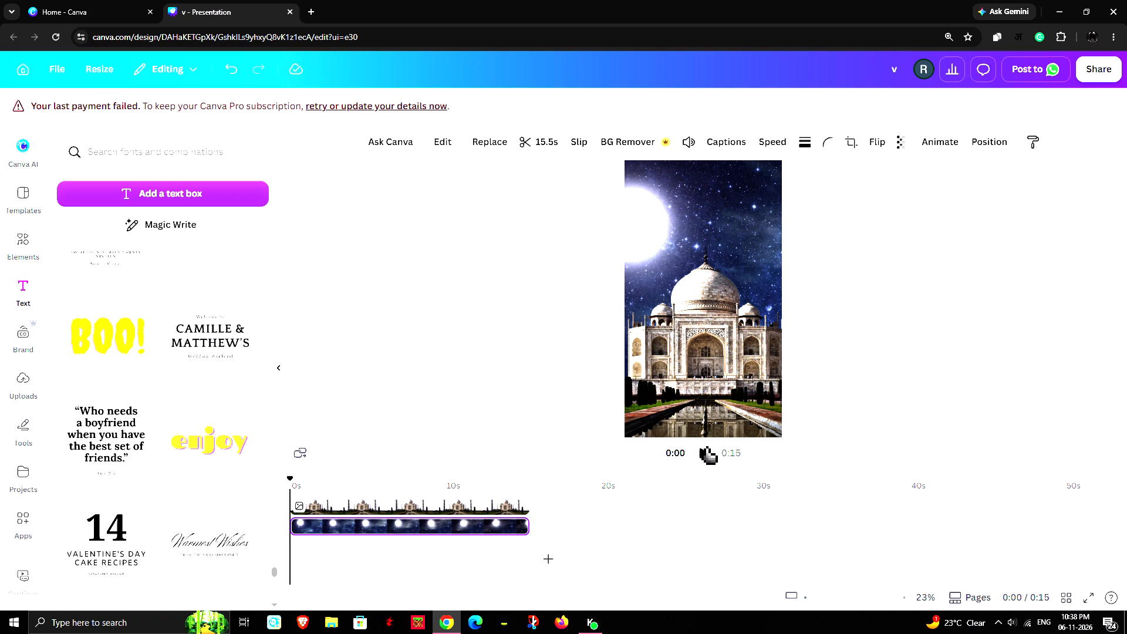
Preview the Taj Mahal and night-sky playback from 0s to the end while looking through the text font combinations.
{"action": "left_click", "coordinate": [964, 339]}
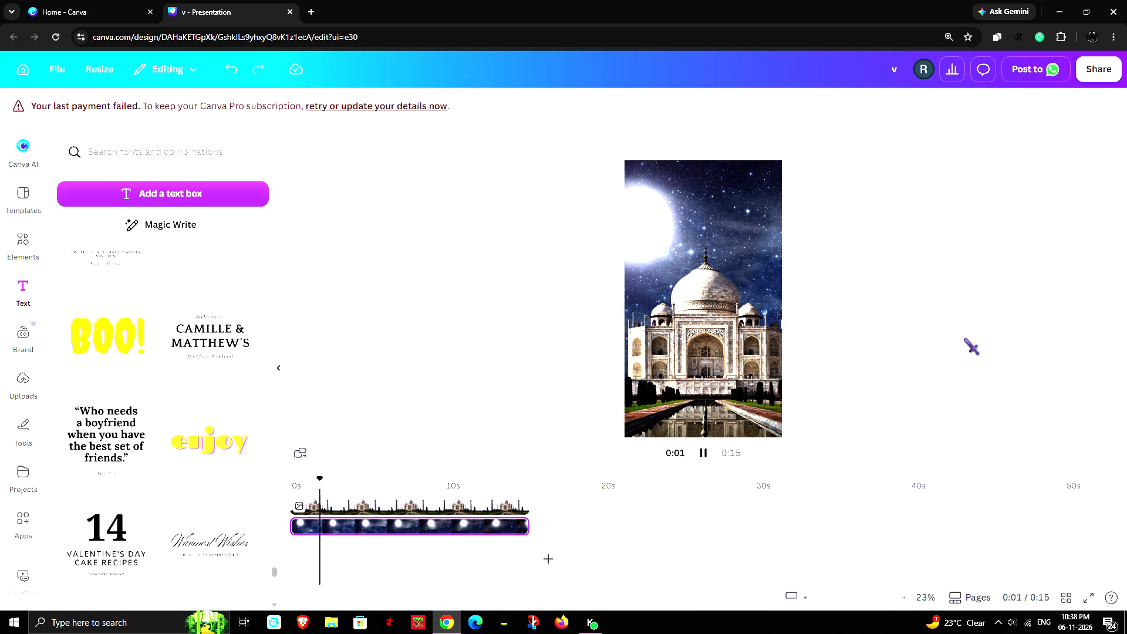
{"action": "left_click_drag", "start_coordinate": [322, 486], "coordinate": [322, 487]}
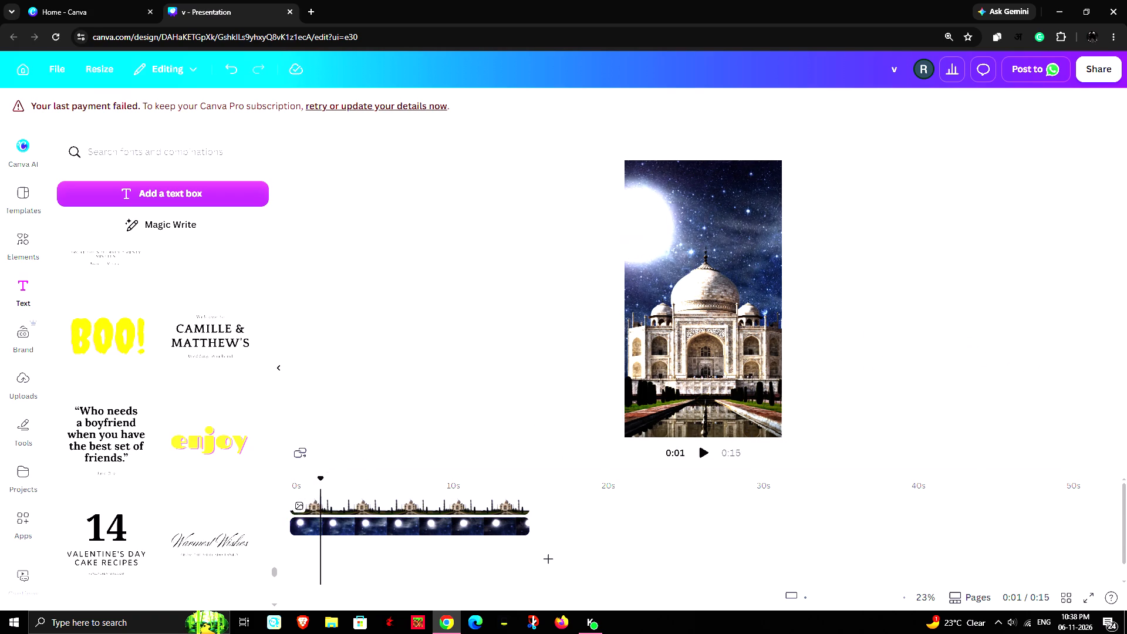
{"action": "left_click_drag", "start_coordinate": [322, 487], "coordinate": [231, 477]}
{"action": "left_click", "coordinate": [703, 456]}
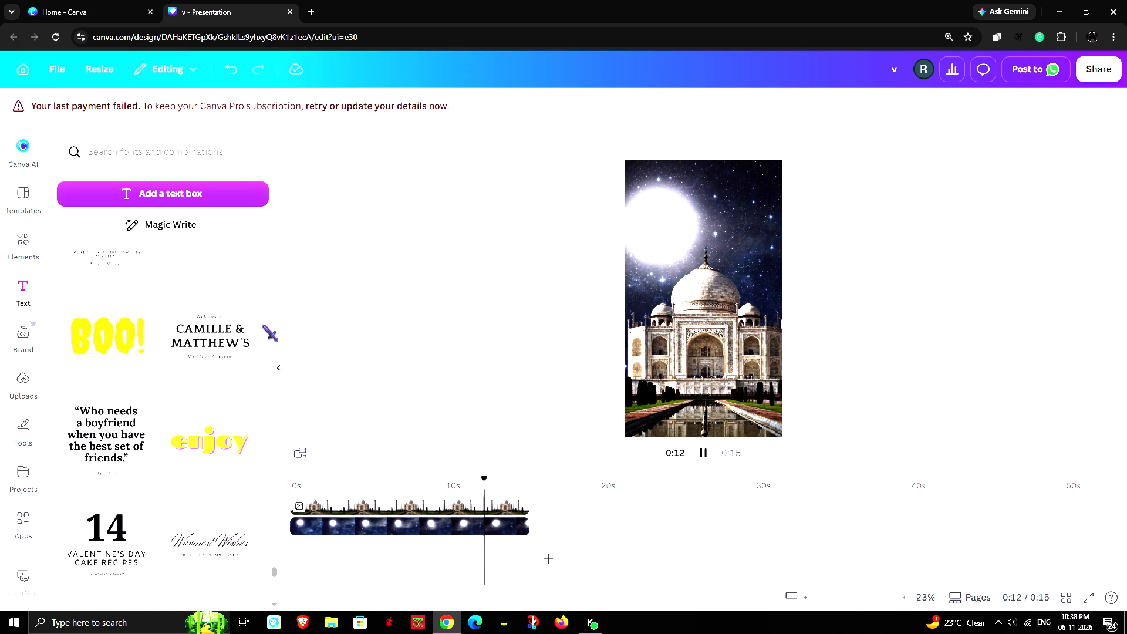
{"action": "scroll", "coordinate": [114, 426], "scroll_direction": "down", "scroll_amount": 5}
{"action": "scroll", "coordinate": [150, 533], "scroll_direction": "down", "scroll_amount": 10}
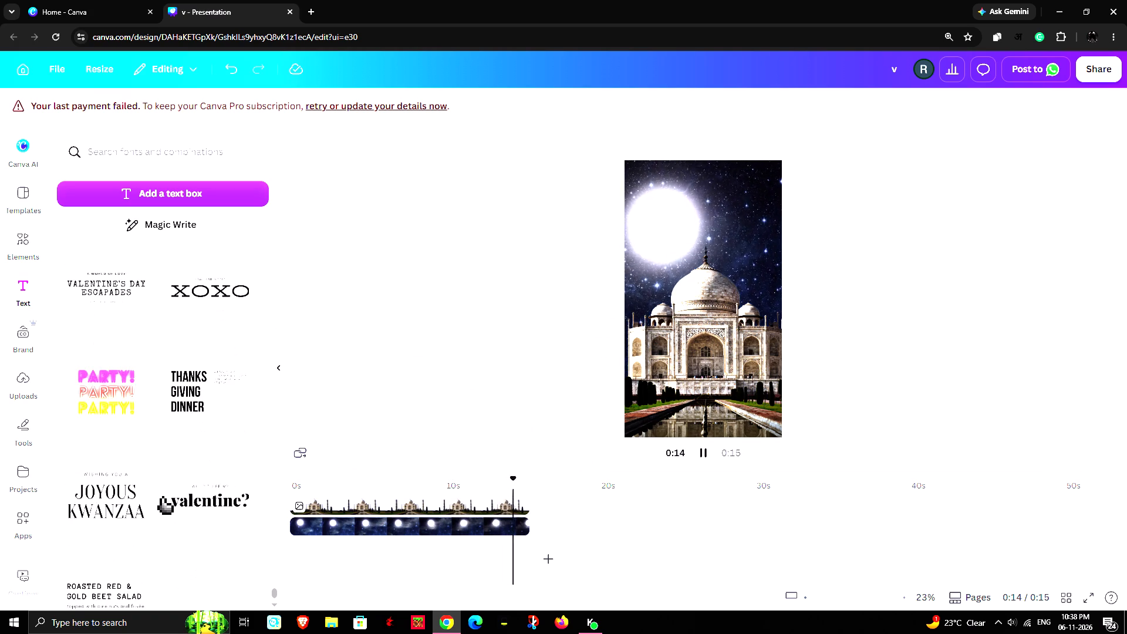
{"action": "scroll", "coordinate": [162, 494], "scroll_direction": "down", "scroll_amount": 6}
{"action": "scroll", "coordinate": [163, 487], "scroll_direction": "up", "scroll_amount": 6}
{"action": "scroll", "coordinate": [162, 467], "scroll_direction": "up", "scroll_amount": 20}
{"action": "scroll", "coordinate": [162, 467], "scroll_direction": "up", "scroll_amount": 1}
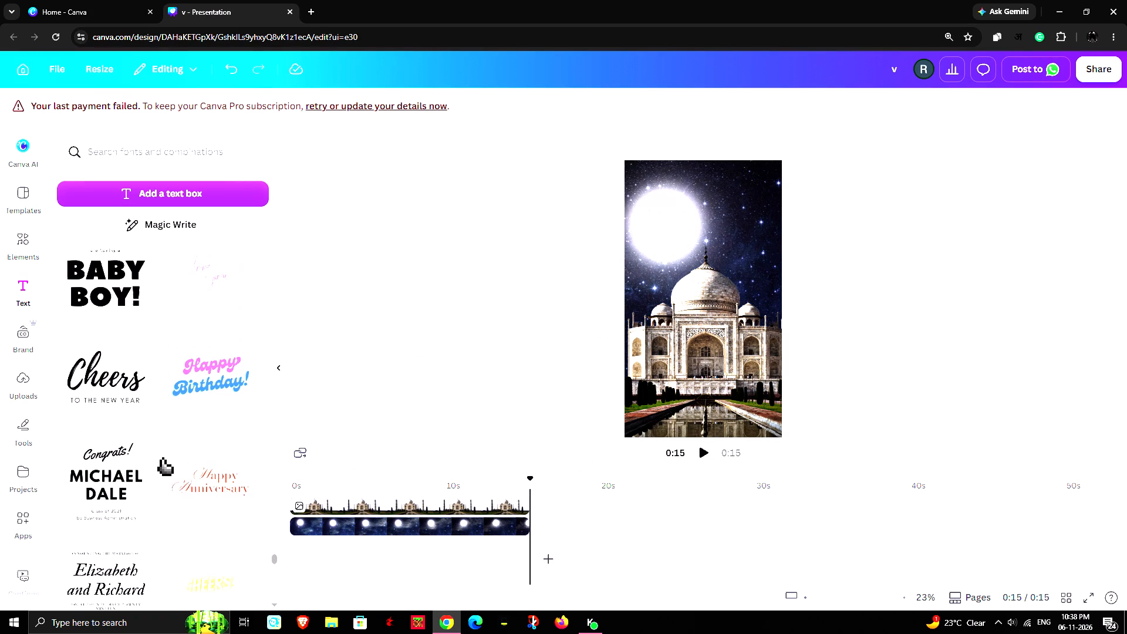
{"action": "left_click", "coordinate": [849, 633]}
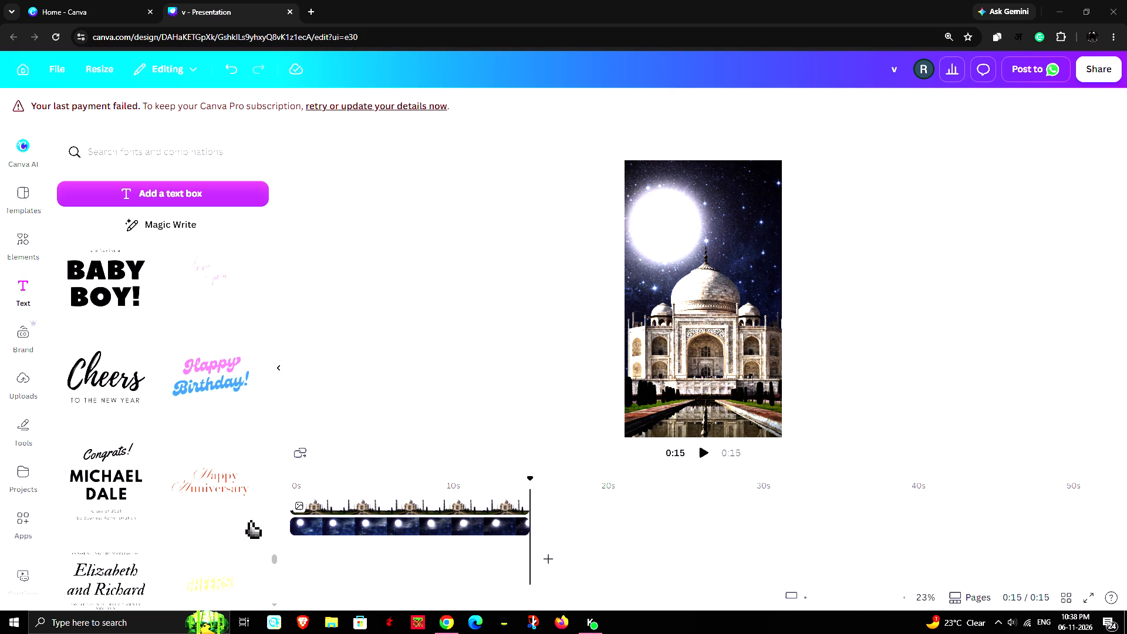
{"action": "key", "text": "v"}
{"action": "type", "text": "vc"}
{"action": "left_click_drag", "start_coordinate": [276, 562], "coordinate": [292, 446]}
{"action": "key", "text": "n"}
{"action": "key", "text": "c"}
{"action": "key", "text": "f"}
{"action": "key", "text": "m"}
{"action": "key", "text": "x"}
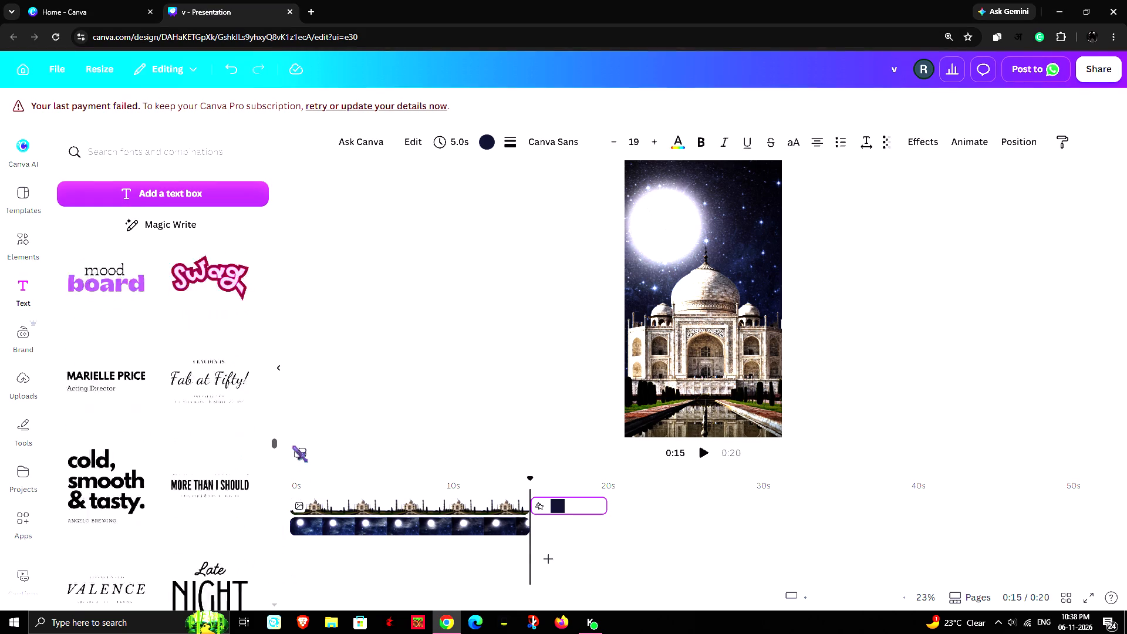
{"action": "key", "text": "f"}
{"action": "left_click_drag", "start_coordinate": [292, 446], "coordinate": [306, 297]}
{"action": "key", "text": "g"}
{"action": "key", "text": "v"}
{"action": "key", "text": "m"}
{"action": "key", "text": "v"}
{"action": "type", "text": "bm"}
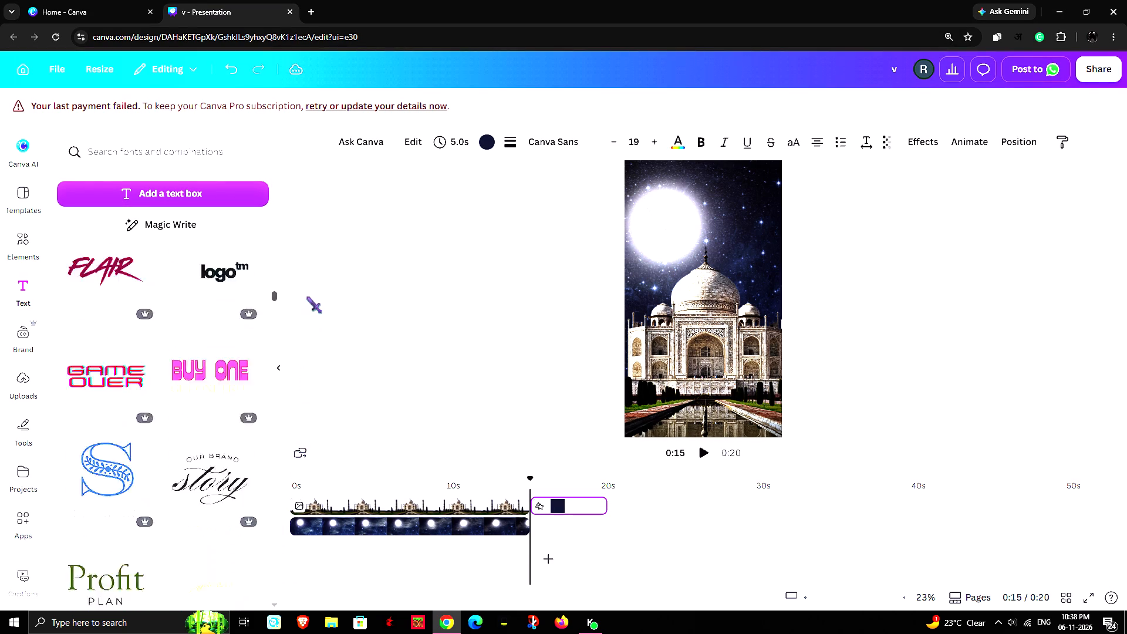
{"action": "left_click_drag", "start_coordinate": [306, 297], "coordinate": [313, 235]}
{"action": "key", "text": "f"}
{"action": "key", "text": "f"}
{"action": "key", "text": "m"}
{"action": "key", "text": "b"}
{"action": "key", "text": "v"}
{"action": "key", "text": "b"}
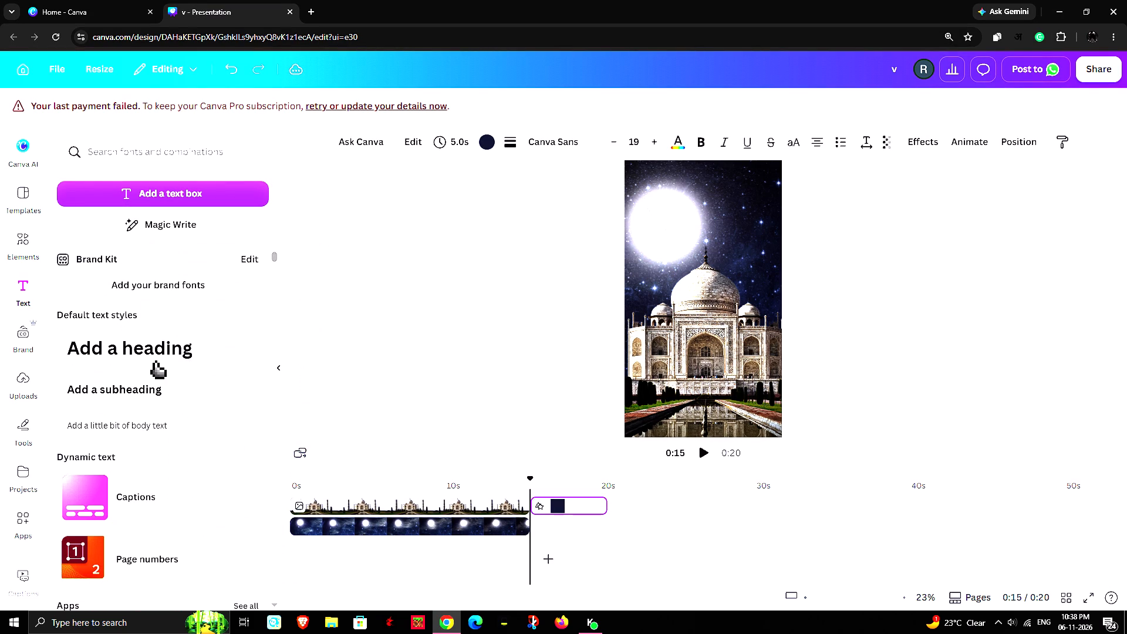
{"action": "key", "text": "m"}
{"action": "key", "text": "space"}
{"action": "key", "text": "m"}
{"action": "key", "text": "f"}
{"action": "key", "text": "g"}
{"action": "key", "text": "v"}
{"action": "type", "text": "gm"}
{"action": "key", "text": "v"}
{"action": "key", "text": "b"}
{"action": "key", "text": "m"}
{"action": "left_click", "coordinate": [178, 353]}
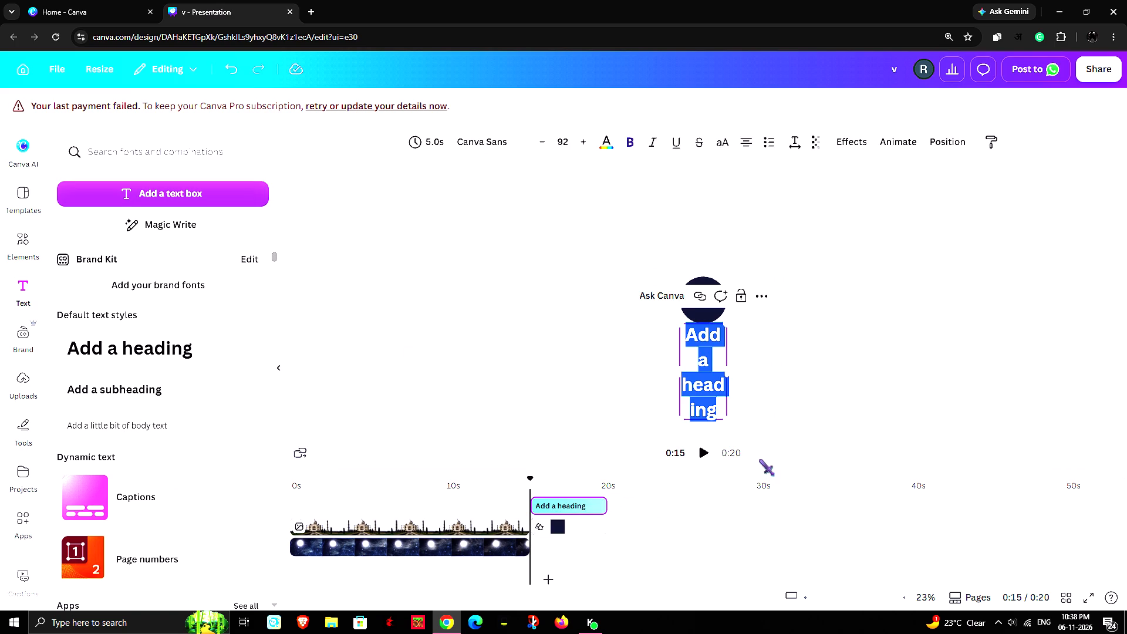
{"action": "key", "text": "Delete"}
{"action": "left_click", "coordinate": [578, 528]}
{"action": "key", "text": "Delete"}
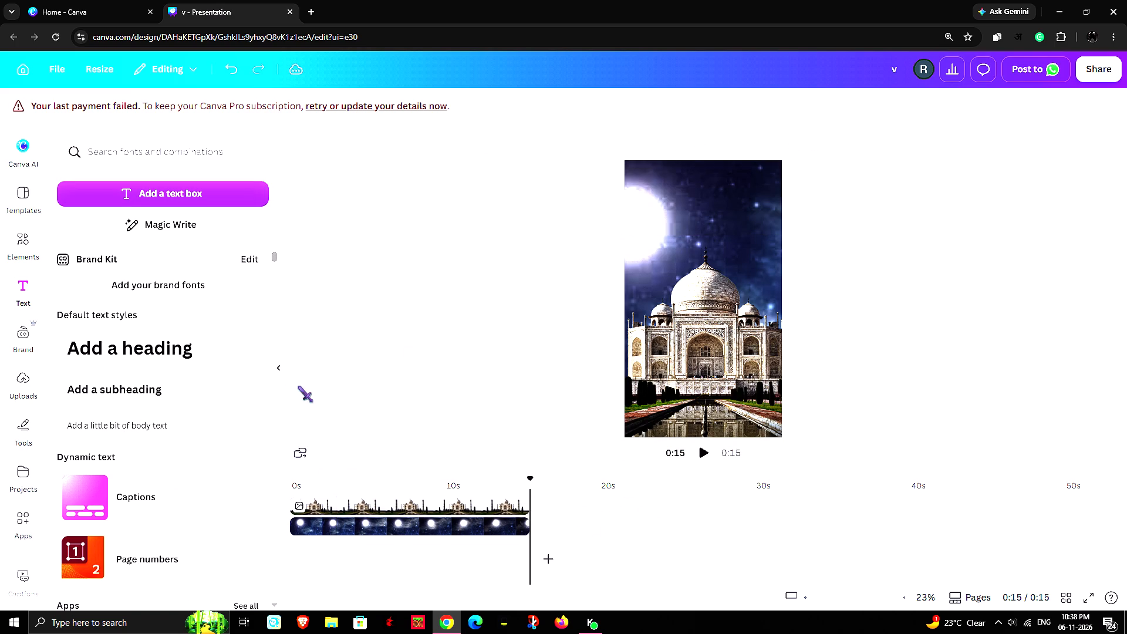
Add a new text box over the Taj Mahal at the end of the 15.5s clips.
{"action": "left_click", "coordinate": [146, 197]}
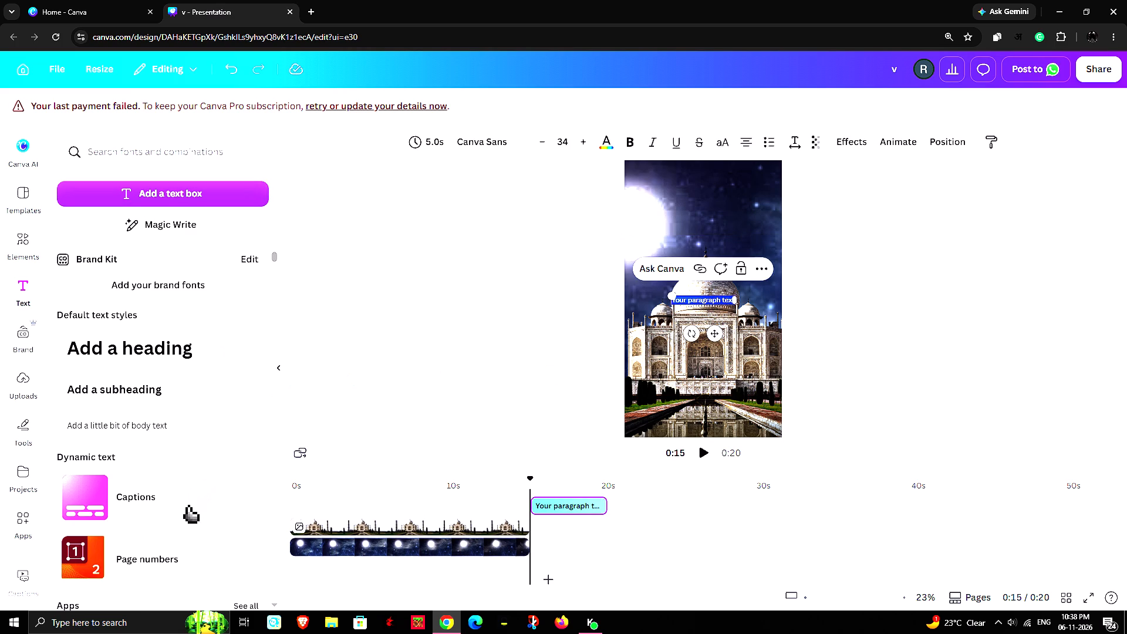
Browse the default text styles, recently used text designs and font combinations for a suitable title style.
{"action": "scroll", "coordinate": [190, 510], "scroll_direction": "down", "scroll_amount": 3}
{"action": "scroll", "coordinate": [161, 389], "scroll_direction": "down", "scroll_amount": 1}
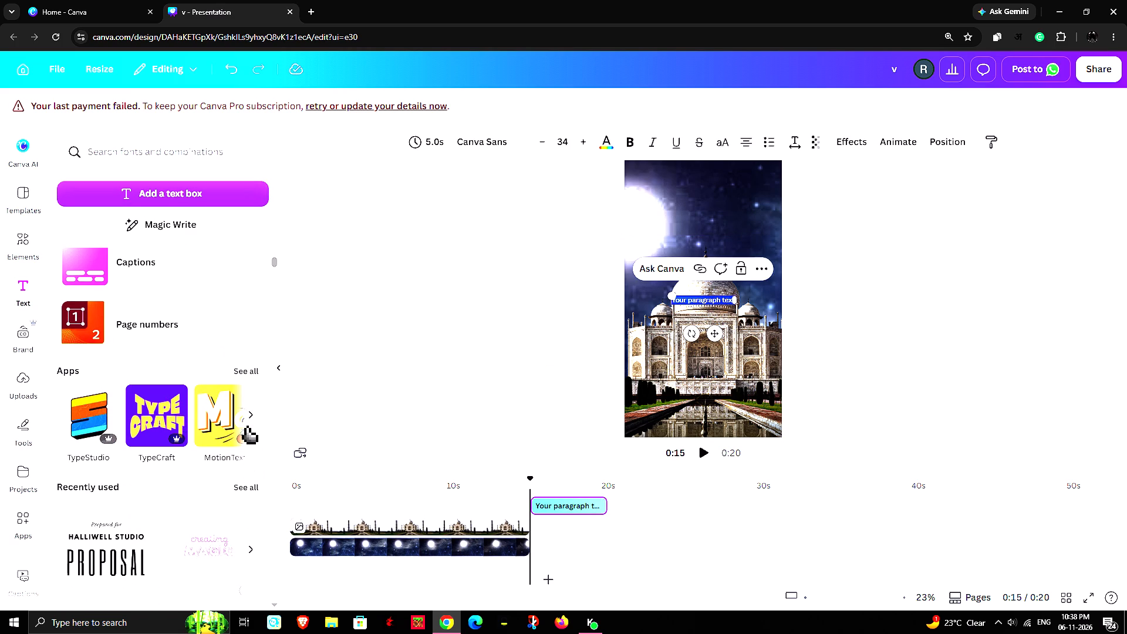
{"action": "scroll", "coordinate": [203, 453], "scroll_direction": "down", "scroll_amount": 2}
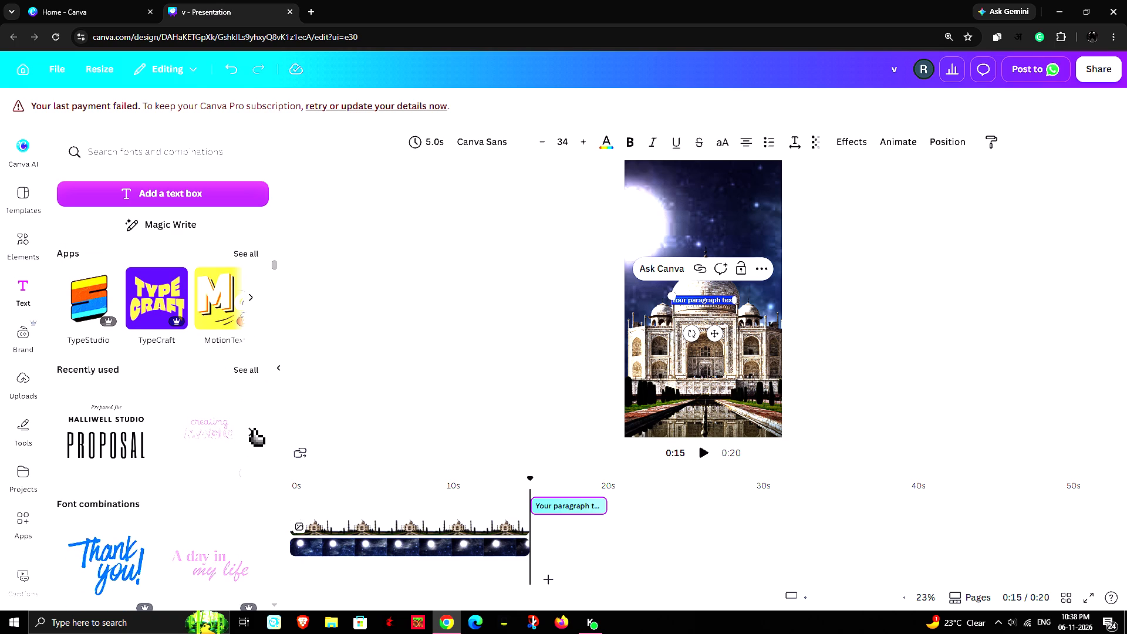
{"action": "left_click", "coordinate": [254, 428]}
{"action": "scroll", "coordinate": [244, 434], "scroll_direction": "down", "scroll_amount": 3}
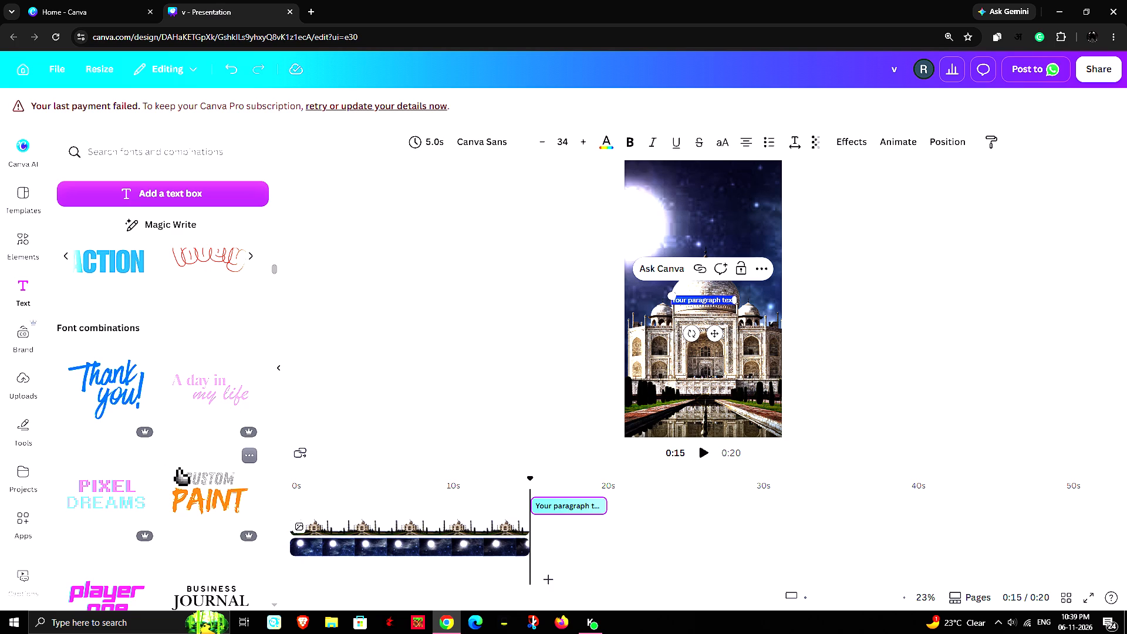
{"action": "scroll", "coordinate": [183, 468], "scroll_direction": "up", "scroll_amount": 2}
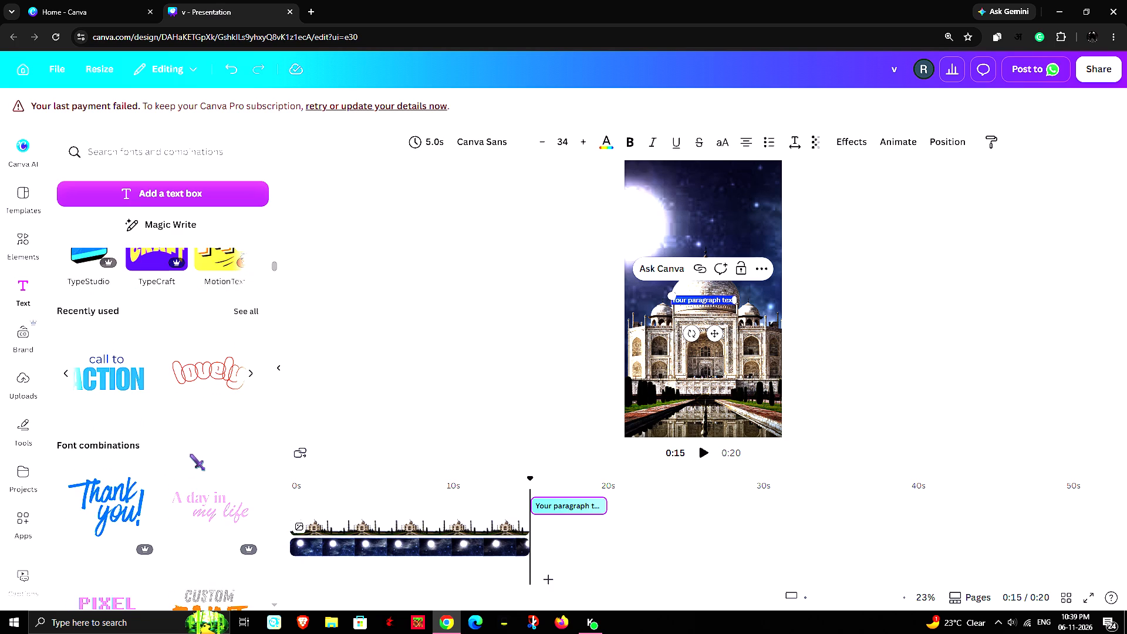
{"action": "scroll", "coordinate": [185, 445], "scroll_direction": "up", "scroll_amount": 3}
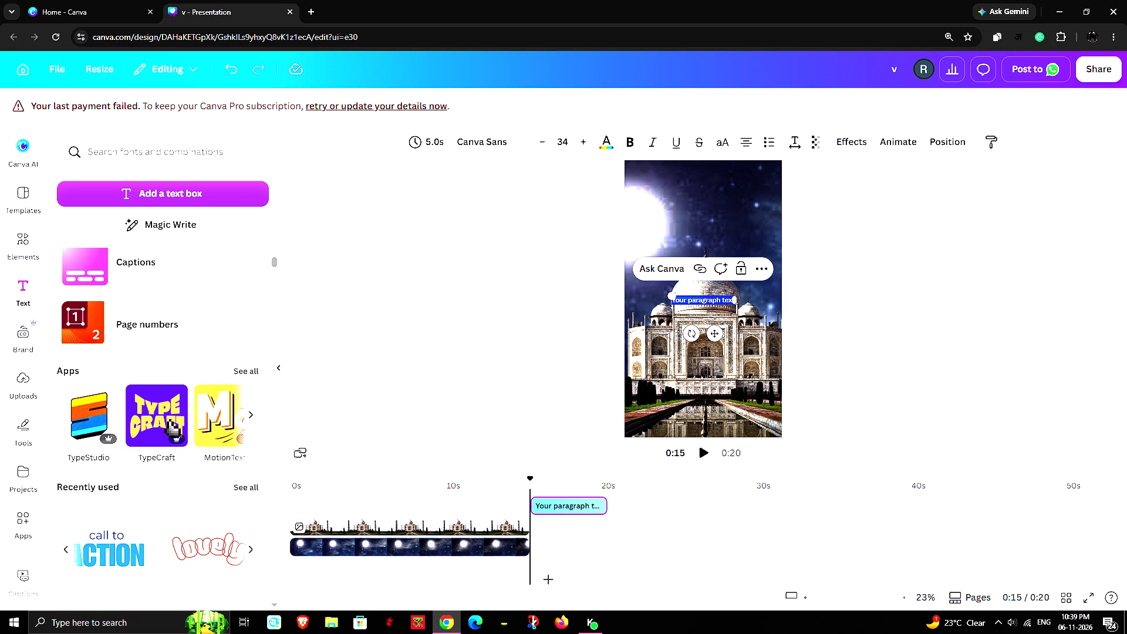
{"action": "scroll", "coordinate": [173, 434], "scroll_direction": "up", "scroll_amount": 2}
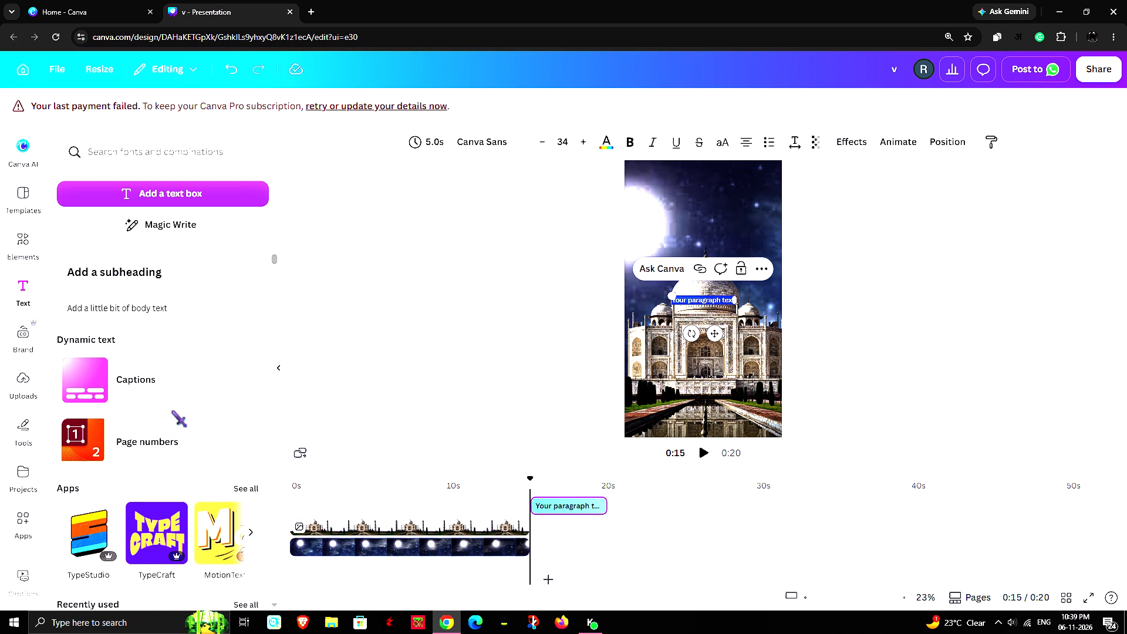
{"action": "scroll", "coordinate": [173, 420], "scroll_direction": "up", "scroll_amount": 4}
{"action": "scroll", "coordinate": [190, 445], "scroll_direction": "down", "scroll_amount": 12}
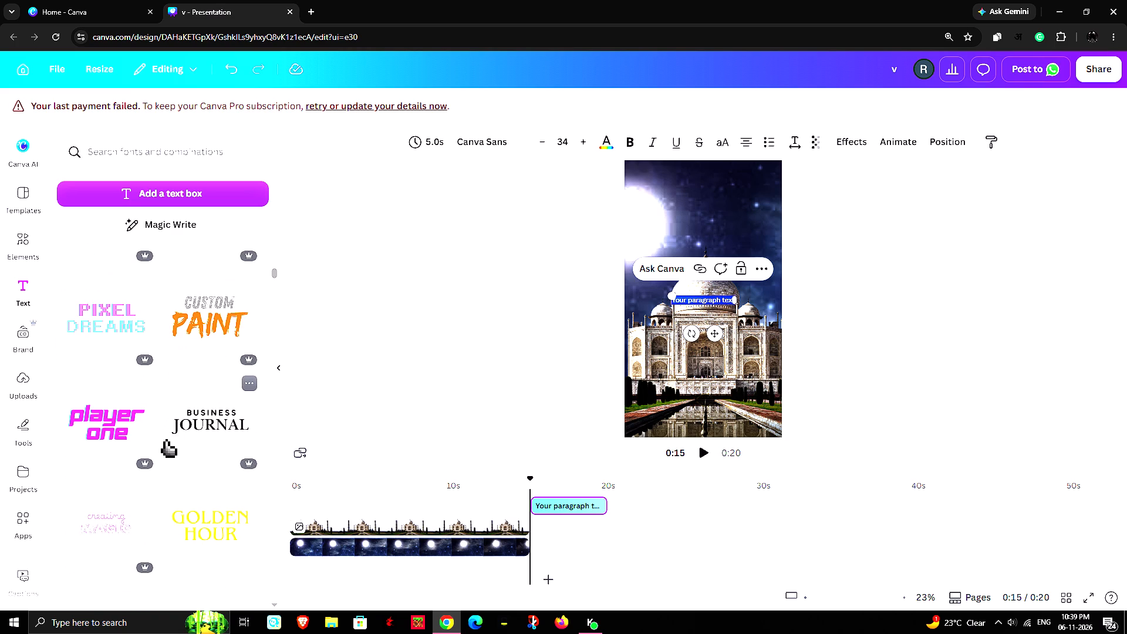
{"action": "scroll", "coordinate": [180, 428], "scroll_direction": "up", "scroll_amount": 13}
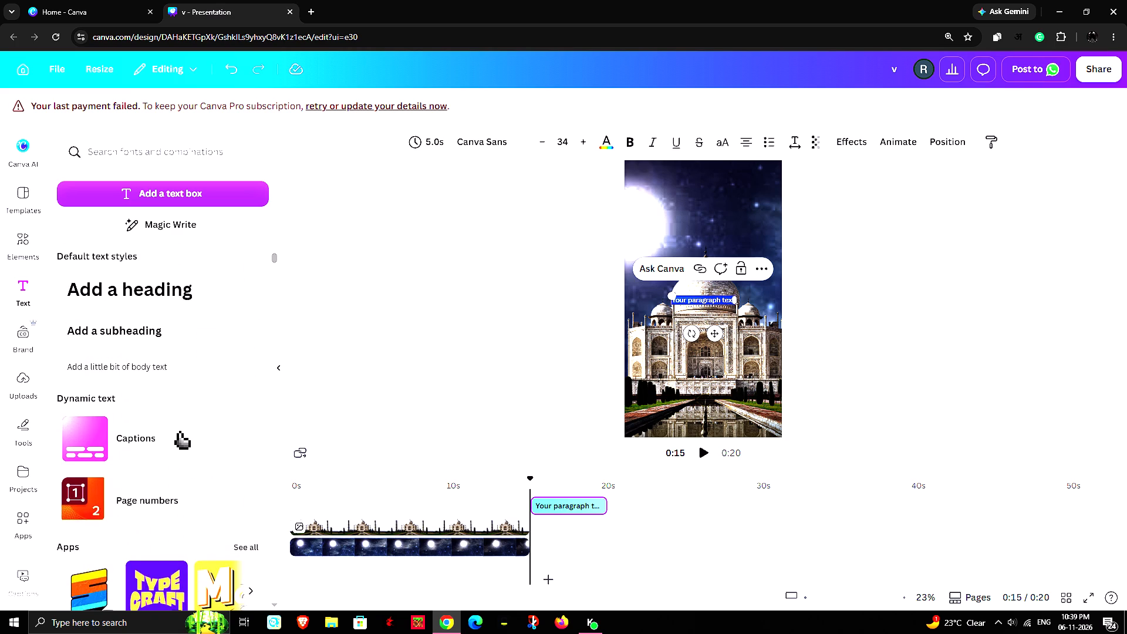
{"action": "scroll", "coordinate": [179, 431], "scroll_direction": "up", "scroll_amount": 4}
{"action": "scroll", "coordinate": [160, 476], "scroll_direction": "down", "scroll_amount": 6}
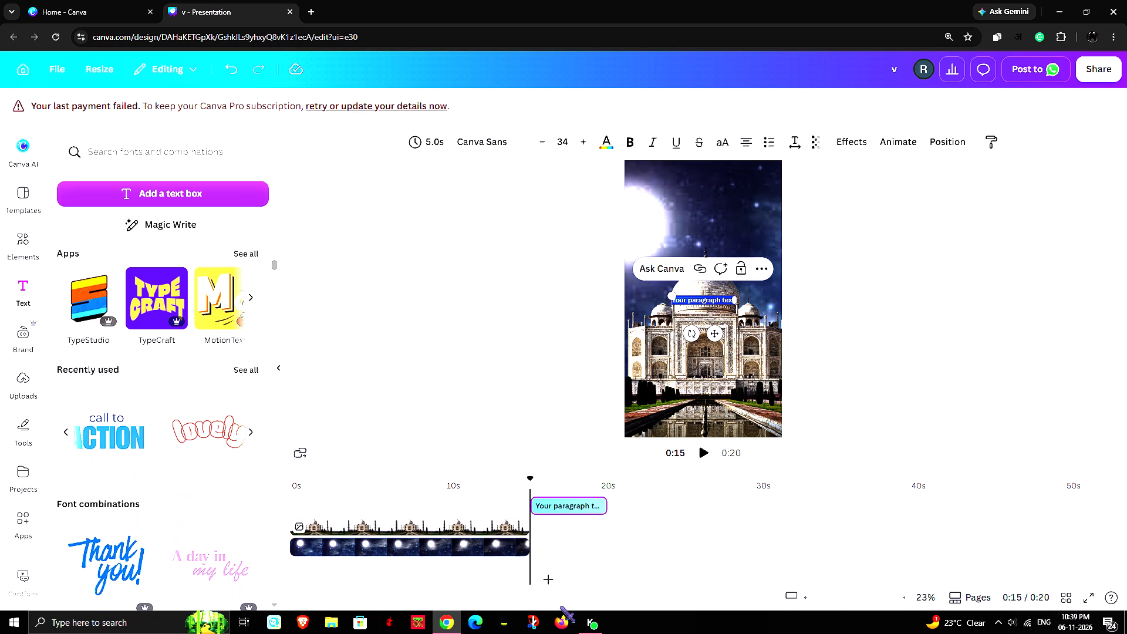
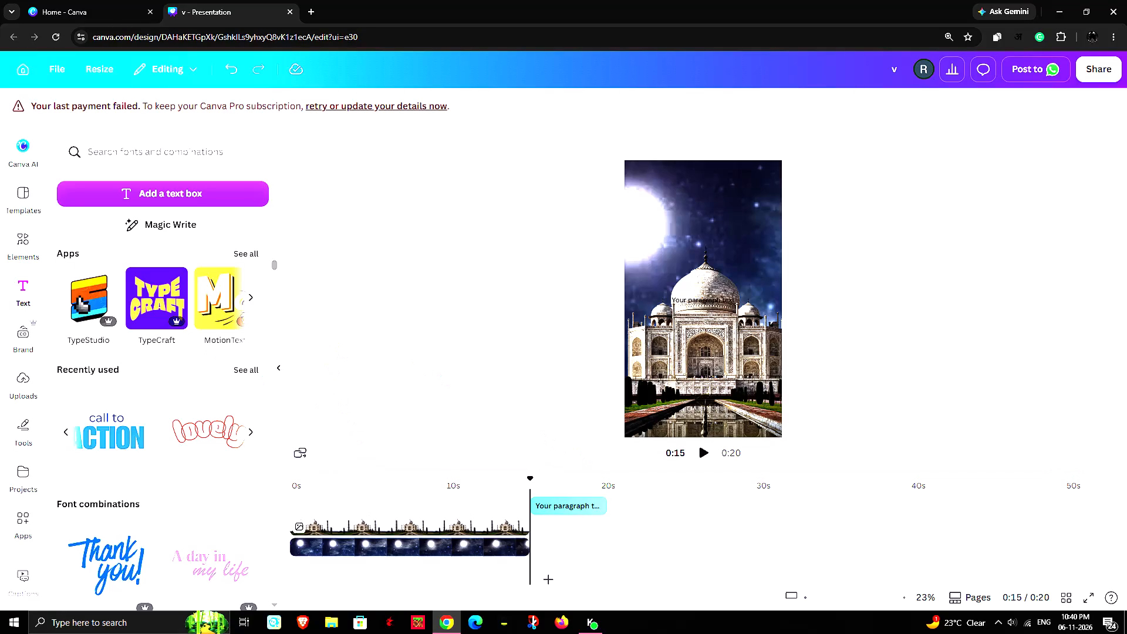
Delete the placeholder paragraph text box sitting over the Taj Mahal at the end of the clips.
{"action": "scroll", "coordinate": [112, 398], "scroll_direction": "down", "scroll_amount": 4}
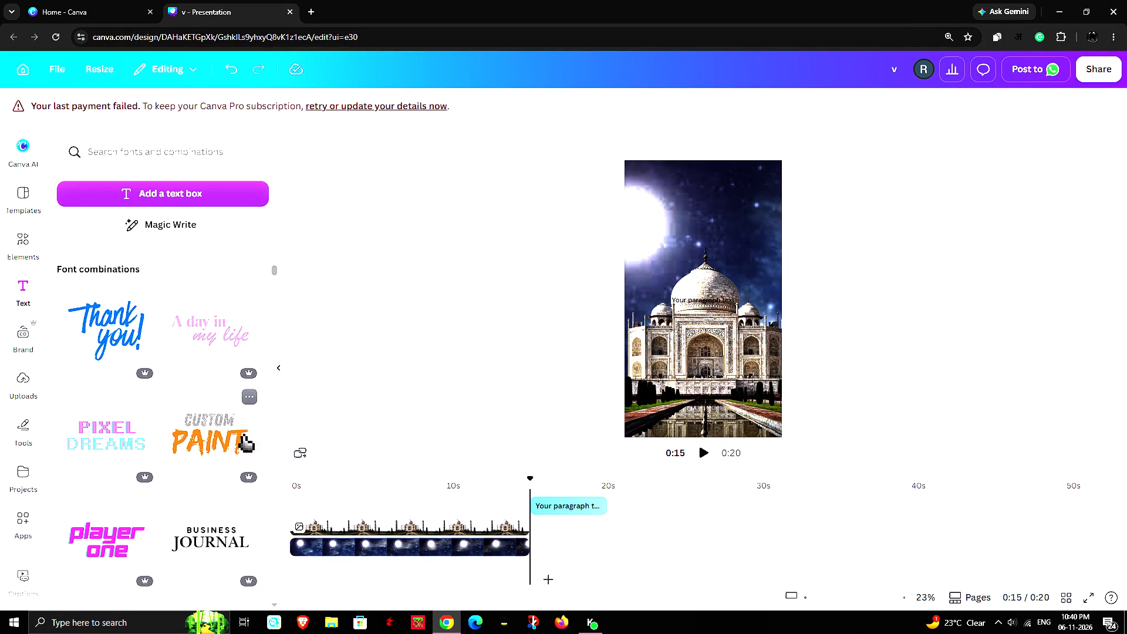
{"action": "left_click", "coordinate": [704, 298]}
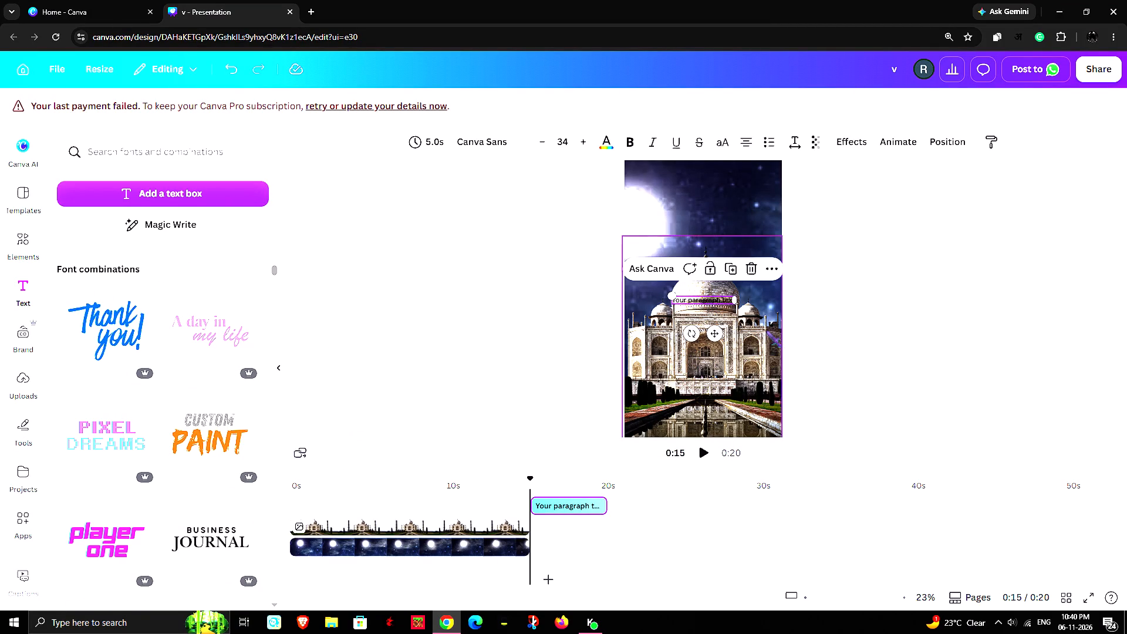
{"action": "key", "text": "Delete"}
Play the clips briefly from the start and add the "Custom Paint" font combination at about 0:01.
{"action": "left_click", "coordinate": [427, 528]}
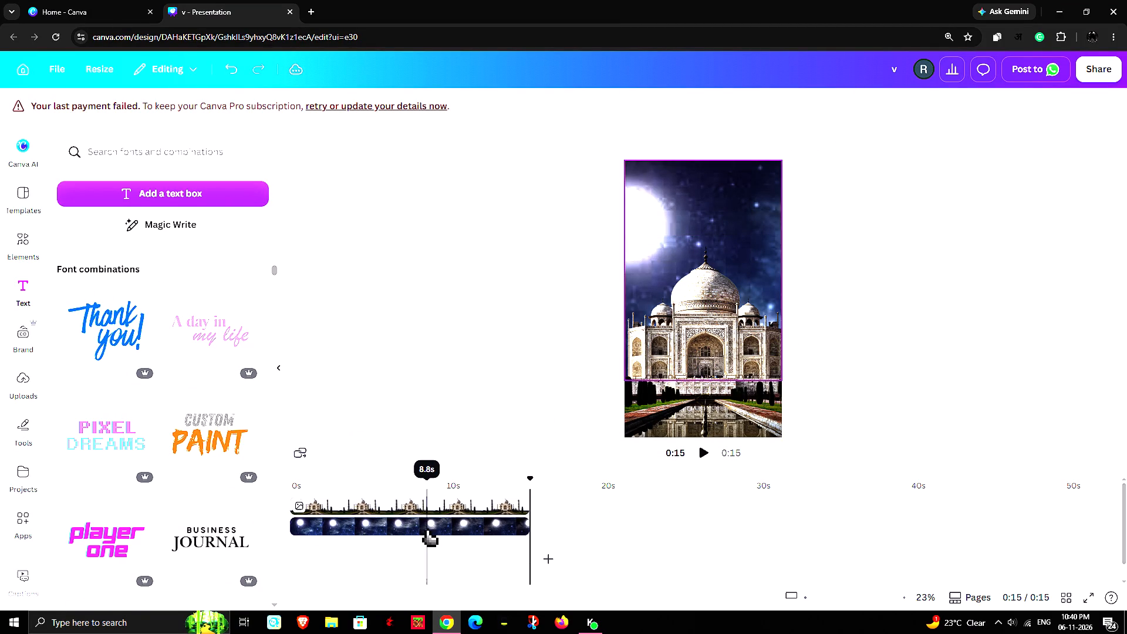
{"action": "left_click_drag", "start_coordinate": [425, 489], "coordinate": [276, 497]}
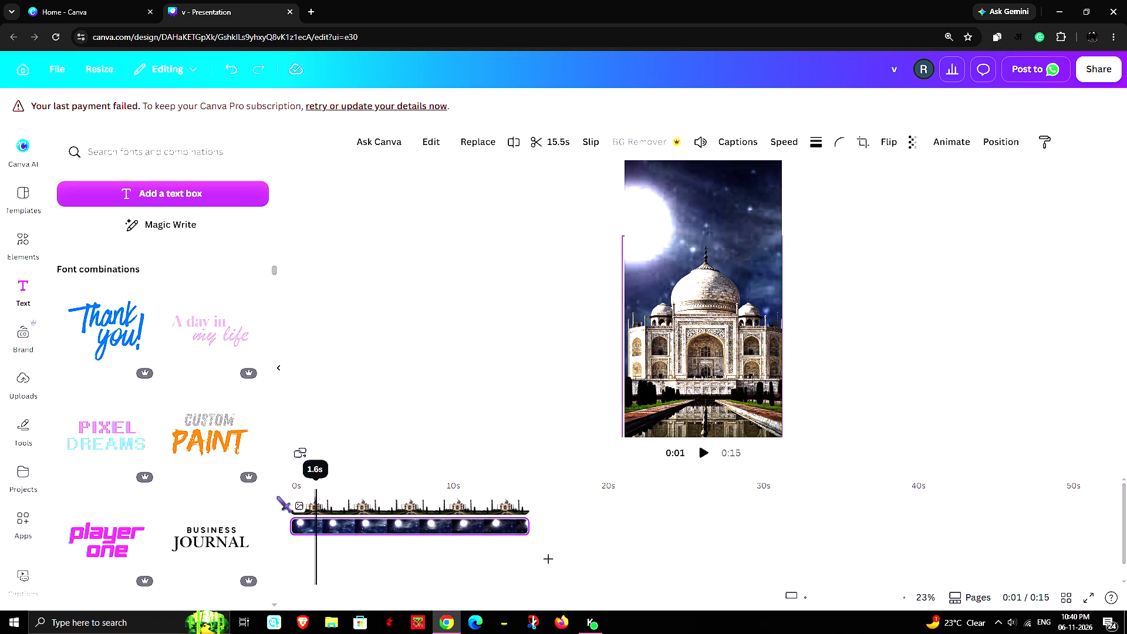
{"action": "left_click_drag", "start_coordinate": [276, 497], "coordinate": [270, 497]}
{"action": "left_click", "coordinate": [697, 453]}
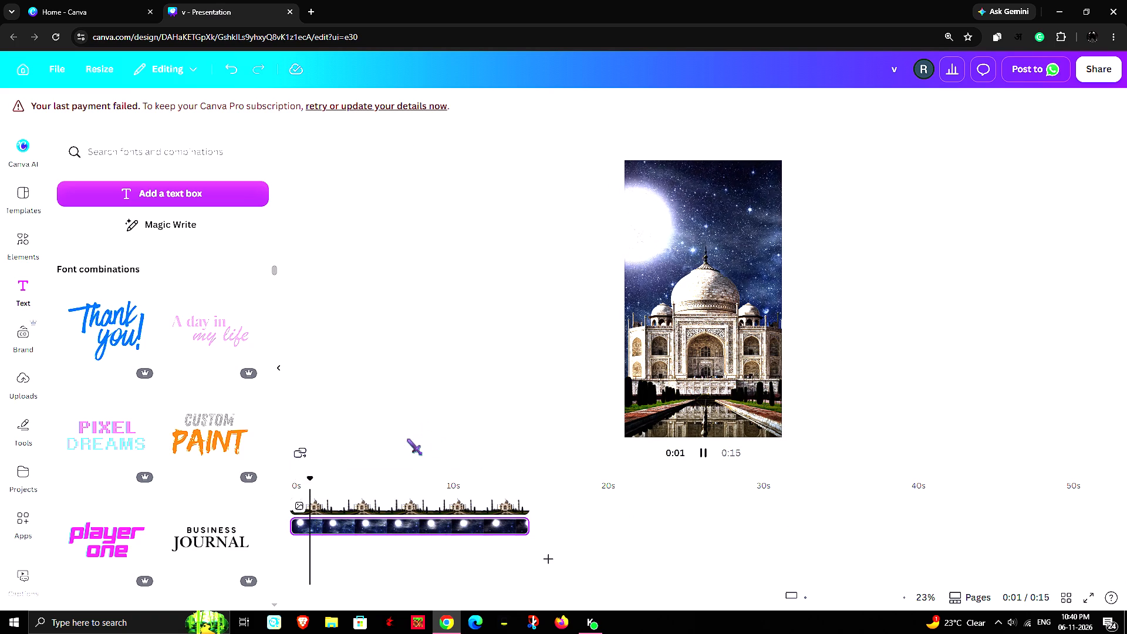
{"action": "left_click", "coordinate": [399, 400]}
{"action": "left_click", "coordinate": [203, 436]}
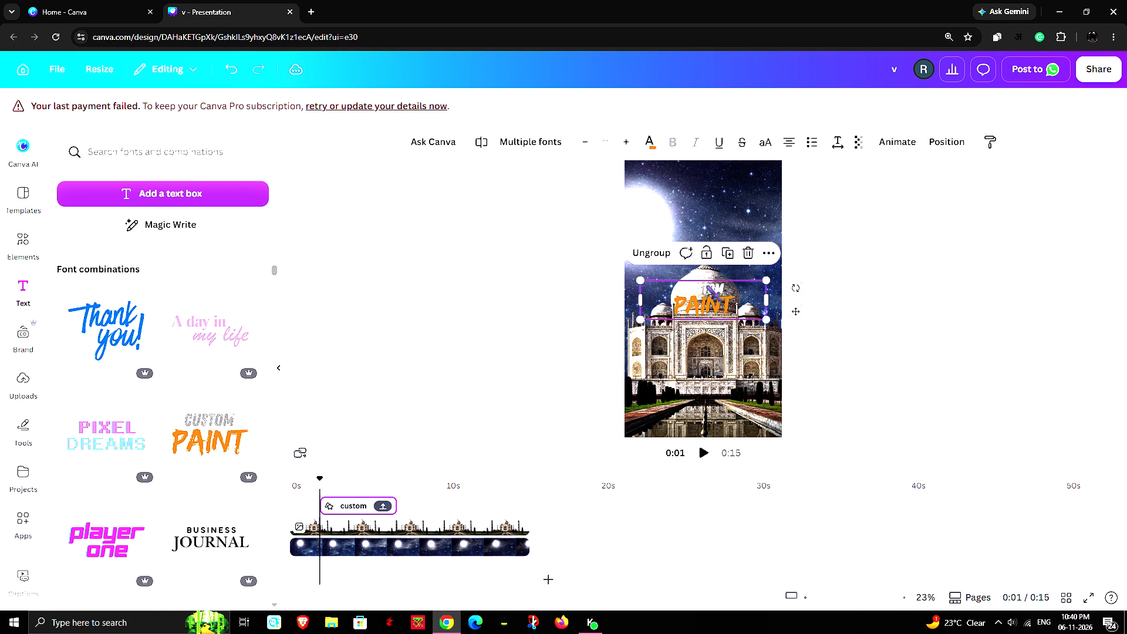
Delete the "custom" line of the combination and replace the word "paint" with INDIA.
{"action": "left_click", "coordinate": [706, 286]}
{"action": "key", "text": "Delete"}
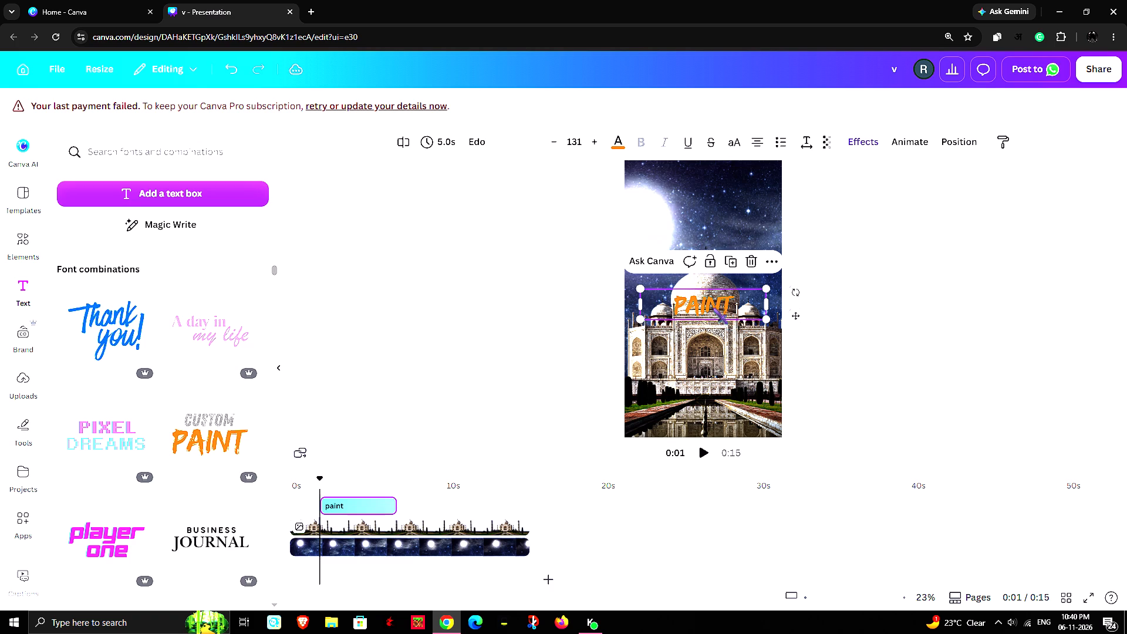
{"action": "left_click", "coordinate": [713, 308]}
{"action": "double_click", "coordinate": [713, 308]}
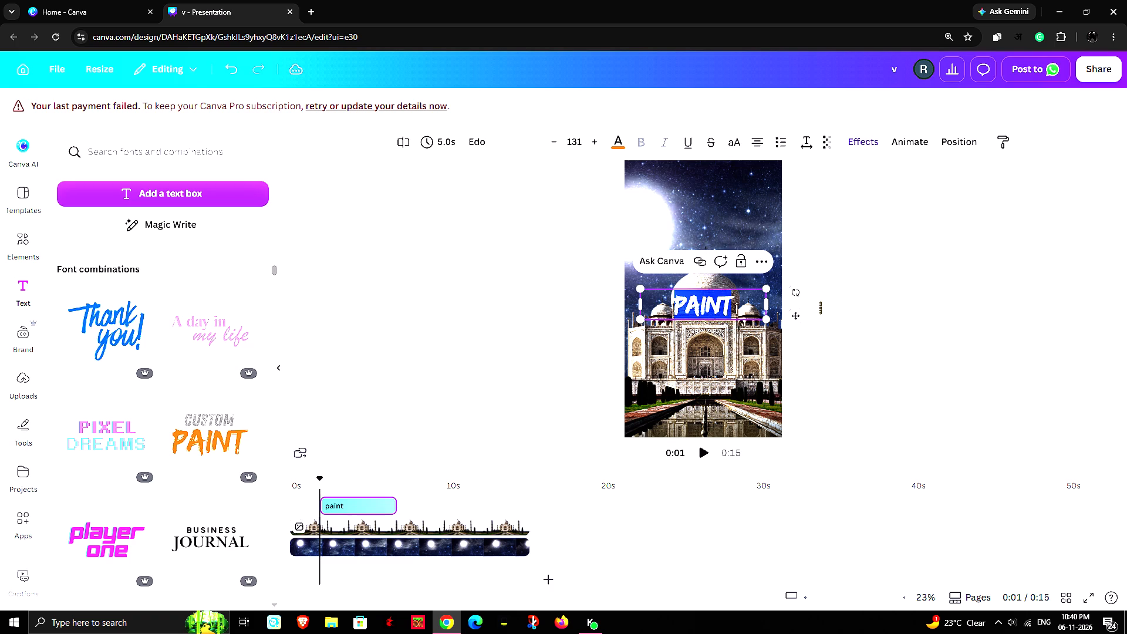
{"action": "type", "text": "IN"}
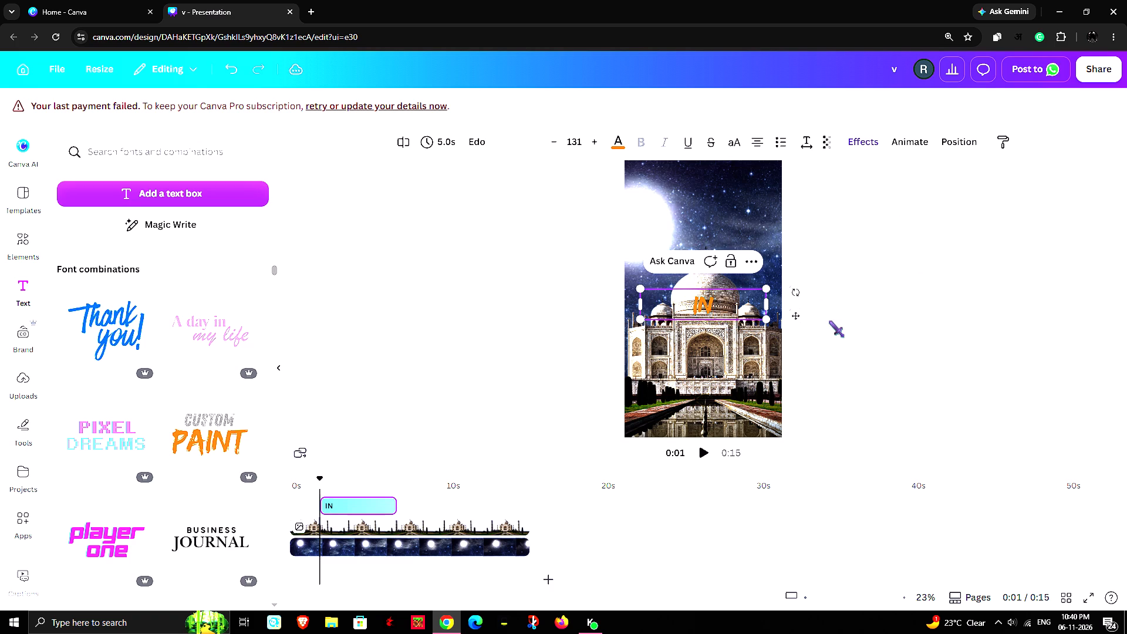
{"action": "type", "text": "DIA"}
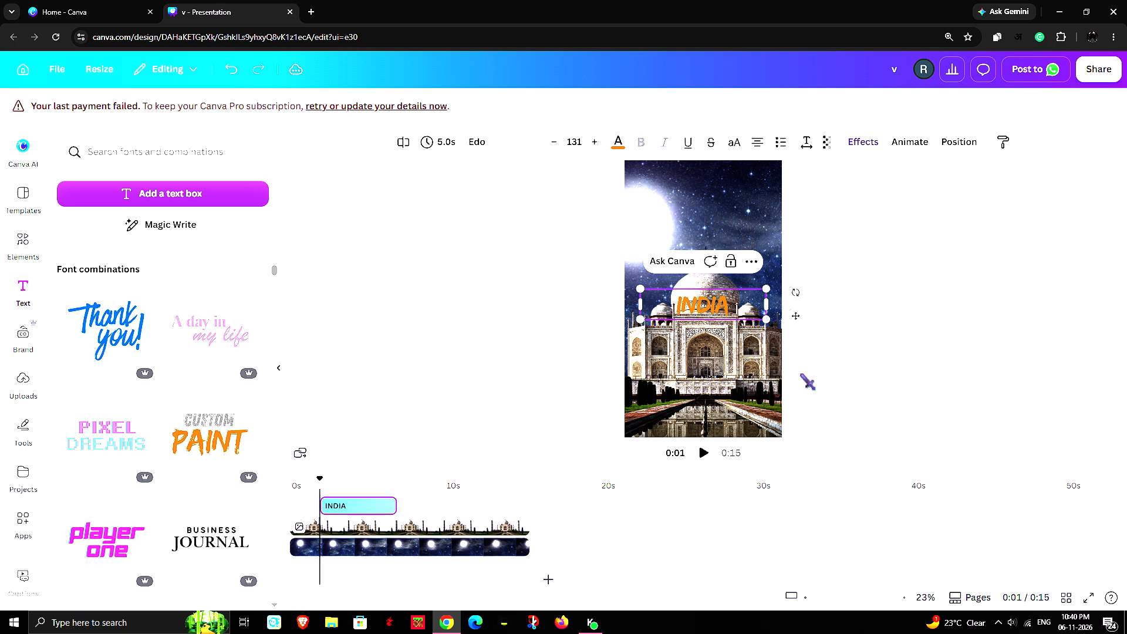
Enlarge the INDIA title to size 358 and centre it horizontally across the Taj Mahal's main dome.
{"action": "left_click_drag", "start_coordinate": [766, 319], "coordinate": [943, 398]}
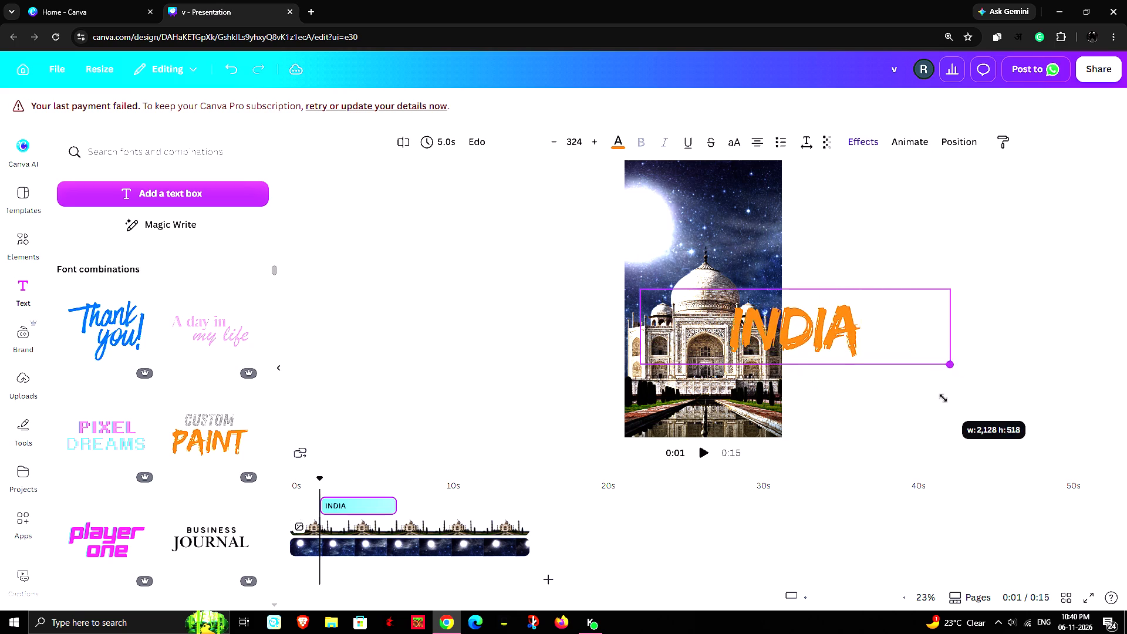
{"action": "left_click_drag", "start_coordinate": [943, 398], "coordinate": [973, 414]}
{"action": "left_click_drag", "start_coordinate": [900, 336], "coordinate": [877, 326]}
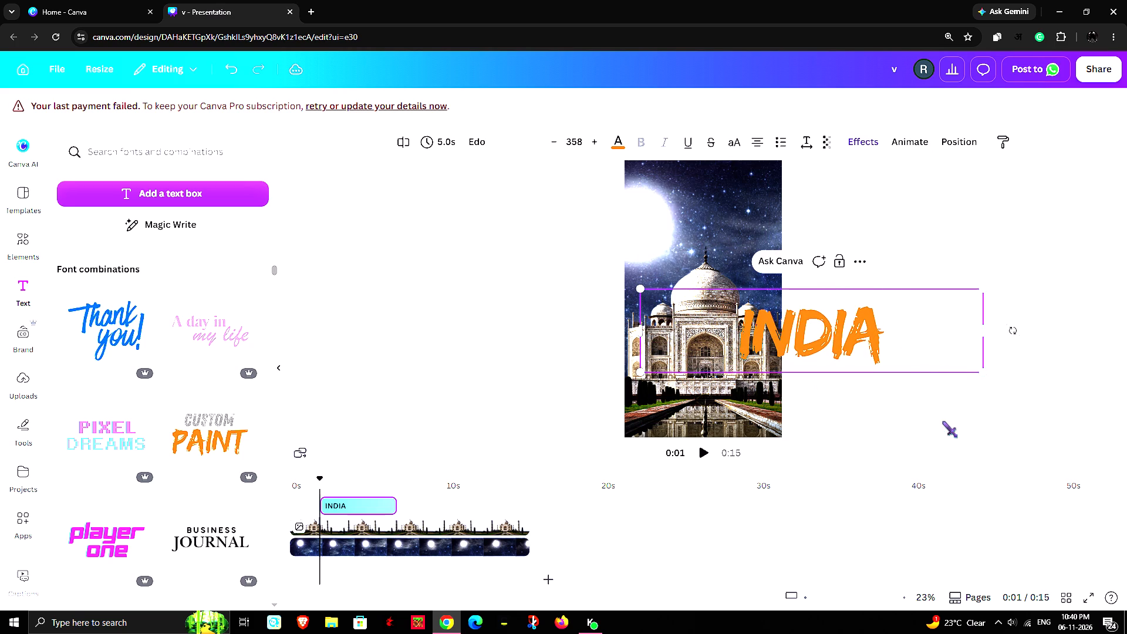
{"action": "left_click", "coordinate": [942, 421]}
{"action": "left_click", "coordinate": [768, 332]}
{"action": "left_click_drag", "start_coordinate": [838, 338], "coordinate": [749, 307]}
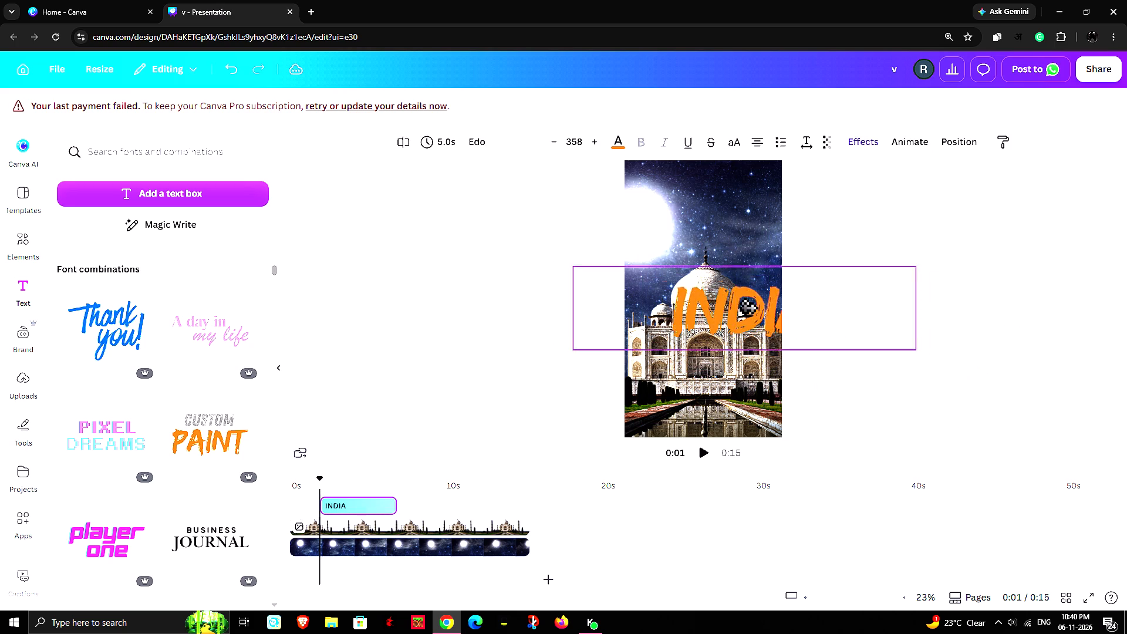
{"action": "left_click_drag", "start_coordinate": [749, 307], "coordinate": [733, 282]}
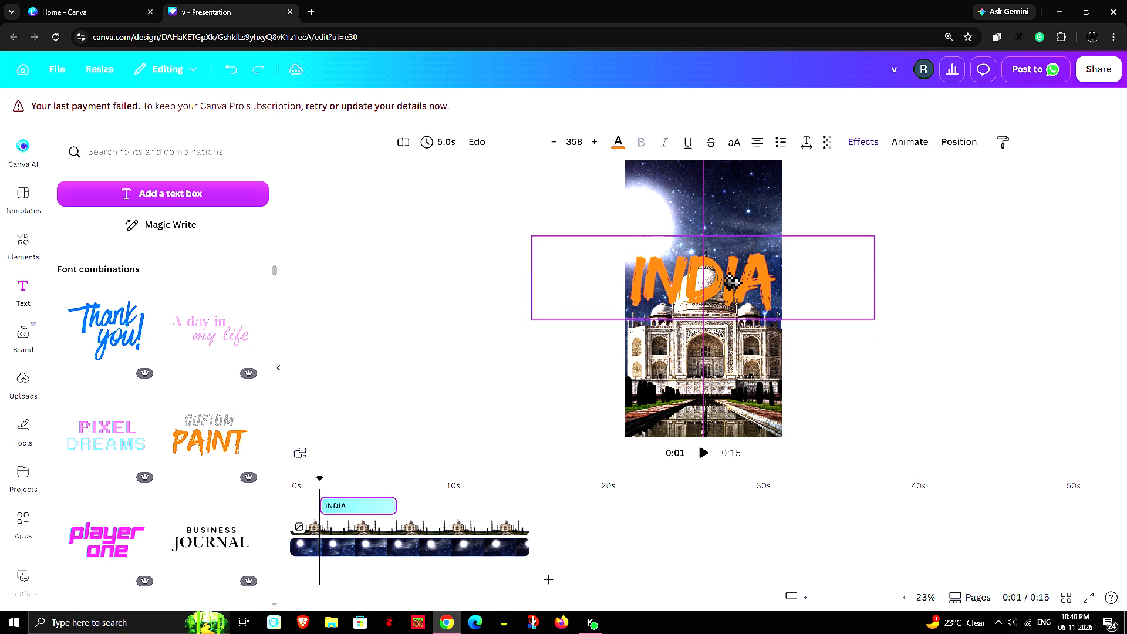
{"action": "left_click_drag", "start_coordinate": [733, 282], "coordinate": [731, 282]}
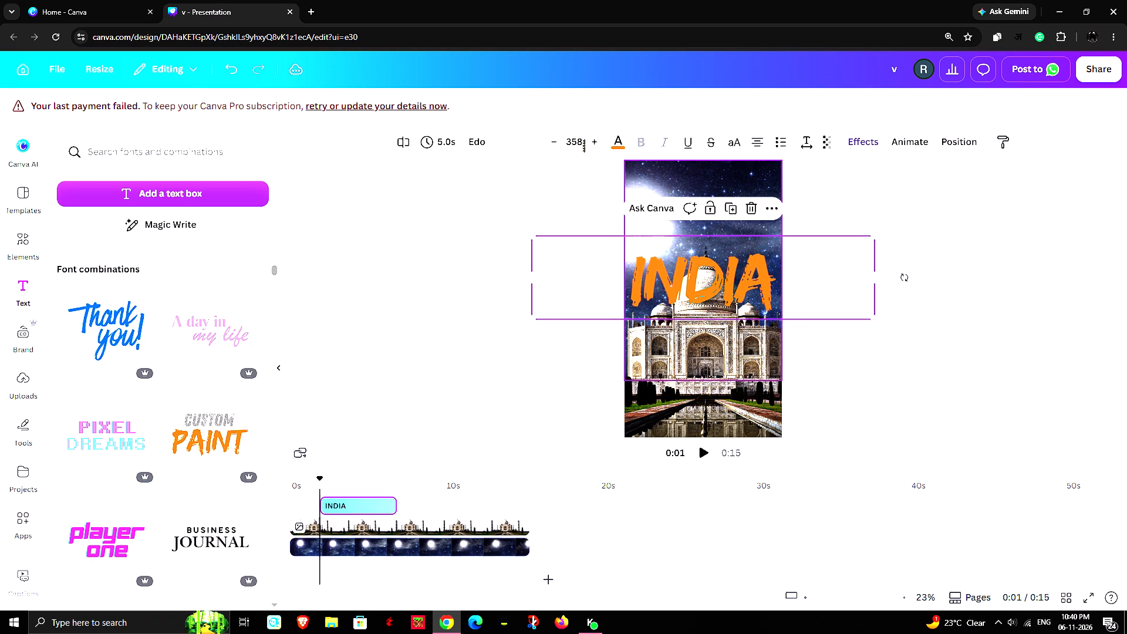
Recolour the INDIA title with a default gradient, trying black-to-white and settling on the near-white one.
{"action": "left_click", "coordinate": [622, 139]}
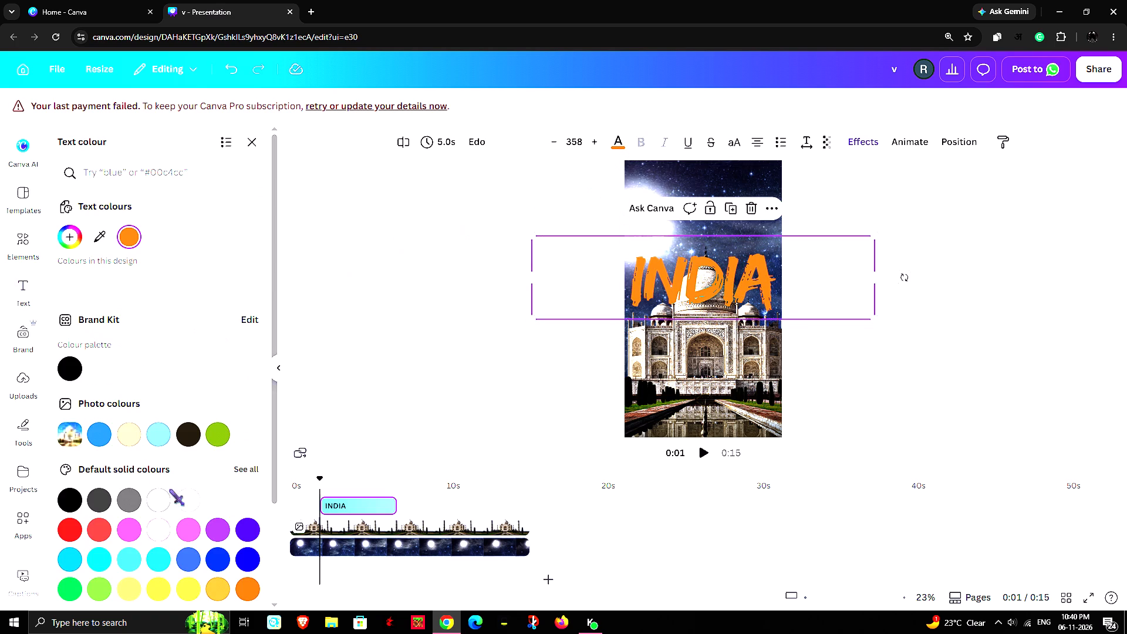
{"action": "scroll", "coordinate": [212, 517], "scroll_direction": "down", "scroll_amount": 5}
{"action": "scroll", "coordinate": [170, 548], "scroll_direction": "down", "scroll_amount": 2}
{"action": "left_click", "coordinate": [103, 525]}
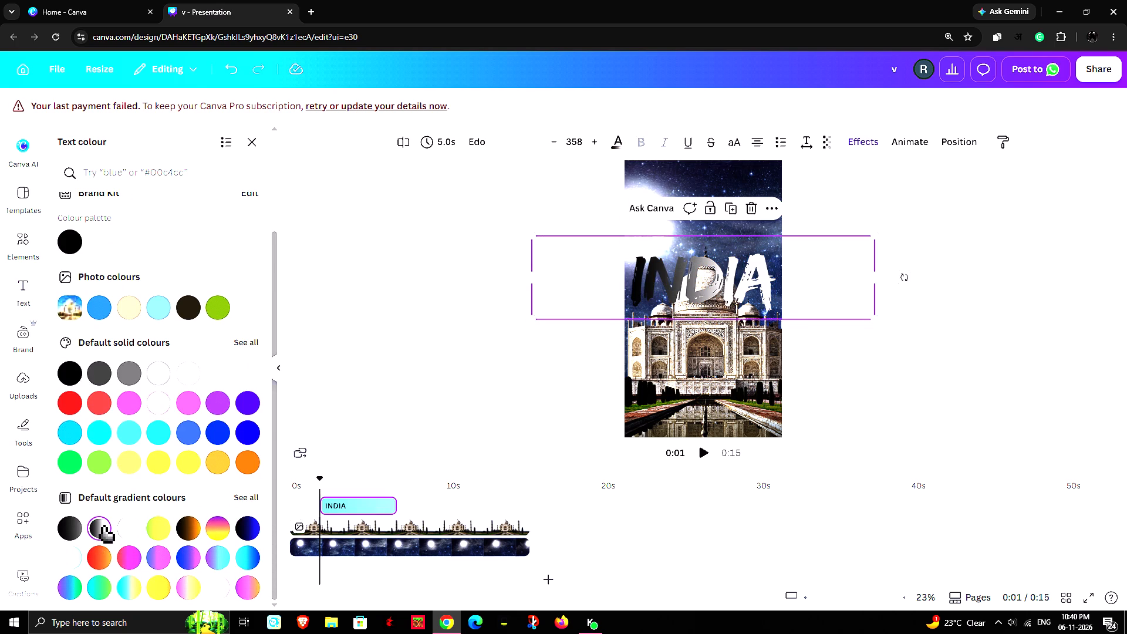
{"action": "left_click", "coordinate": [123, 528]}
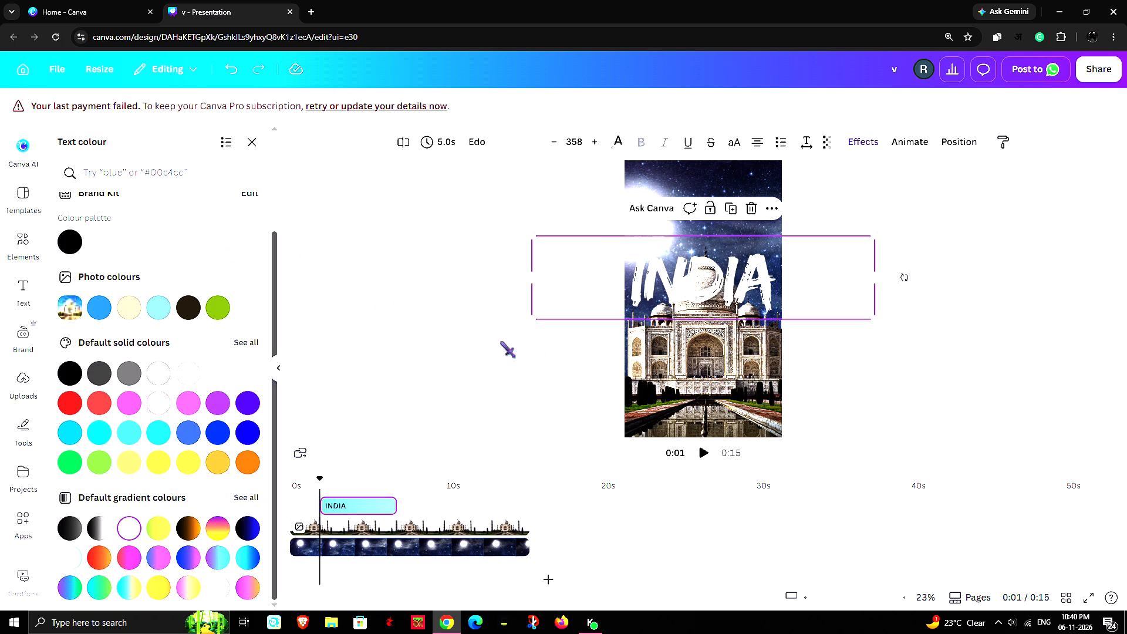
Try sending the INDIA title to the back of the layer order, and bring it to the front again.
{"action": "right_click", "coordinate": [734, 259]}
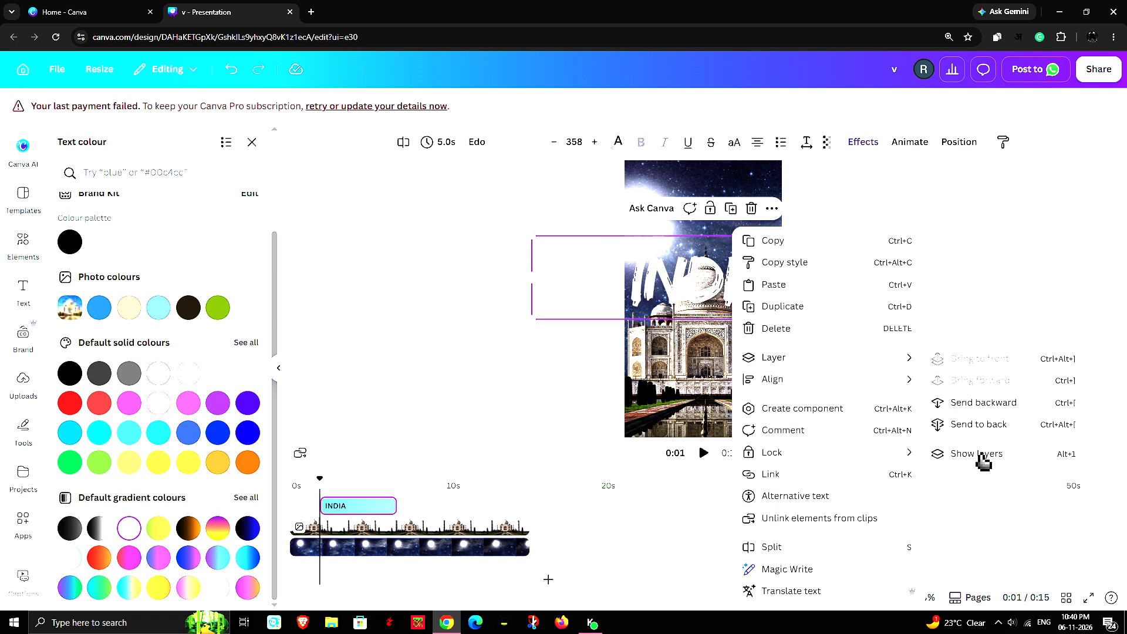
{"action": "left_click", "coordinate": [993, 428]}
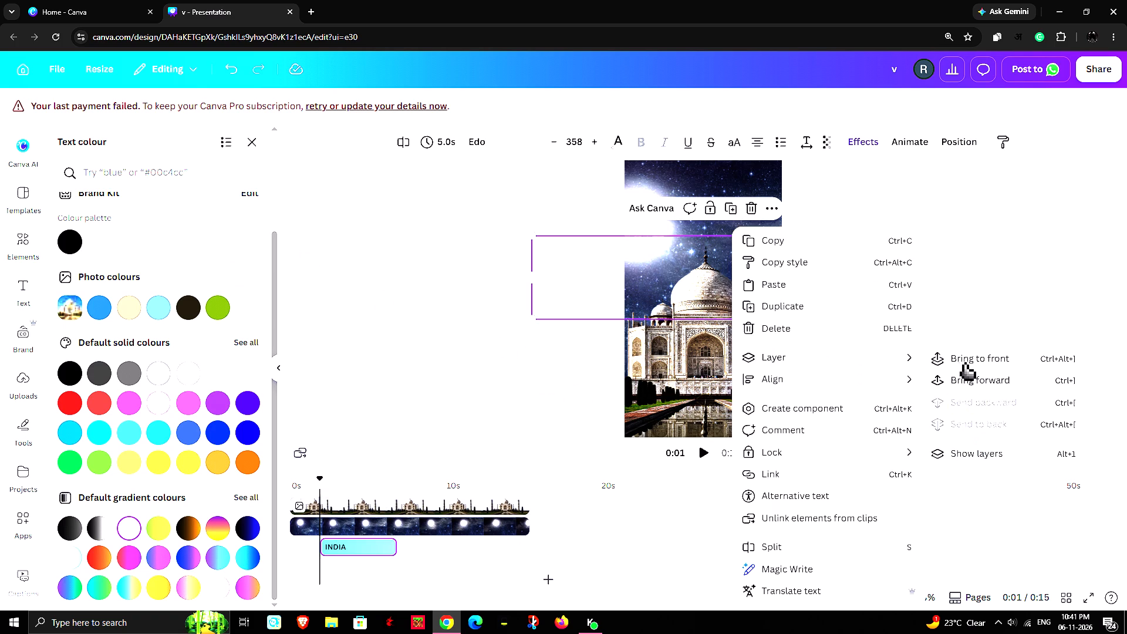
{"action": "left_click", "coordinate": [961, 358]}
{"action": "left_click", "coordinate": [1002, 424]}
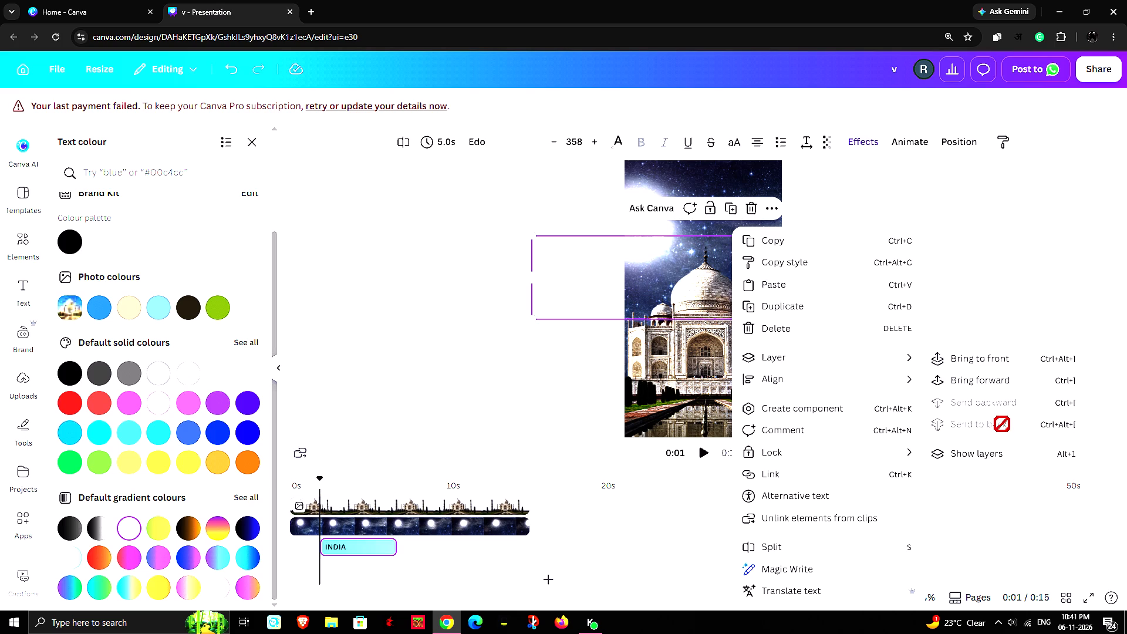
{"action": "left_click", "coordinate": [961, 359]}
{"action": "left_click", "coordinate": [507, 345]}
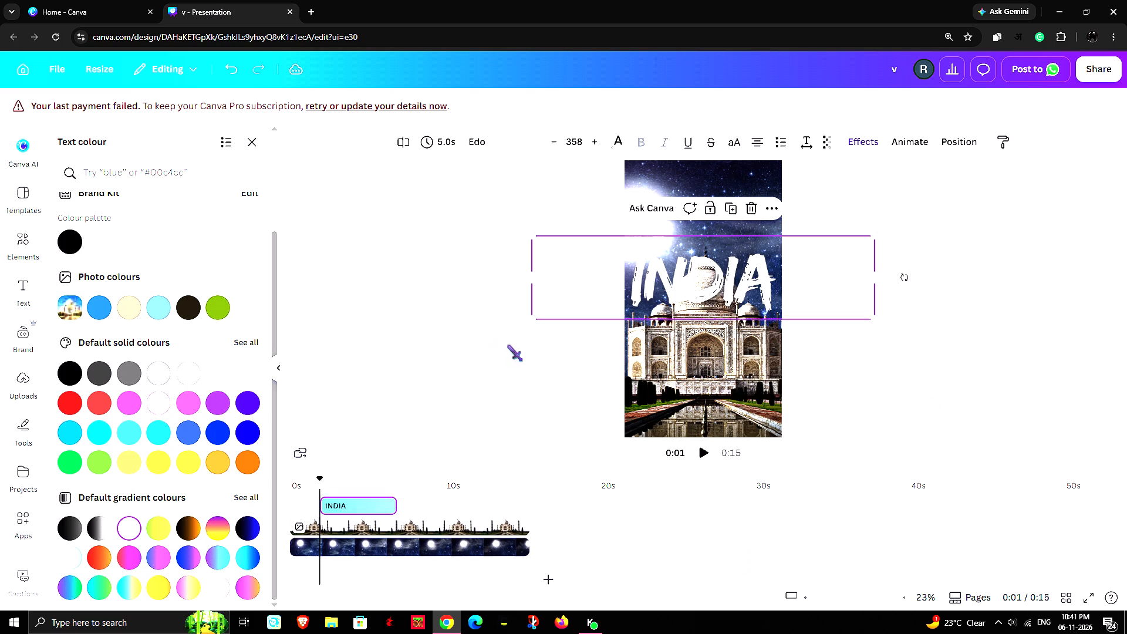
Reorder the layers so the INDIA title sits between the Taj Mahal image and the night-sky video.
{"action": "right_click", "coordinate": [727, 285]}
{"action": "left_click", "coordinate": [799, 357]}
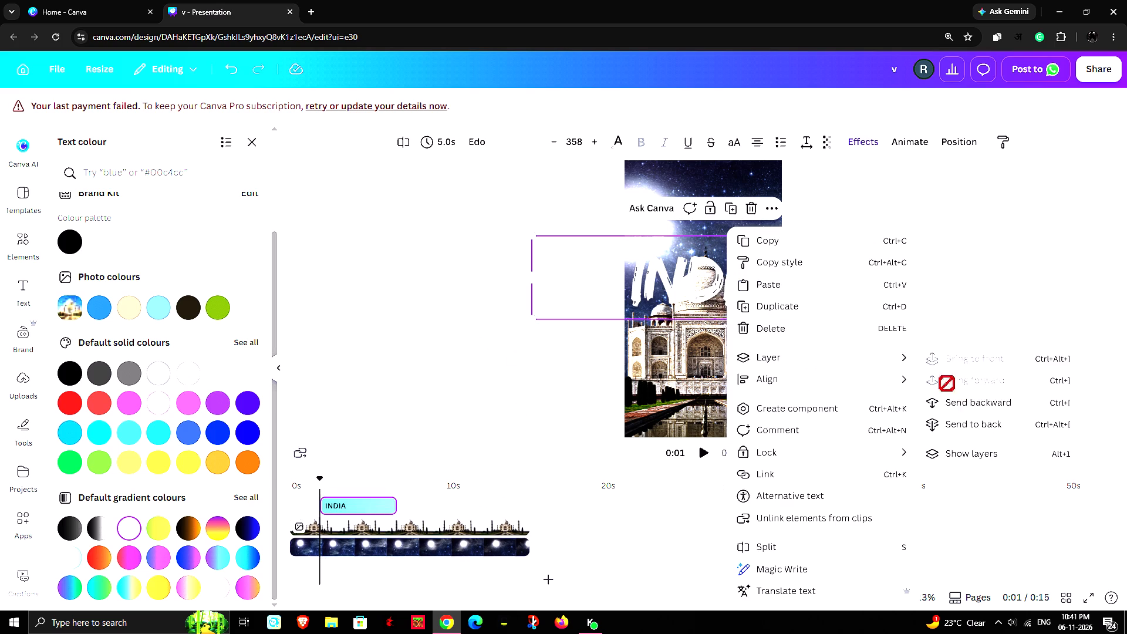
{"action": "left_click", "coordinate": [967, 449]}
{"action": "left_click_drag", "start_coordinate": [65, 243], "coordinate": [72, 279]}
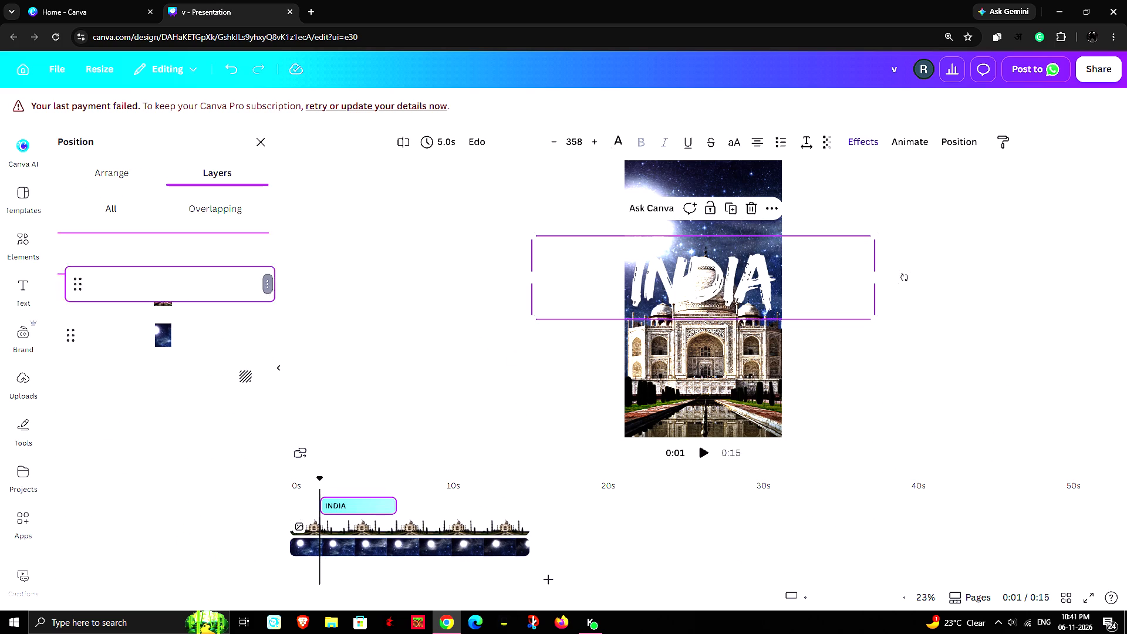
{"action": "left_click_drag", "start_coordinate": [72, 279], "coordinate": [70, 301]}
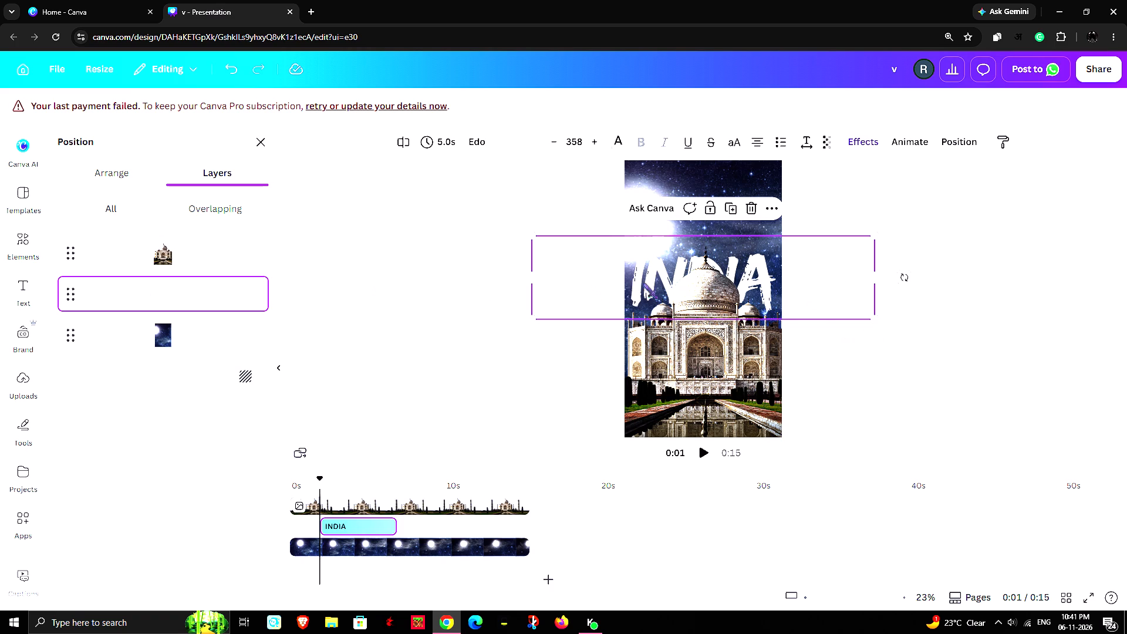
{"action": "left_click", "coordinate": [903, 394]}
{"action": "left_click", "coordinate": [828, 384]}
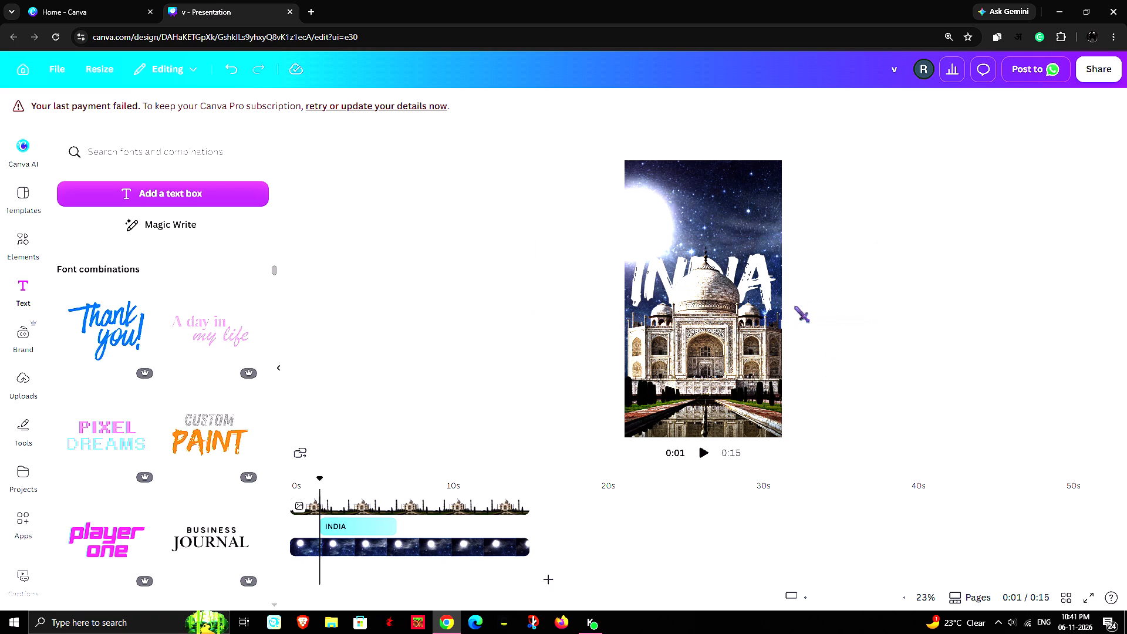
Select the INDIA title in the layer list and nudge it slightly upward behind the dome.
{"action": "left_click", "coordinate": [740, 259]}
{"action": "left_click", "coordinate": [858, 276]}
{"action": "left_click", "coordinate": [718, 284]}
{"action": "right_click", "coordinate": [727, 271]}
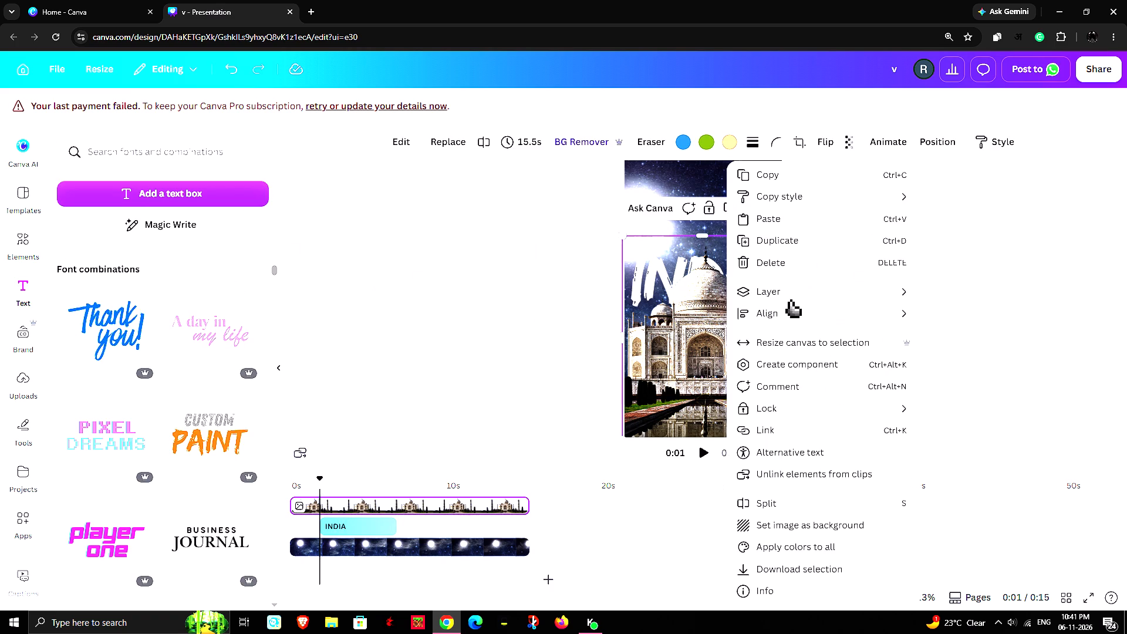
{"action": "left_click", "coordinate": [782, 289]}
{"action": "left_click", "coordinate": [997, 391]}
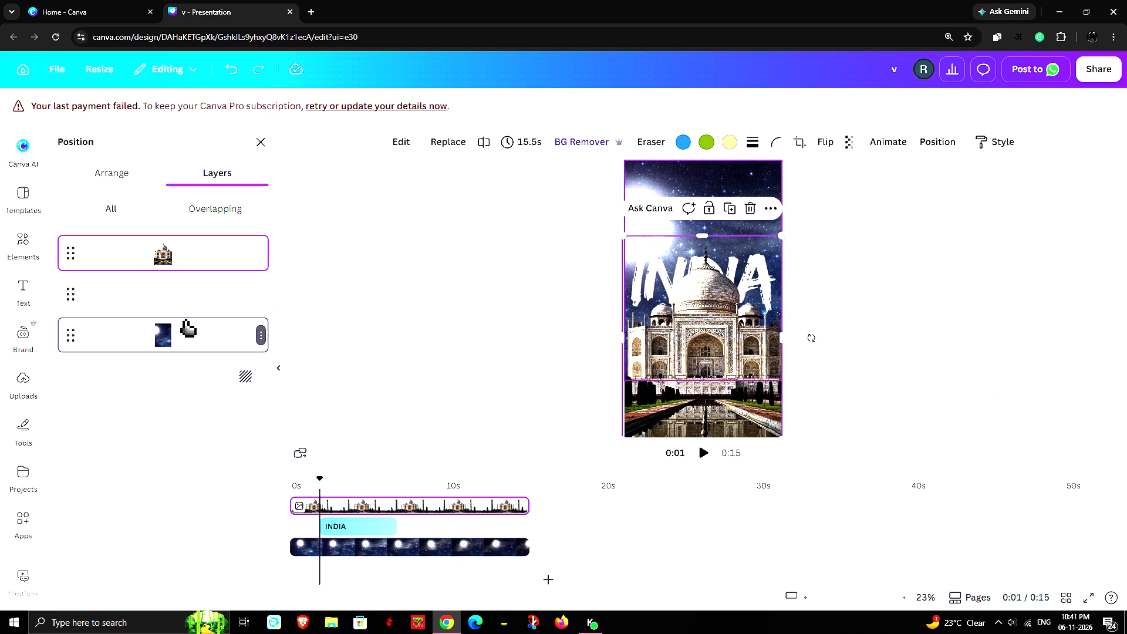
{"action": "left_click", "coordinate": [176, 291]}
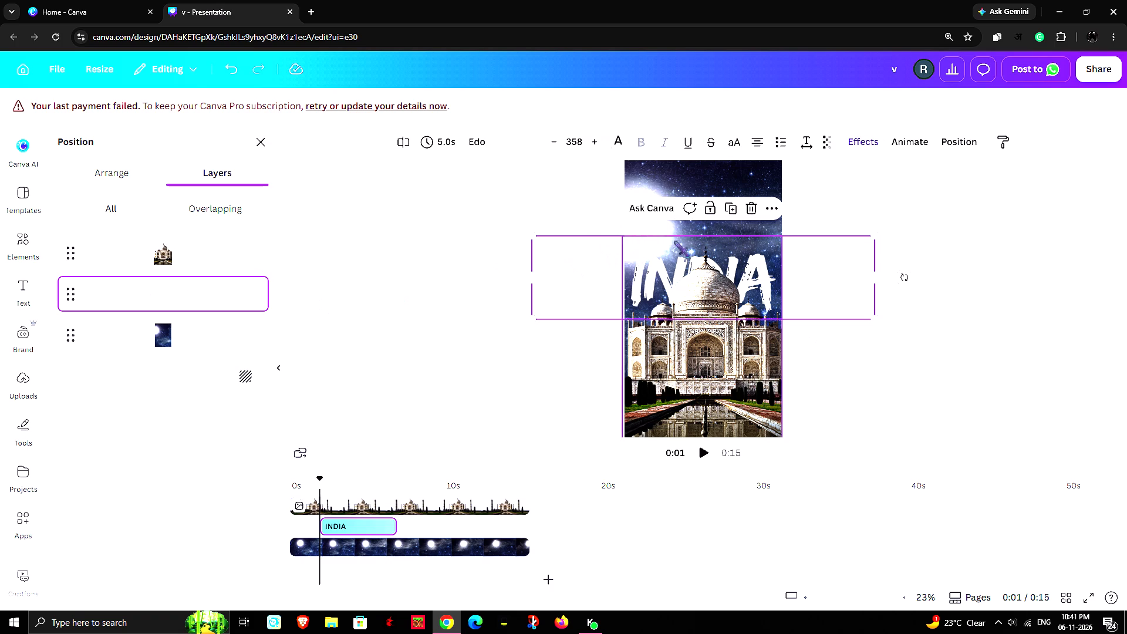
{"action": "left_click_drag", "start_coordinate": [821, 245], "coordinate": [819, 236]}
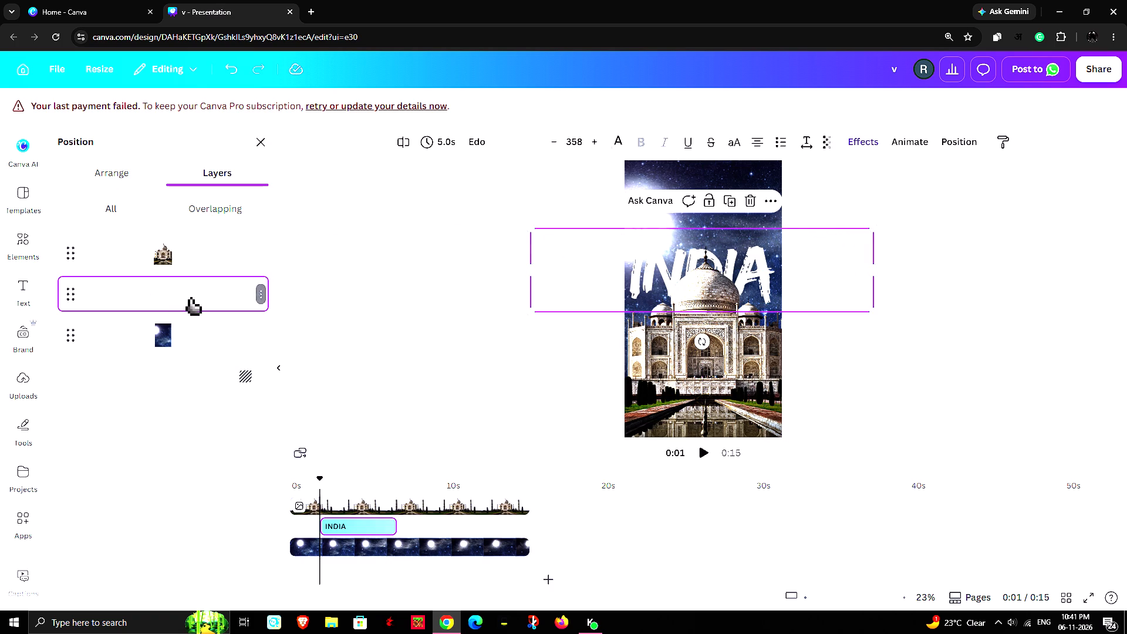
Try the available gradient styles on the INDIA title's text colour and settle on the last style in the row.
{"action": "left_click", "coordinate": [622, 139]}
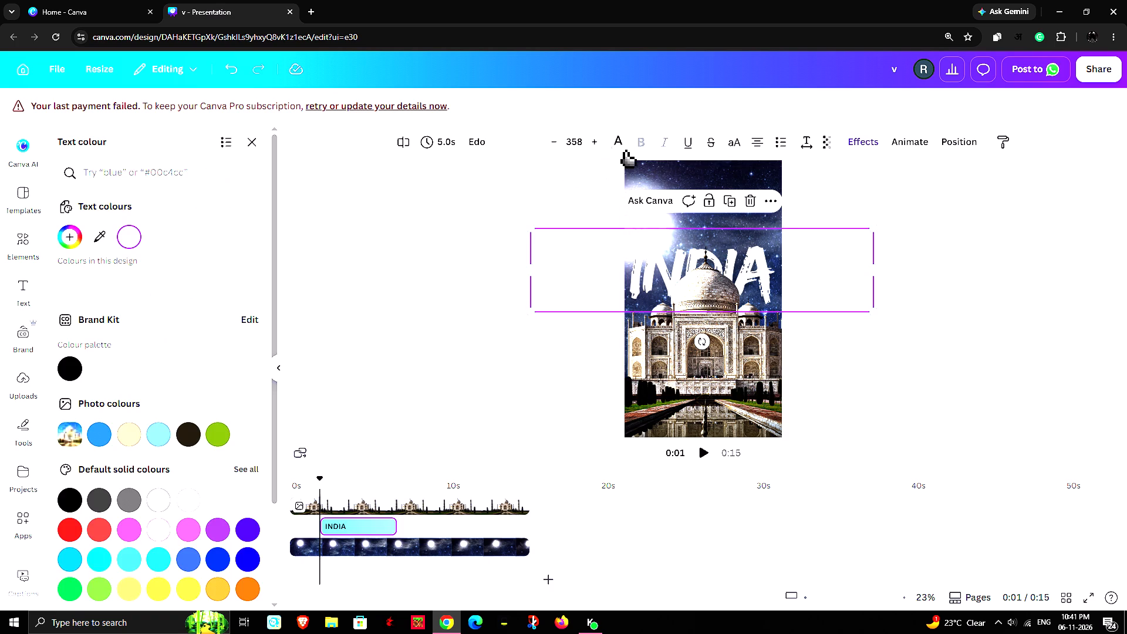
{"action": "left_click", "coordinate": [130, 239]}
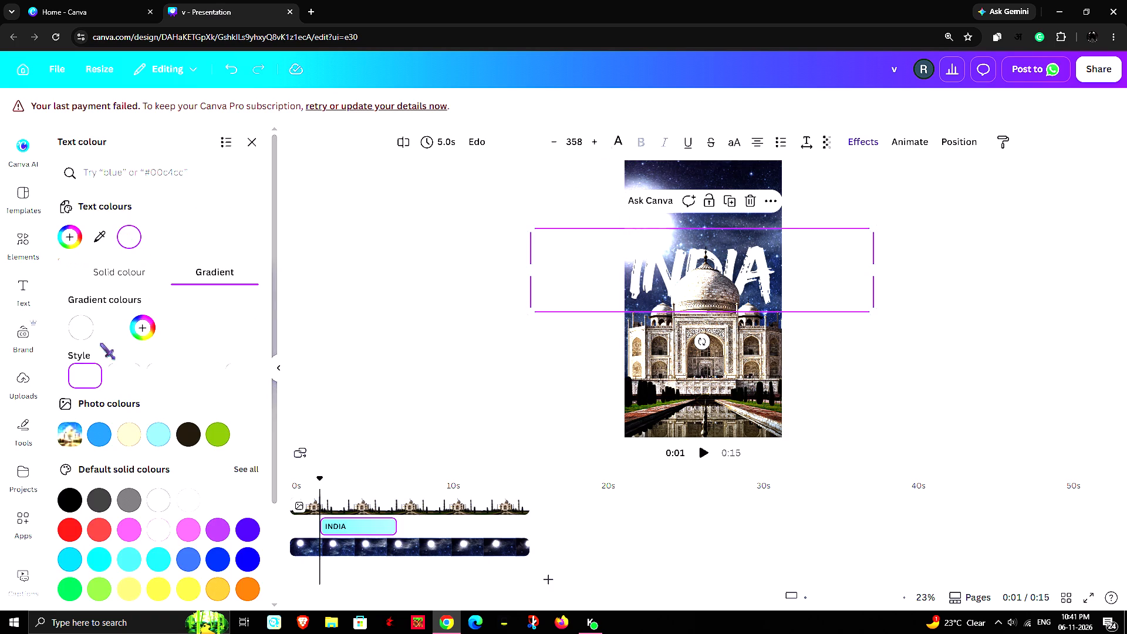
{"action": "left_click", "coordinate": [122, 376]}
{"action": "left_click", "coordinate": [163, 377]}
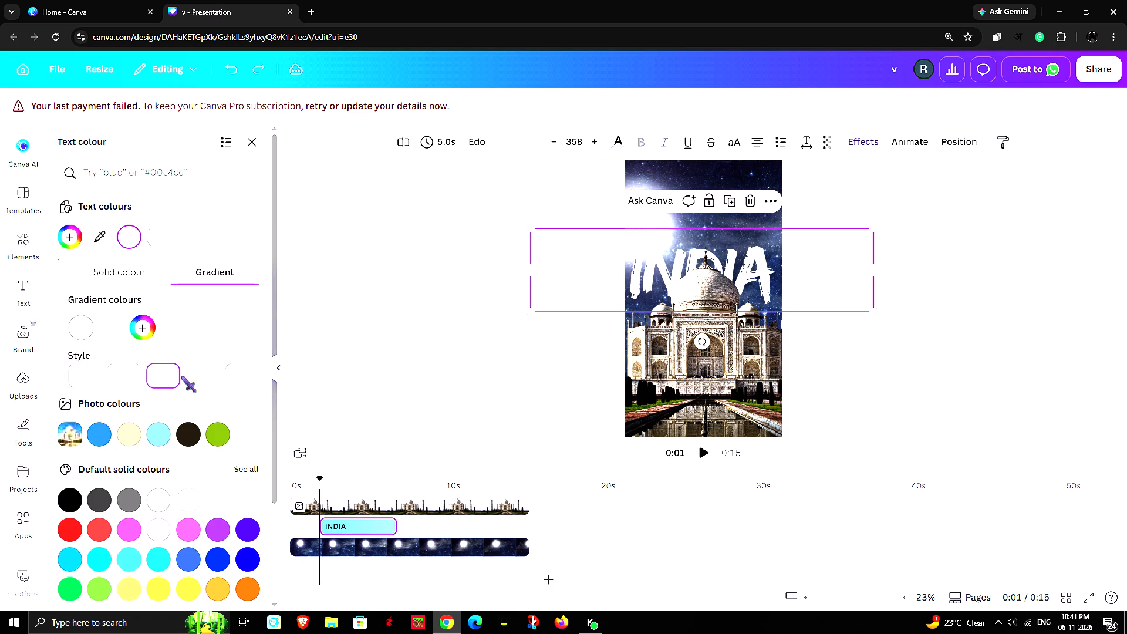
{"action": "left_click", "coordinate": [208, 380]}
{"action": "left_click", "coordinate": [244, 378]}
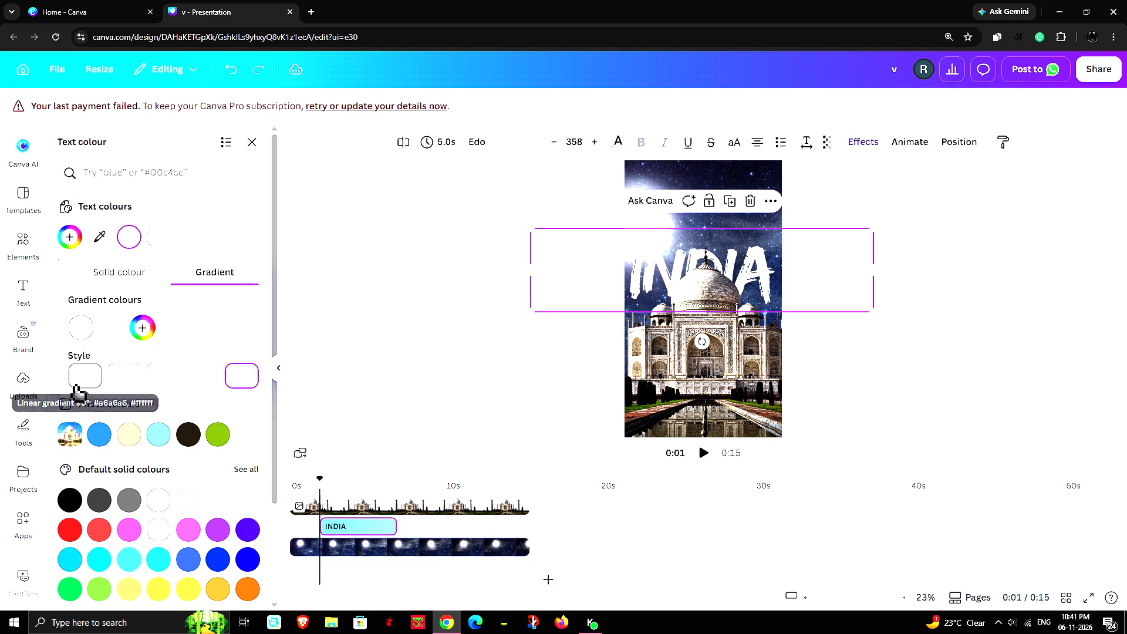
{"action": "left_click", "coordinate": [77, 380]}
{"action": "left_click", "coordinate": [247, 375]}
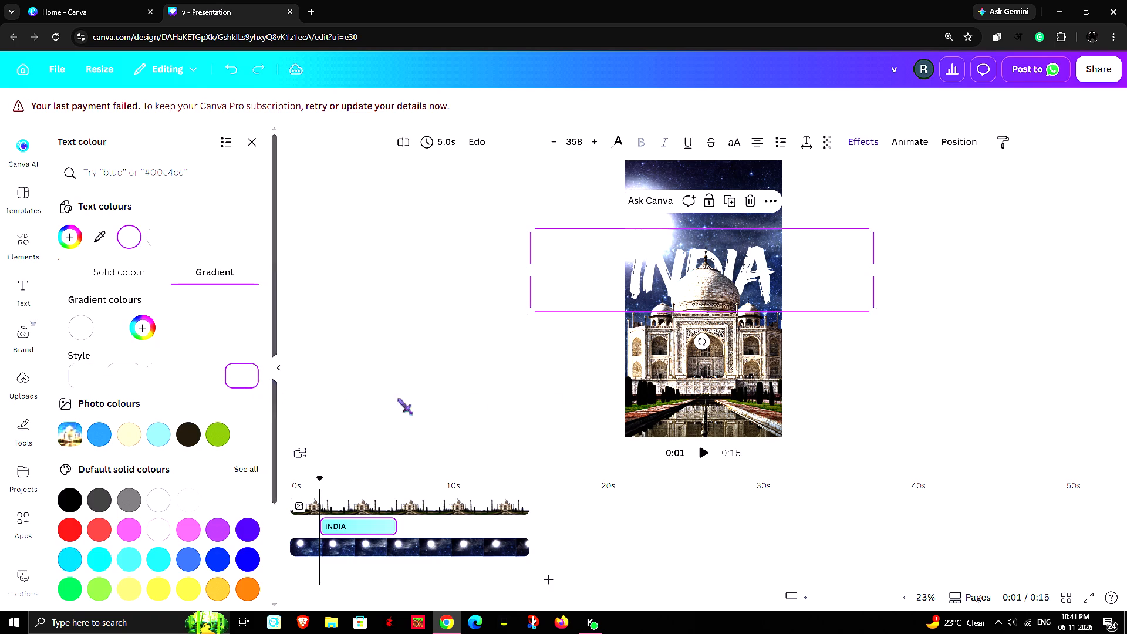
{"action": "left_click_drag", "start_coordinate": [882, 380], "coordinate": [877, 382]}
{"action": "left_click", "coordinate": [878, 382]}
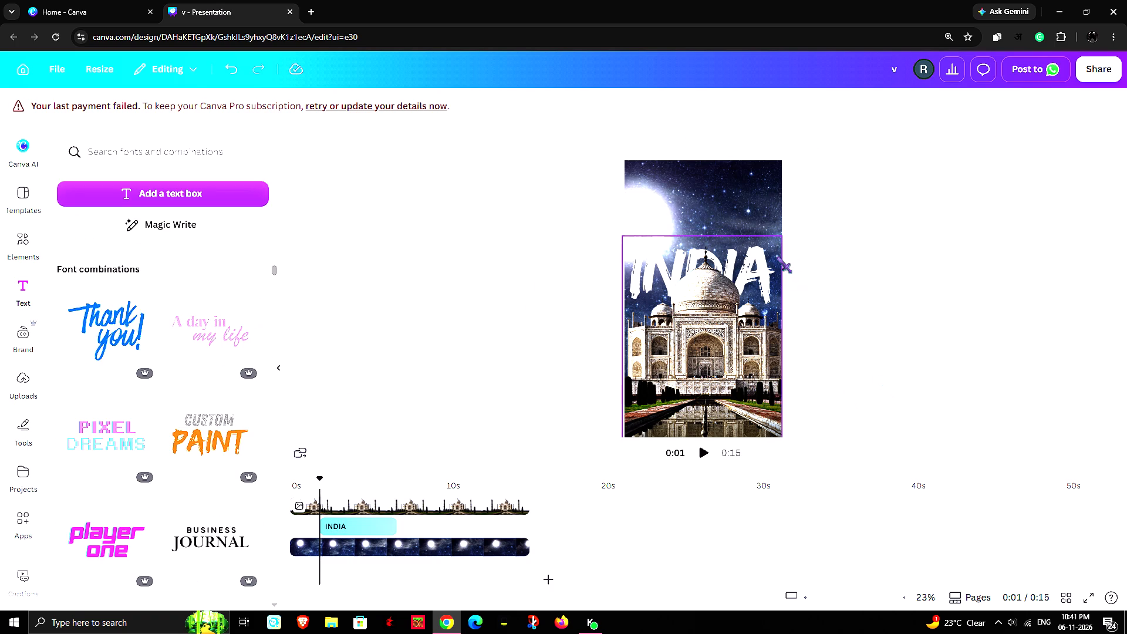
{"action": "left_click", "coordinate": [487, 222]}
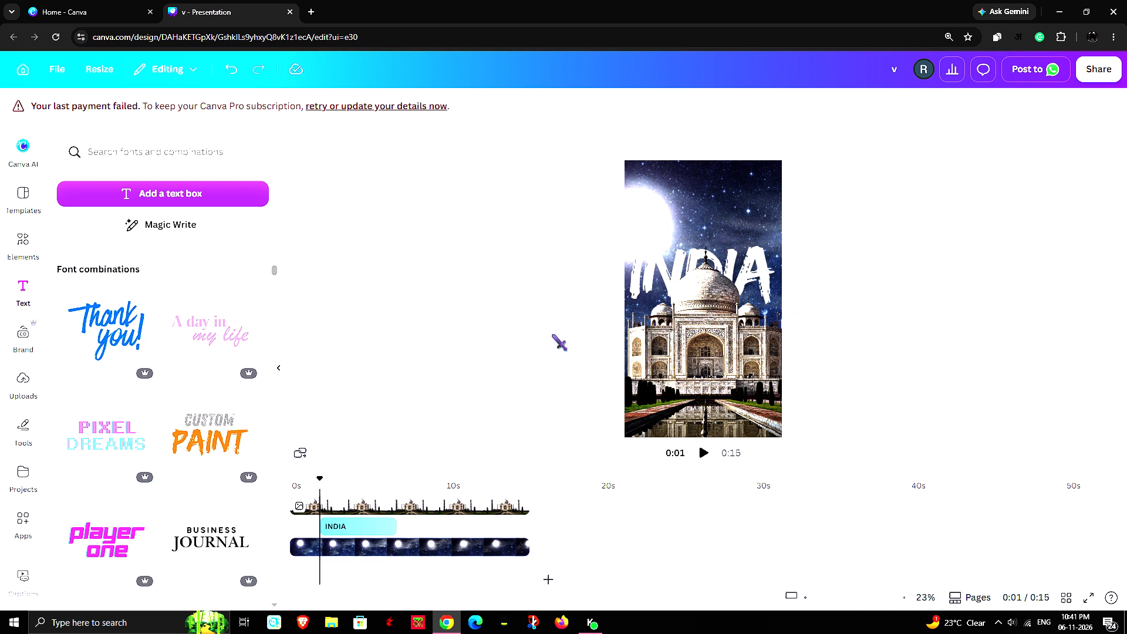
Extend the INDIA title's timing in both directions so it starts at 0 s and spans the full 15.5 s.
{"action": "left_click", "coordinate": [366, 526]}
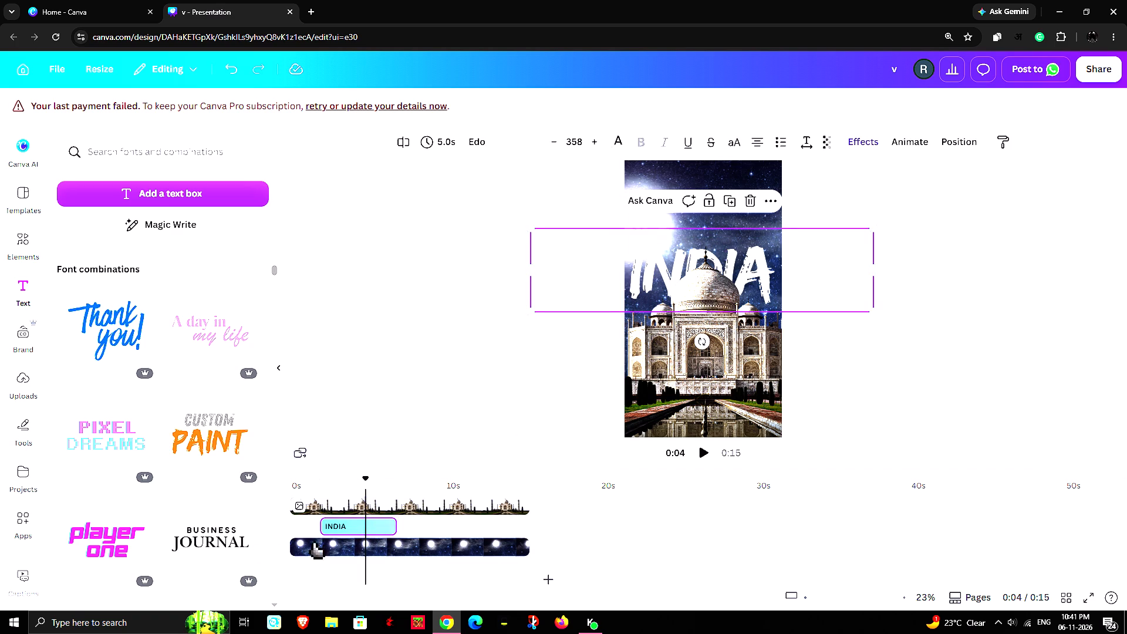
{"action": "left_click_drag", "start_coordinate": [323, 524], "coordinate": [296, 523]}
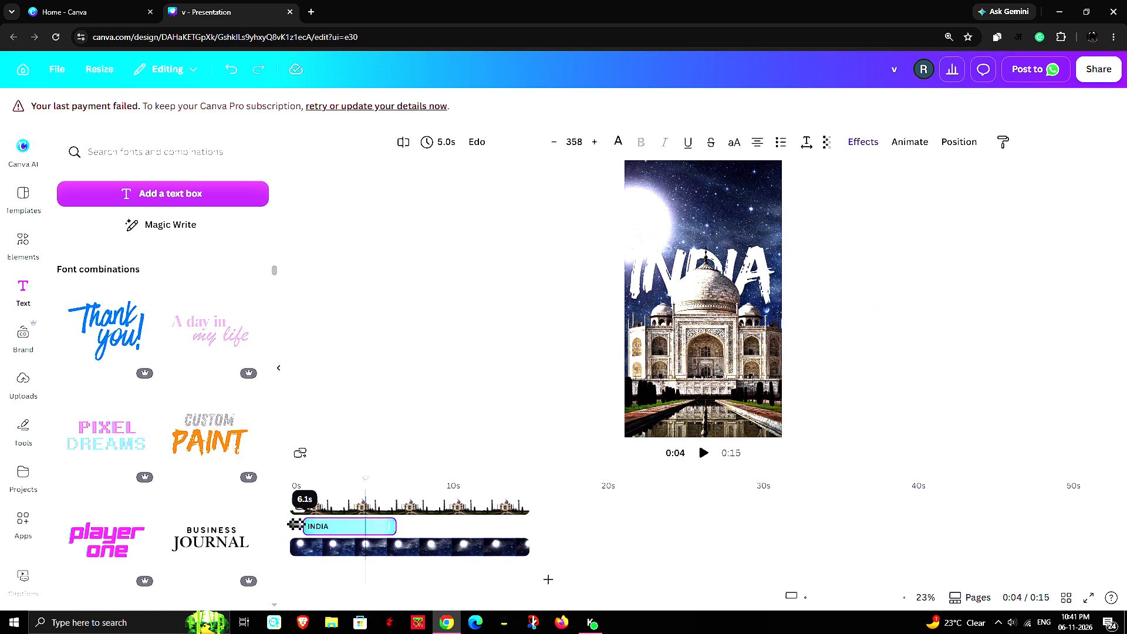
{"action": "left_click_drag", "start_coordinate": [296, 523], "coordinate": [265, 522]}
{"action": "left_click_drag", "start_coordinate": [389, 524], "coordinate": [531, 522]}
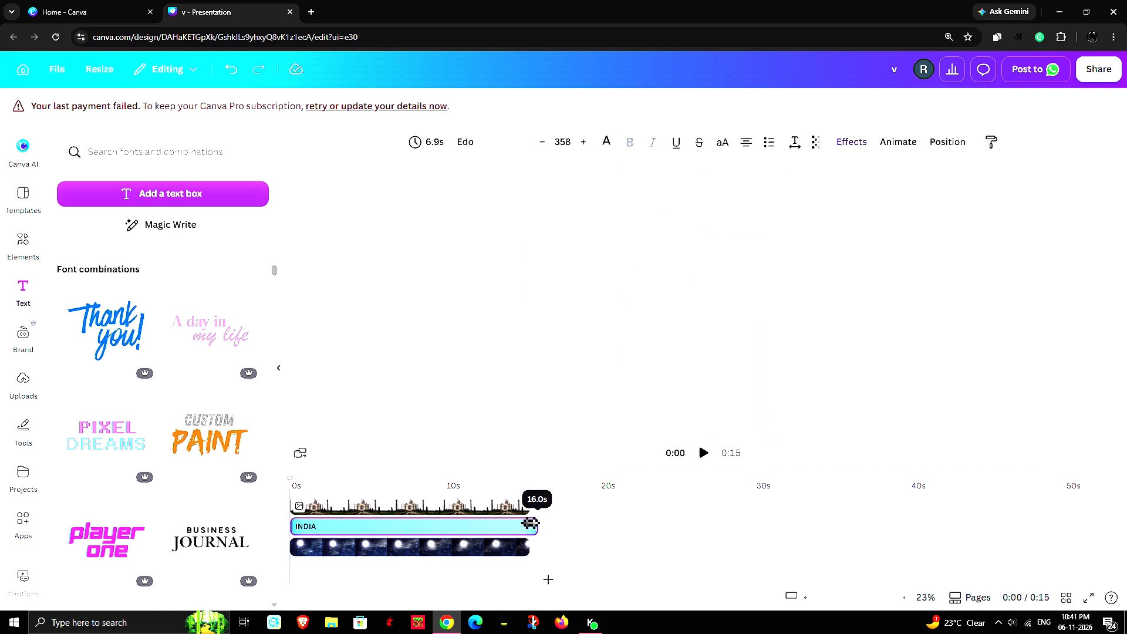
{"action": "left_click_drag", "start_coordinate": [531, 522], "coordinate": [524, 523]}
{"action": "left_click", "coordinate": [947, 405]}
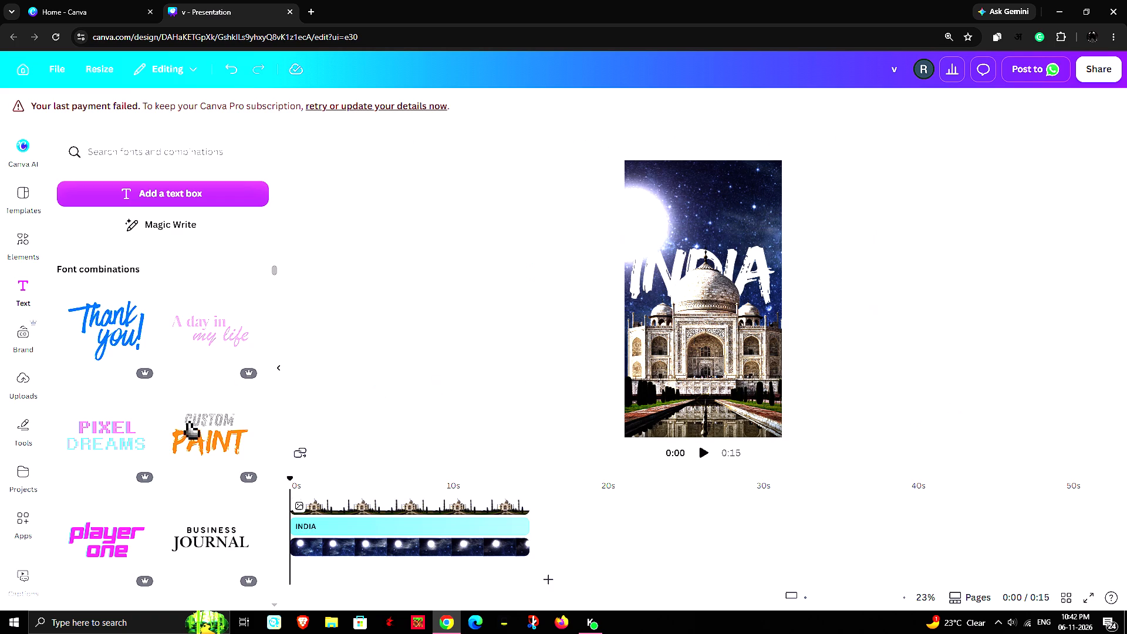
Browse the font combinations for a text style that could suit the Taj Mahal story.
{"action": "scroll", "coordinate": [191, 448], "scroll_direction": "down", "scroll_amount": 5}
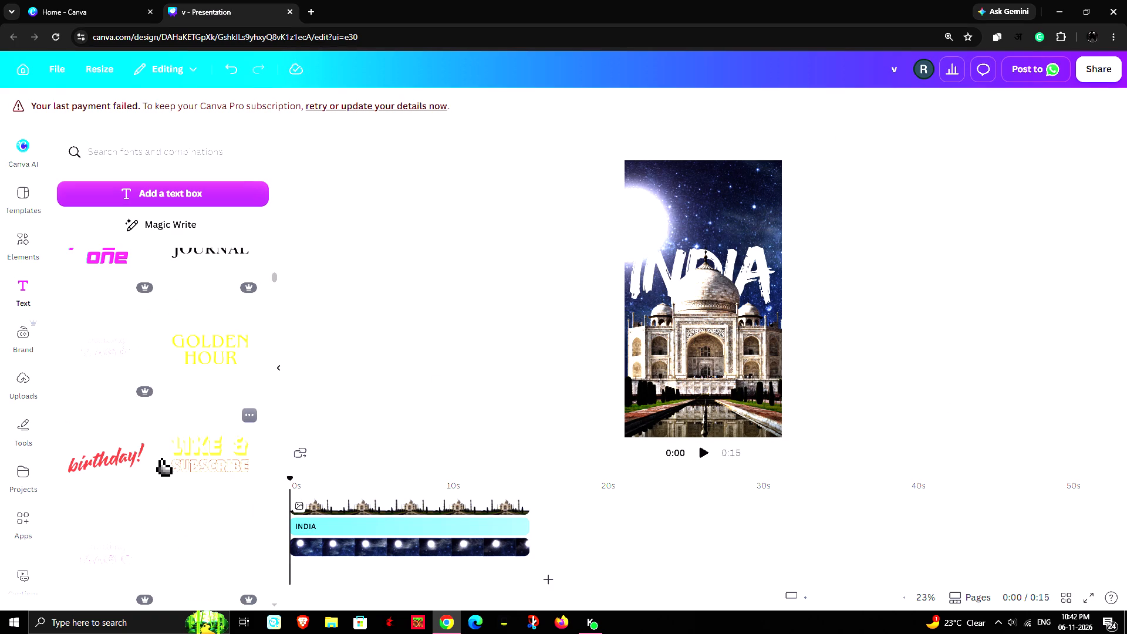
{"action": "scroll", "coordinate": [154, 455], "scroll_direction": "down", "scroll_amount": 5}
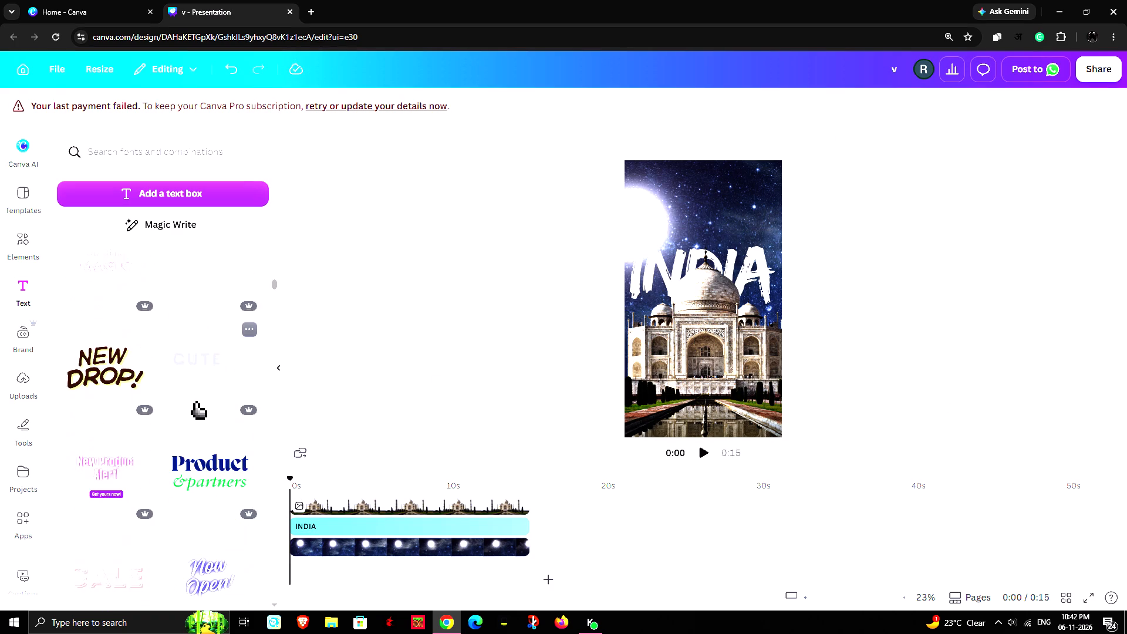
{"action": "scroll", "coordinate": [205, 387], "scroll_direction": "down", "scroll_amount": 4}
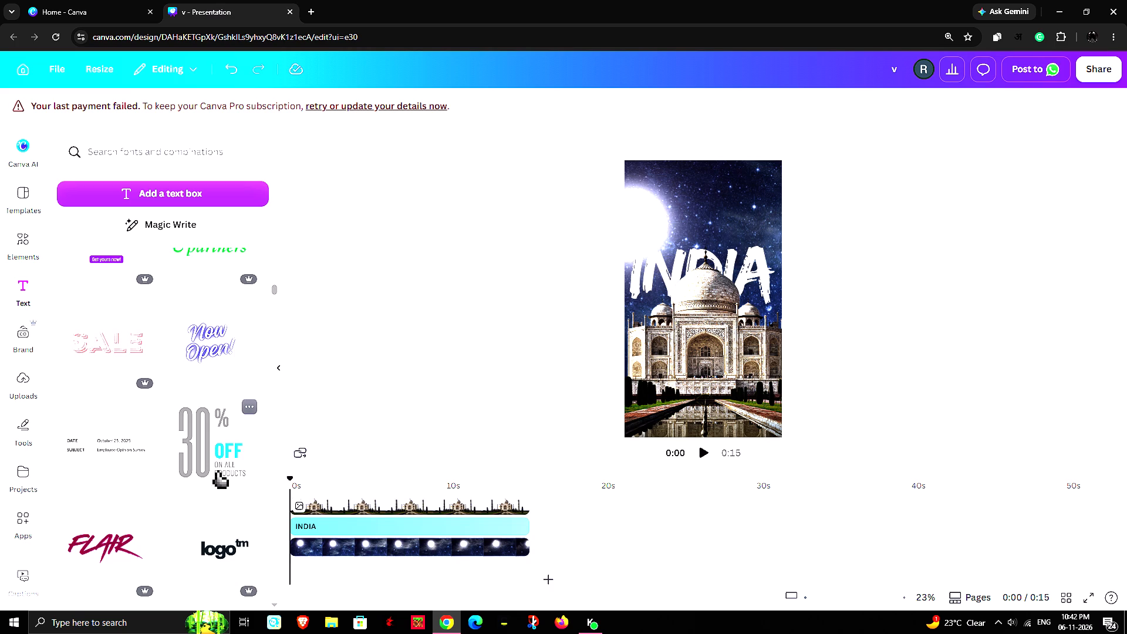
{"action": "scroll", "coordinate": [188, 477], "scroll_direction": "down", "scroll_amount": 1}
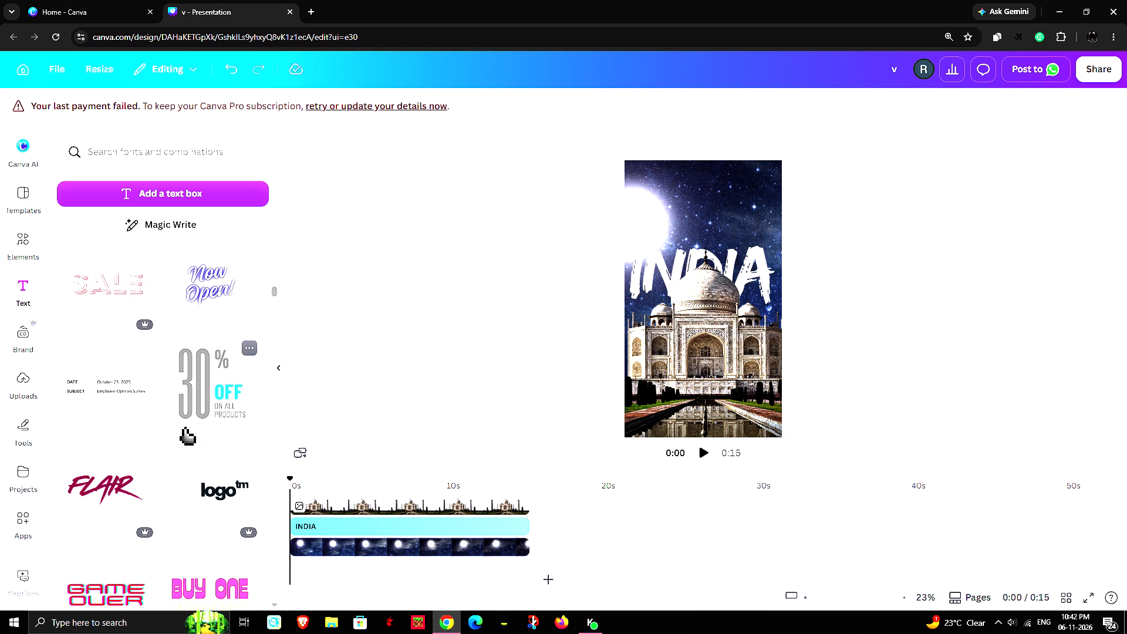
{"action": "scroll", "coordinate": [157, 348], "scroll_direction": "up", "scroll_amount": 1}
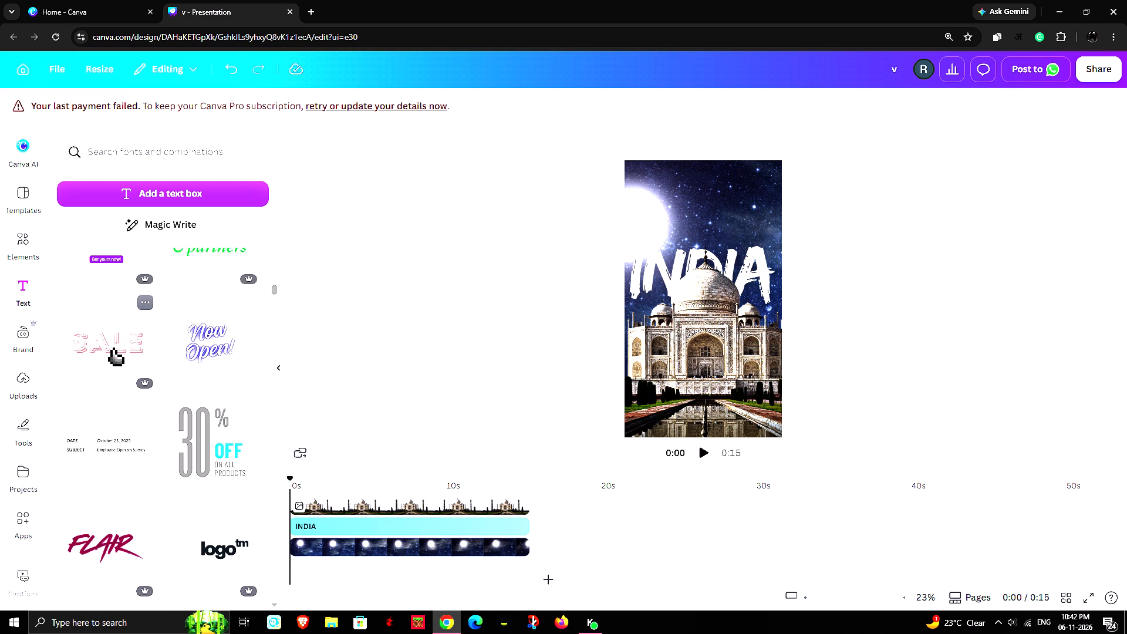
{"action": "scroll", "coordinate": [113, 350], "scroll_direction": "up", "scroll_amount": 4}
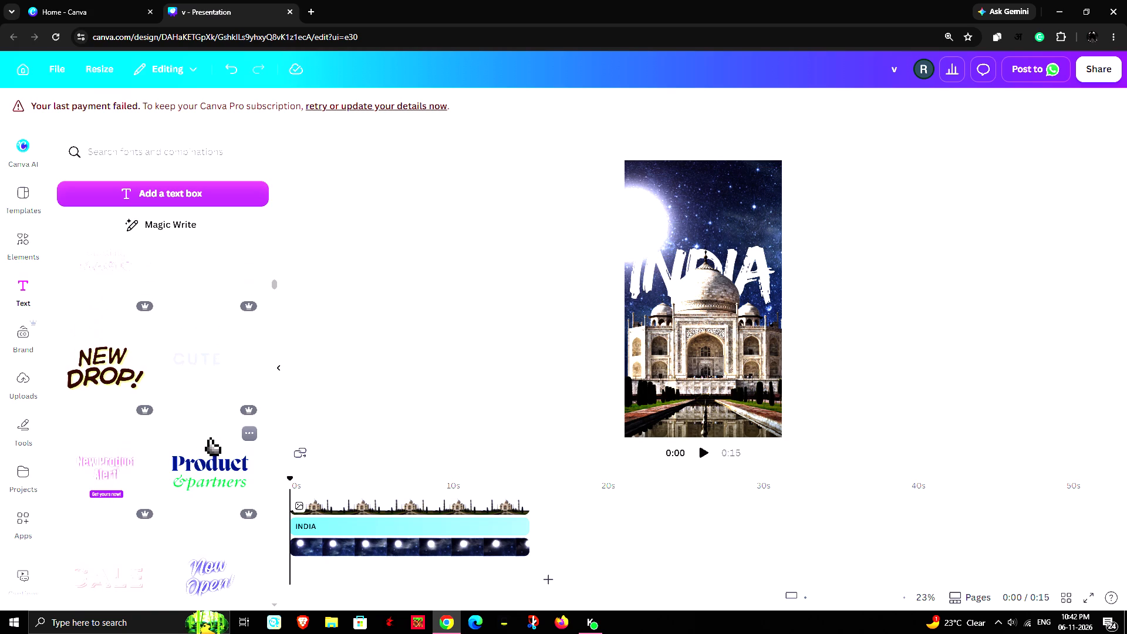
{"action": "scroll", "coordinate": [207, 434], "scroll_direction": "up", "scroll_amount": 11}
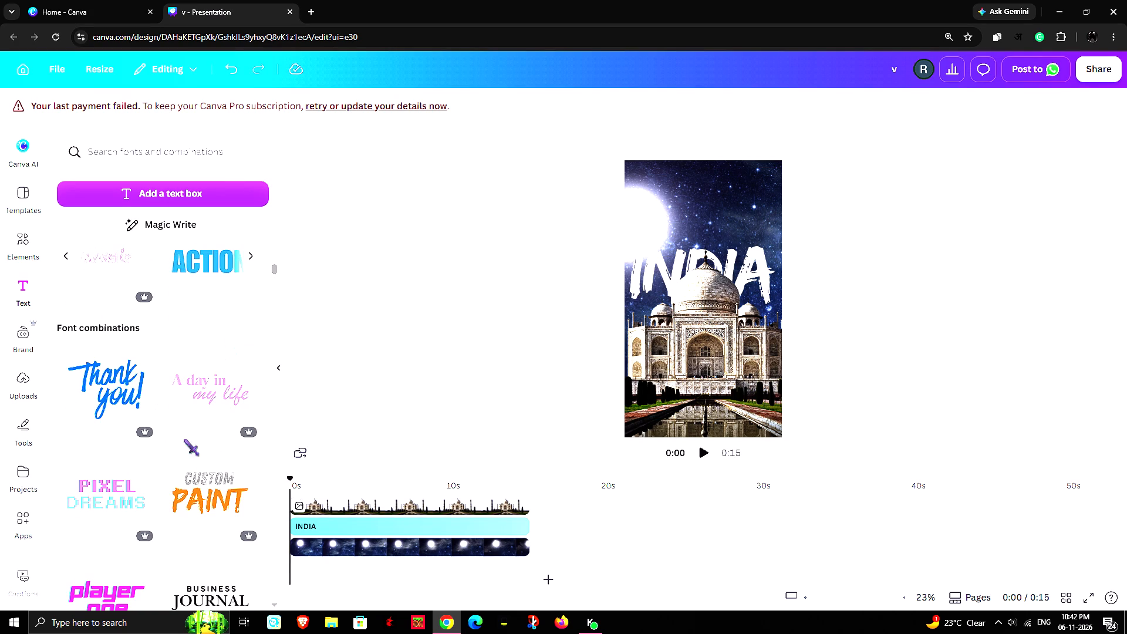
{"action": "scroll", "coordinate": [184, 440], "scroll_direction": "up", "scroll_amount": 1}
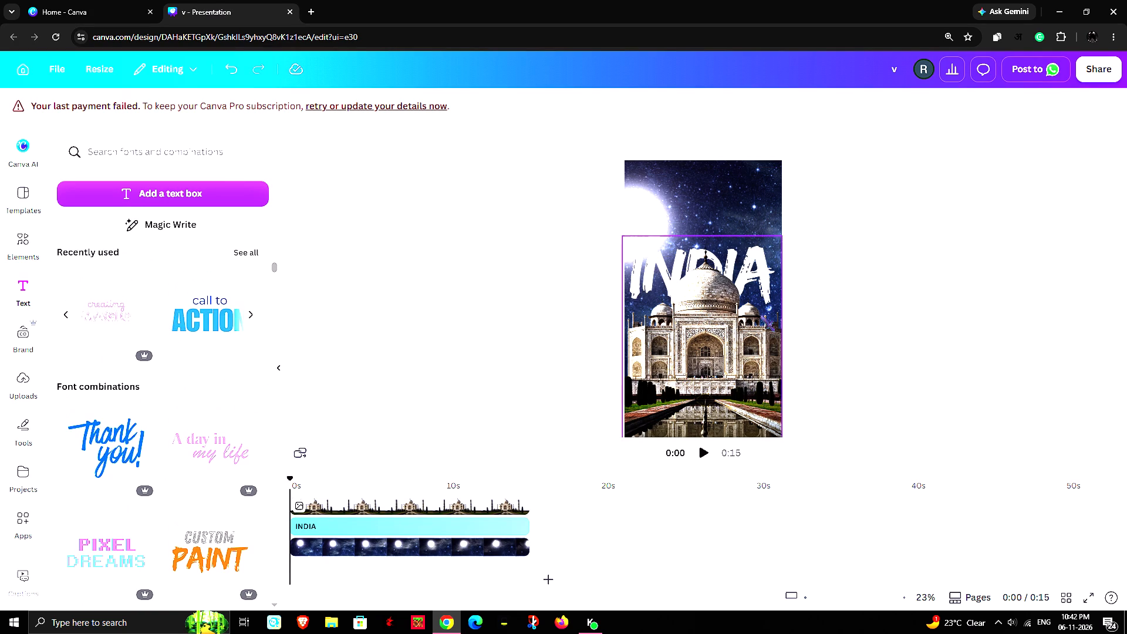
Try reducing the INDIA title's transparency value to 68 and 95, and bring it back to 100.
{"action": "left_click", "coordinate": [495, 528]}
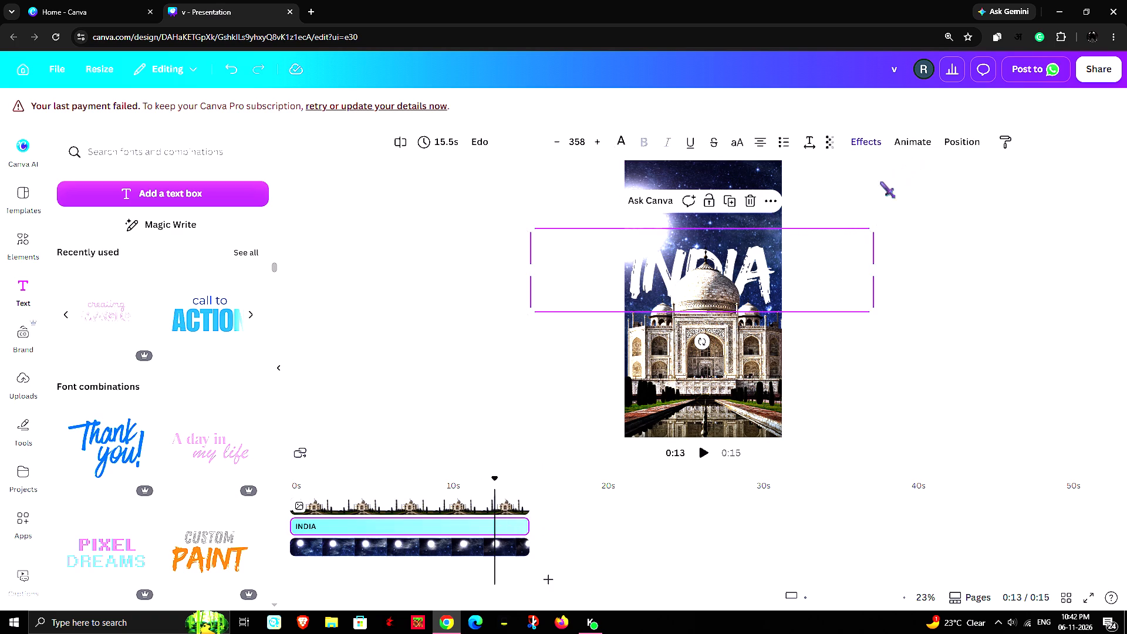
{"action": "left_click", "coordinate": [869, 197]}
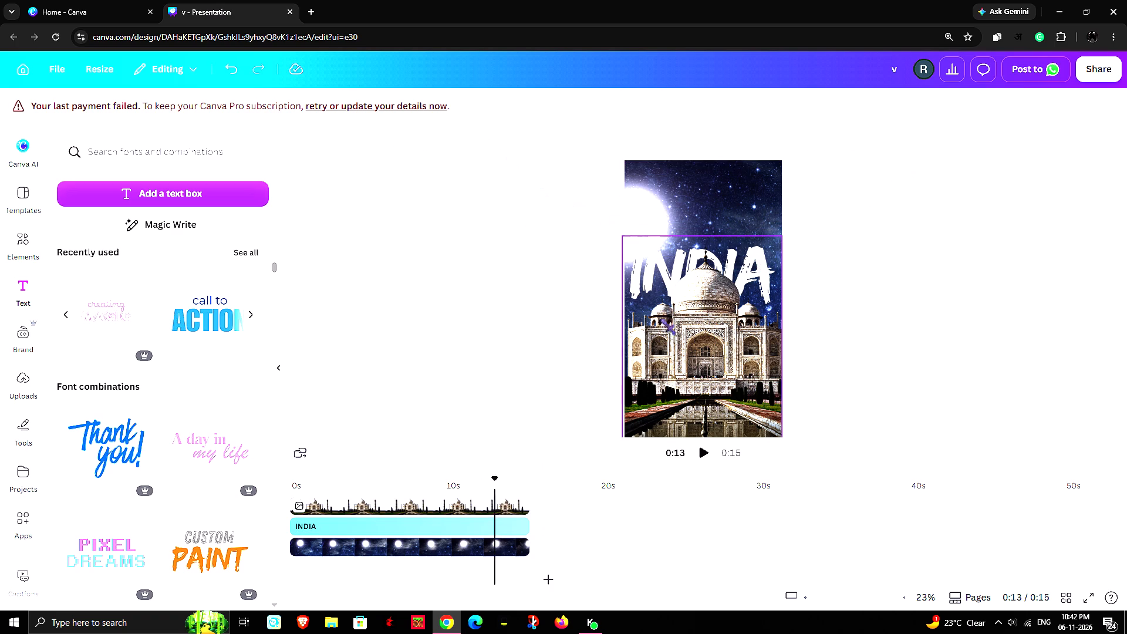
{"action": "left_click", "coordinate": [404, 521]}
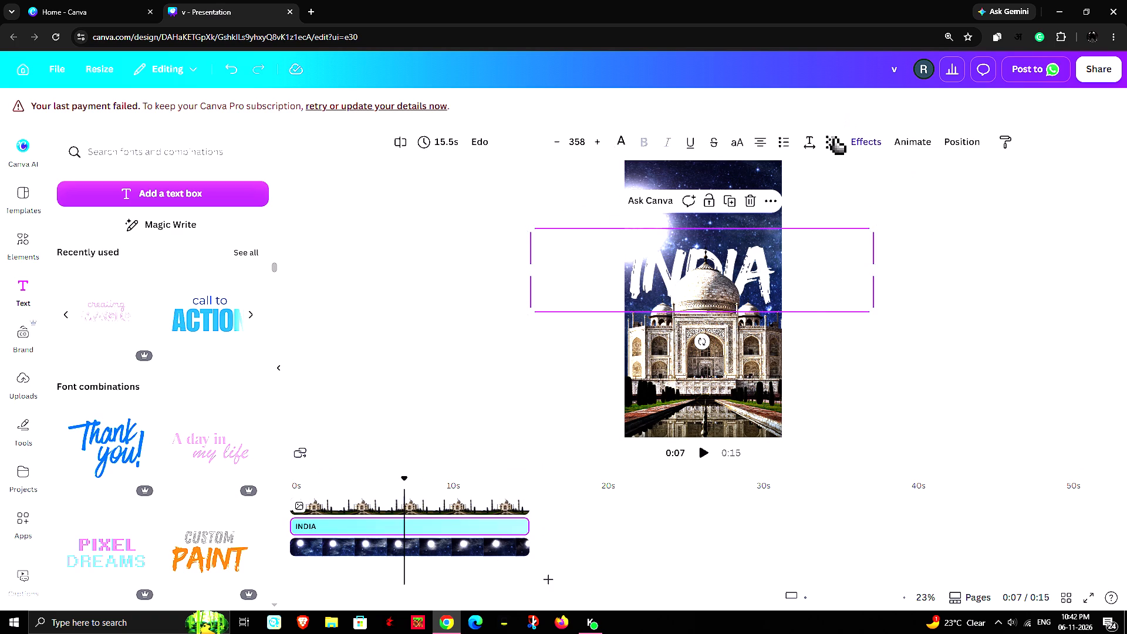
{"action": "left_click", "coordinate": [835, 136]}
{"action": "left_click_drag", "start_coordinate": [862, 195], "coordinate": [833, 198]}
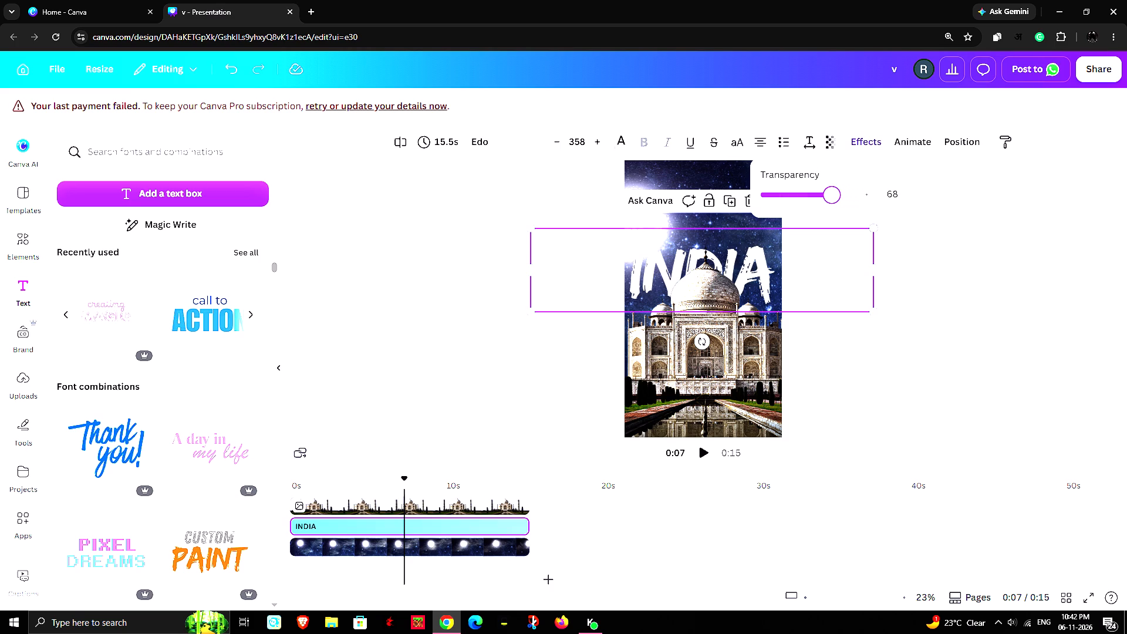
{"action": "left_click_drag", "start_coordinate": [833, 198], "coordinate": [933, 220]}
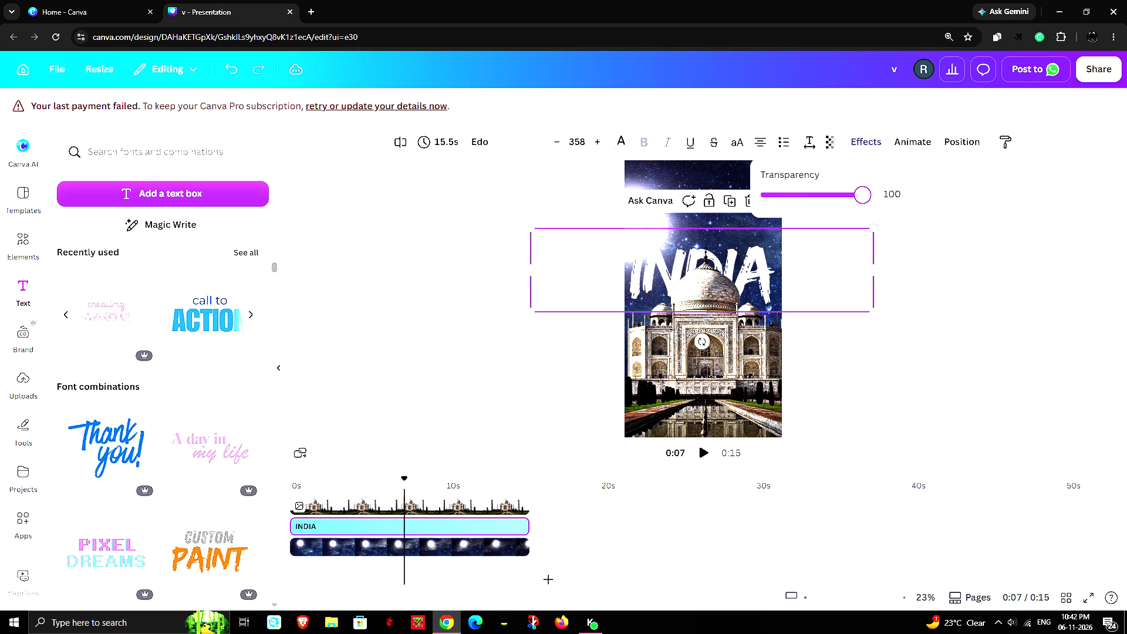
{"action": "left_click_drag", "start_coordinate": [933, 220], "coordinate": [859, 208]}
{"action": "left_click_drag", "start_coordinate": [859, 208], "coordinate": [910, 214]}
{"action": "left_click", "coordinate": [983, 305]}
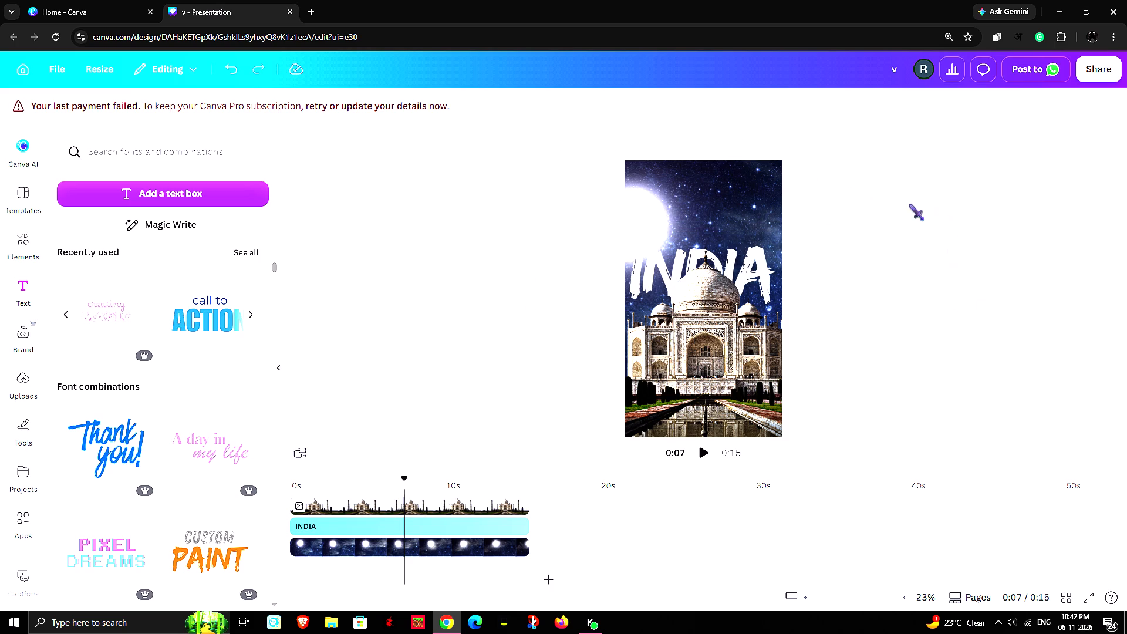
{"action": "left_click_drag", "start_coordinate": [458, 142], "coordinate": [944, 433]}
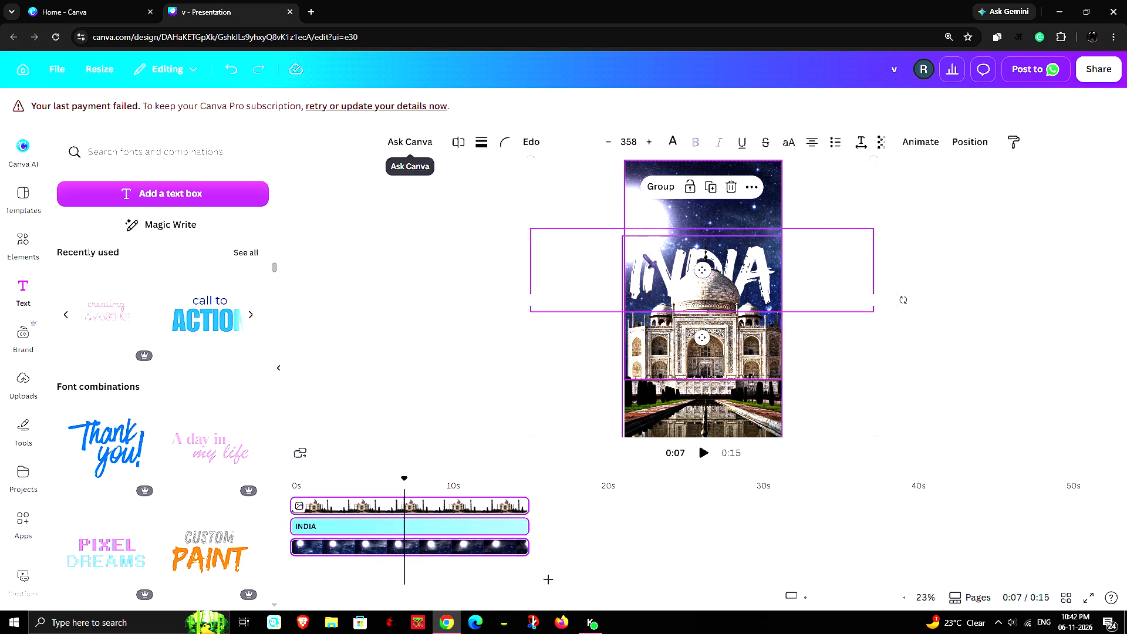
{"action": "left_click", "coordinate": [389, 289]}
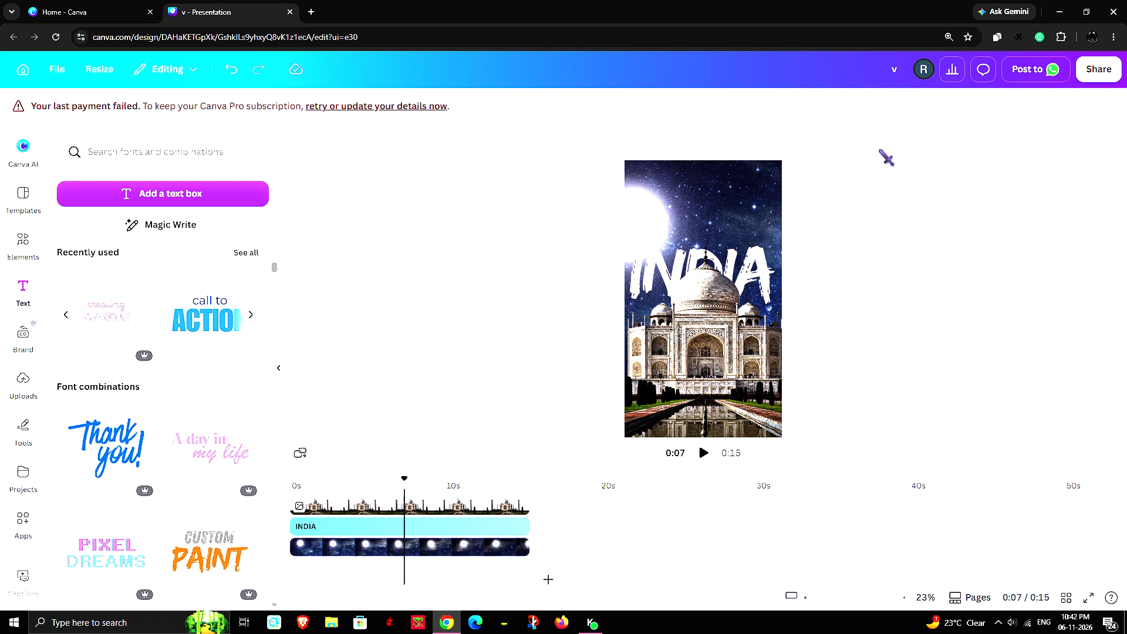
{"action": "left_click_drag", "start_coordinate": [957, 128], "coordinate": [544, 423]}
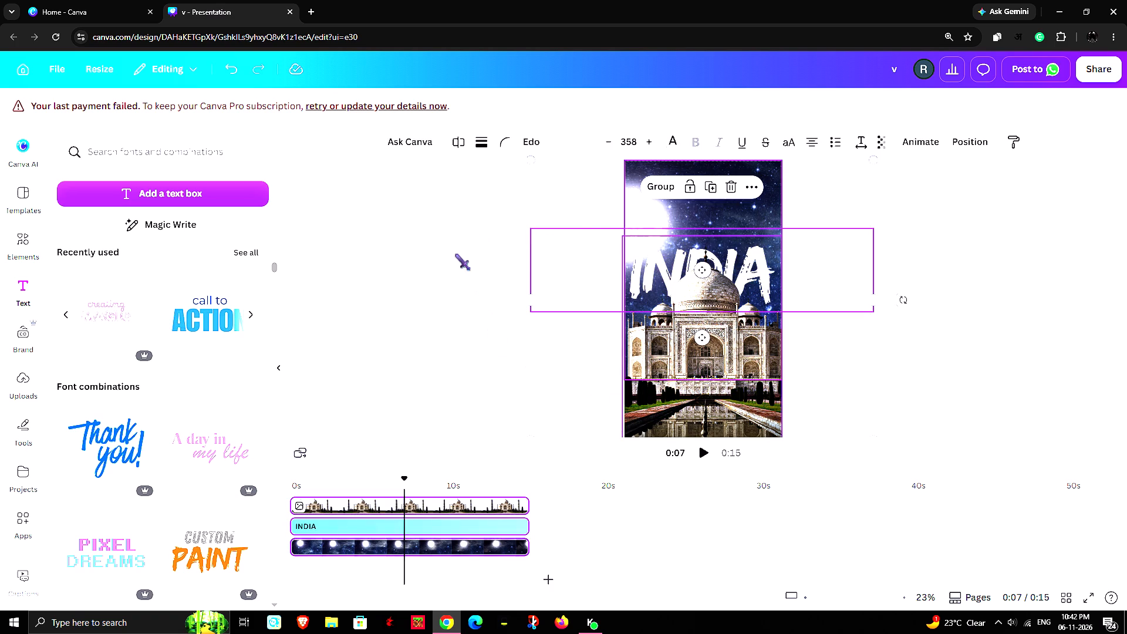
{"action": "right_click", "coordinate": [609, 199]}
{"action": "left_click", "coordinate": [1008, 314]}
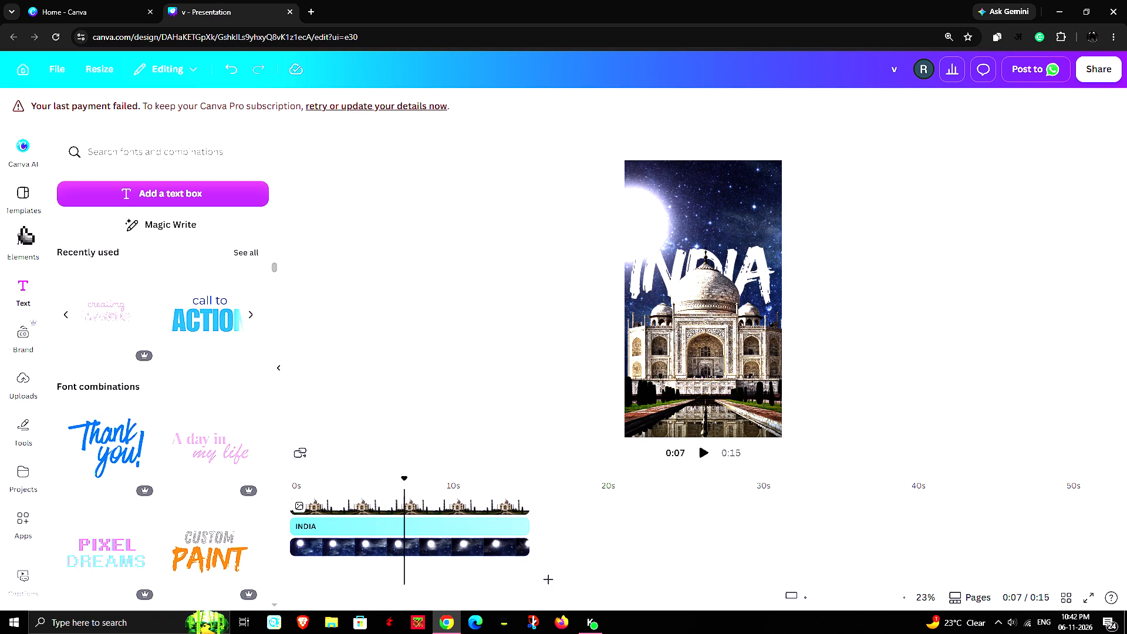
Delete the empty base page clip beneath the night-sky video track in the timeline.
{"action": "scroll", "coordinate": [529, 396], "scroll_direction": "down", "scroll_amount": 12}
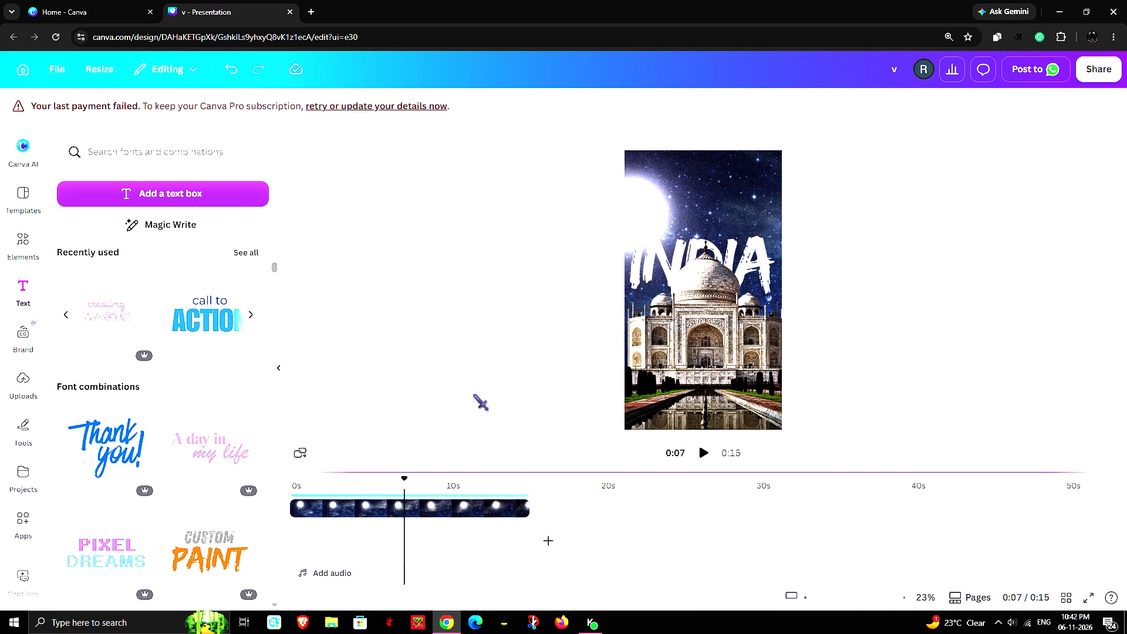
{"action": "left_click", "coordinate": [424, 324]}
{"action": "left_click", "coordinate": [449, 535]}
{"action": "key", "text": "Delete"}
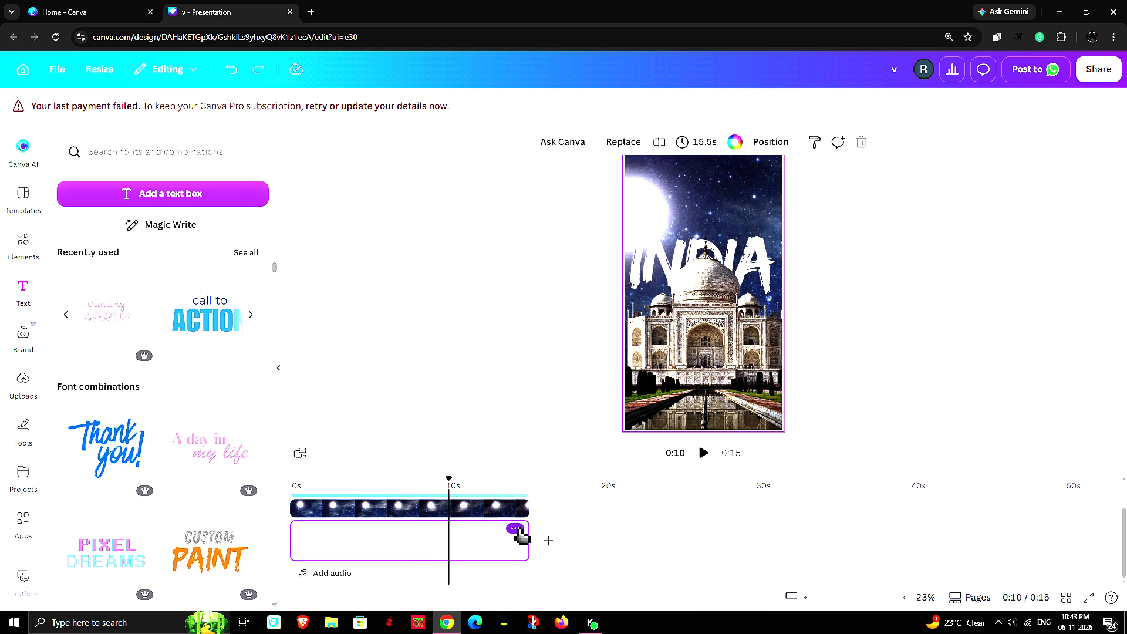
{"action": "scroll", "coordinate": [502, 529], "scroll_direction": "up", "scroll_amount": 5}
{"action": "left_click", "coordinate": [501, 264]}
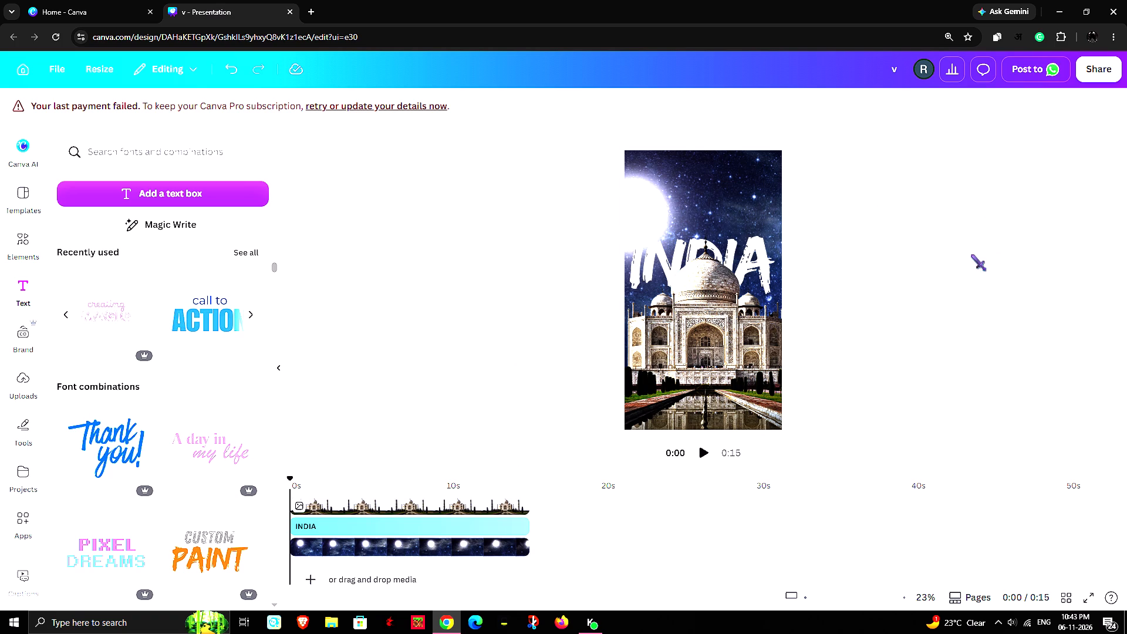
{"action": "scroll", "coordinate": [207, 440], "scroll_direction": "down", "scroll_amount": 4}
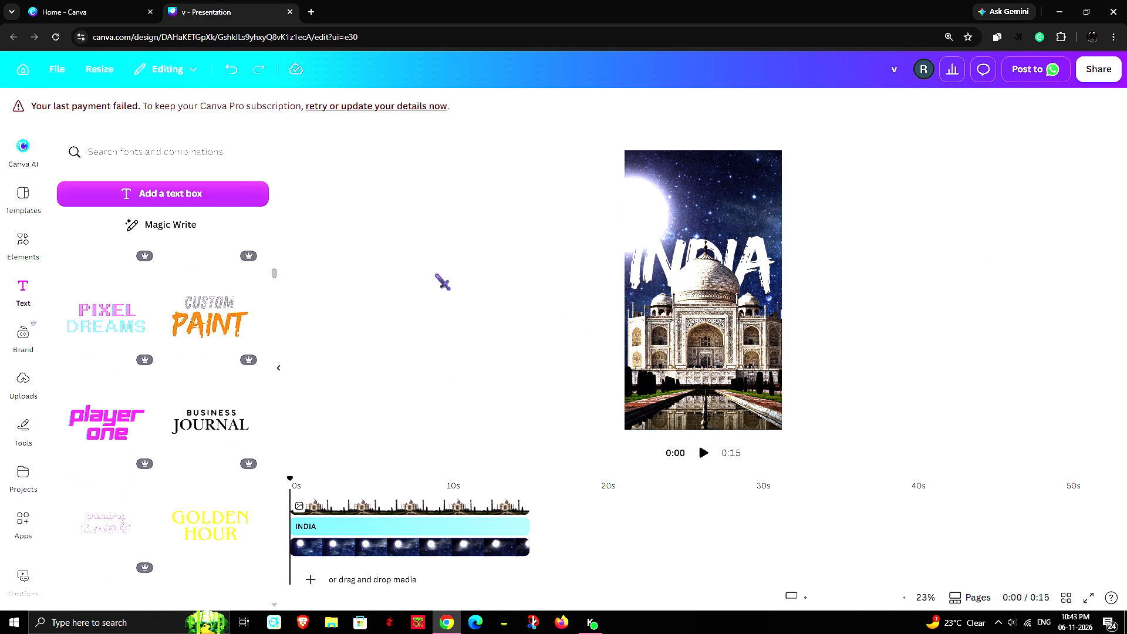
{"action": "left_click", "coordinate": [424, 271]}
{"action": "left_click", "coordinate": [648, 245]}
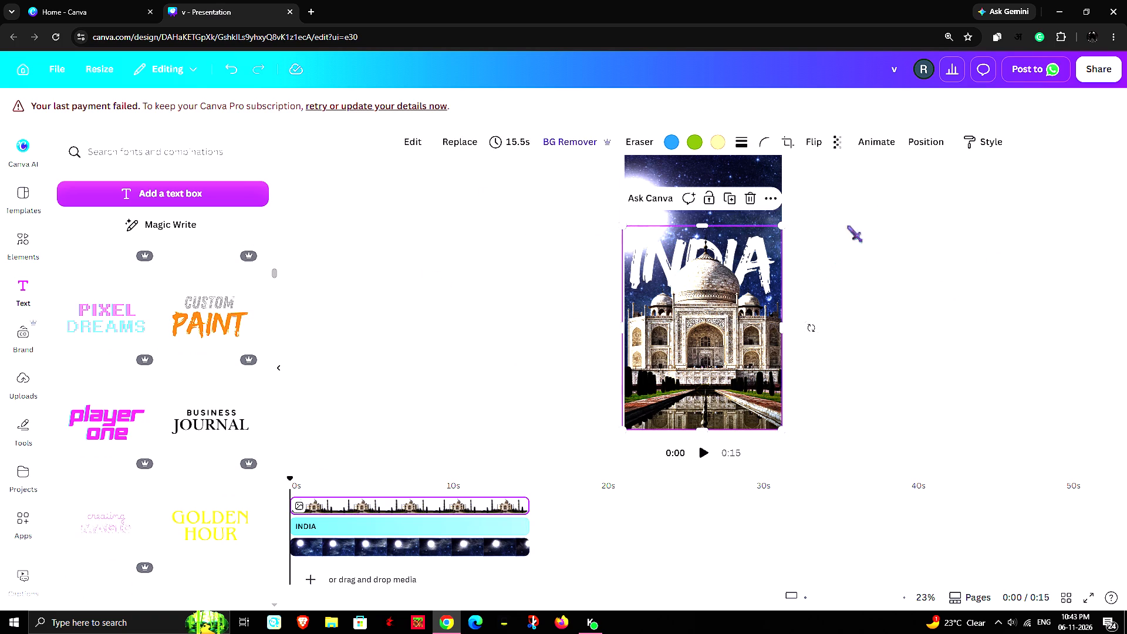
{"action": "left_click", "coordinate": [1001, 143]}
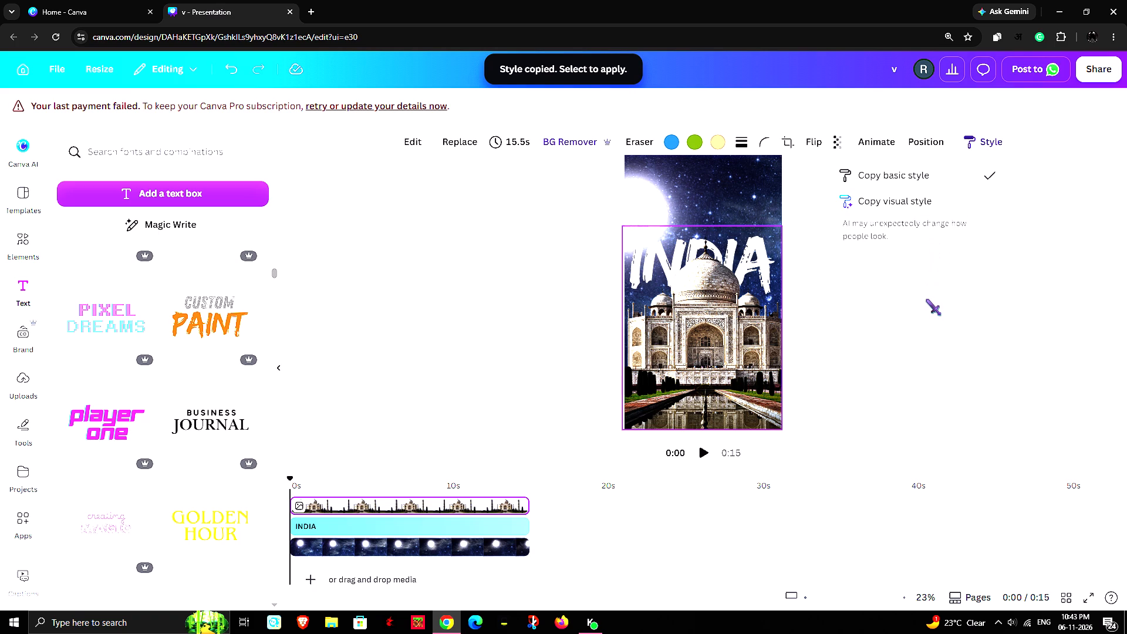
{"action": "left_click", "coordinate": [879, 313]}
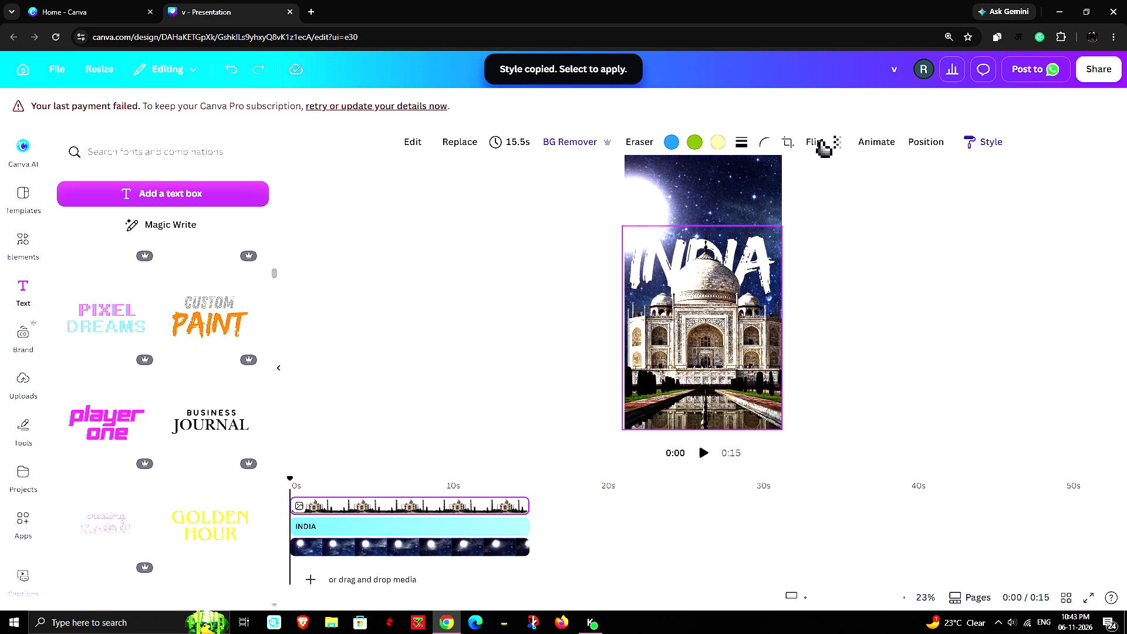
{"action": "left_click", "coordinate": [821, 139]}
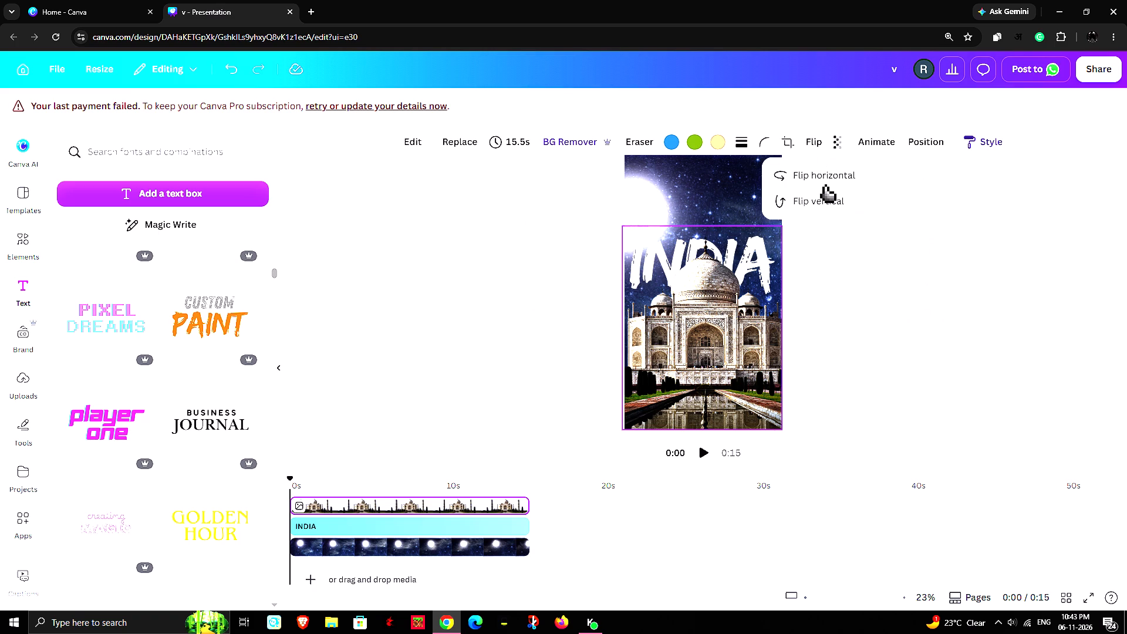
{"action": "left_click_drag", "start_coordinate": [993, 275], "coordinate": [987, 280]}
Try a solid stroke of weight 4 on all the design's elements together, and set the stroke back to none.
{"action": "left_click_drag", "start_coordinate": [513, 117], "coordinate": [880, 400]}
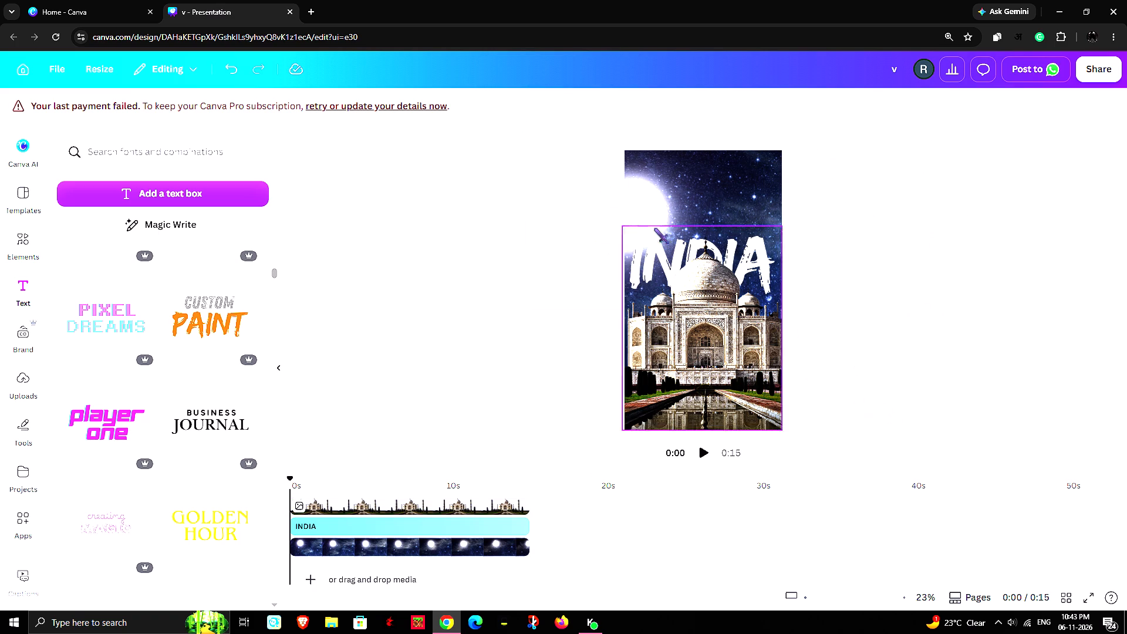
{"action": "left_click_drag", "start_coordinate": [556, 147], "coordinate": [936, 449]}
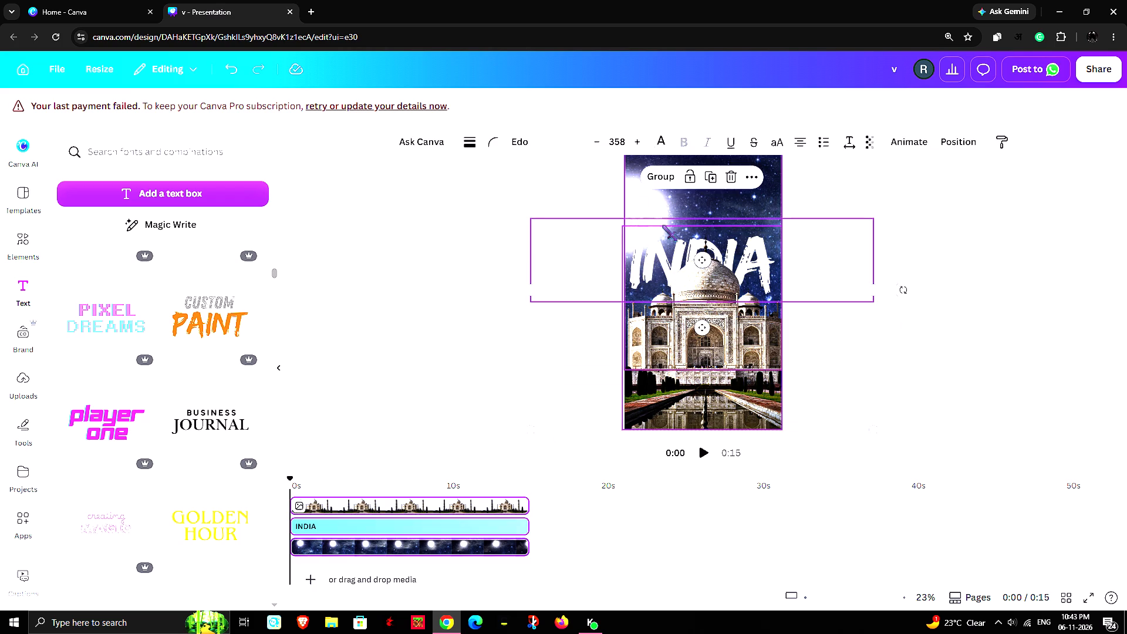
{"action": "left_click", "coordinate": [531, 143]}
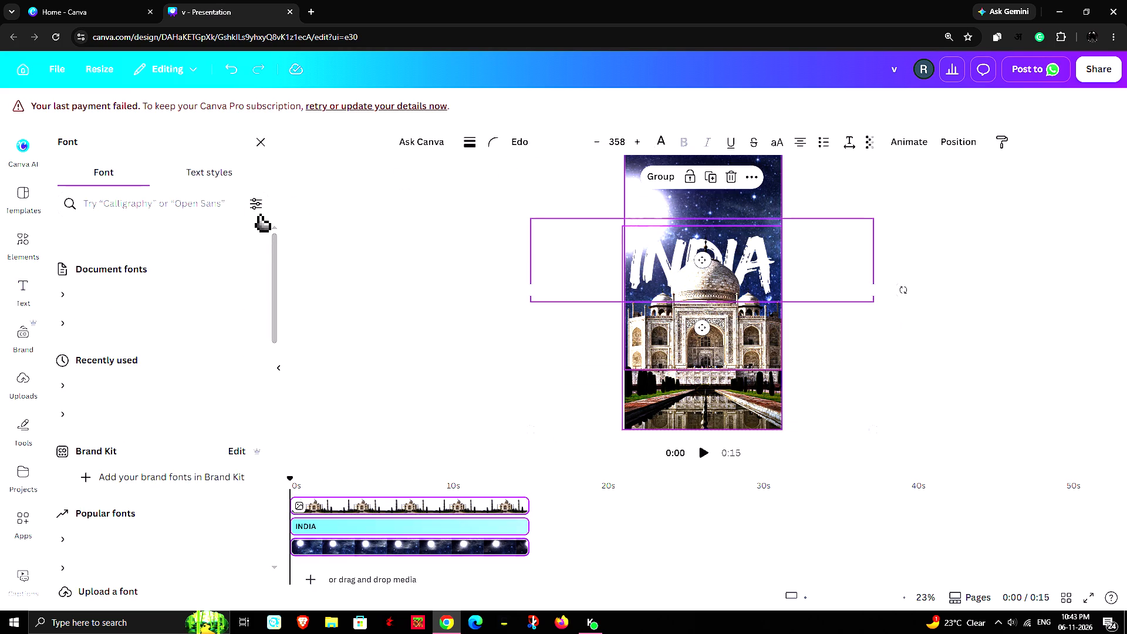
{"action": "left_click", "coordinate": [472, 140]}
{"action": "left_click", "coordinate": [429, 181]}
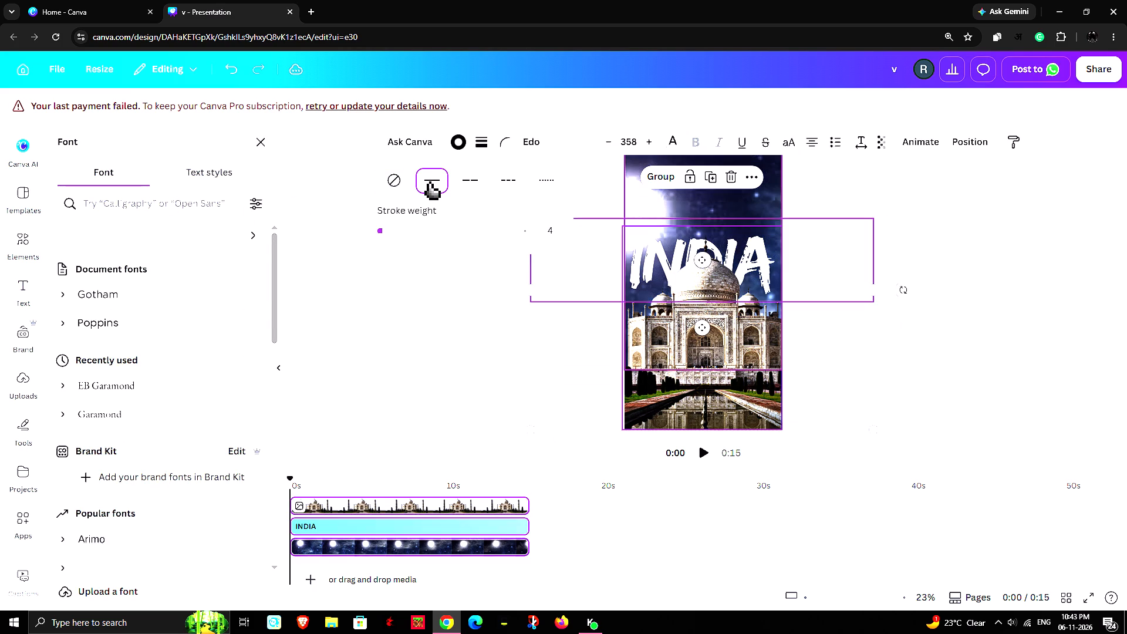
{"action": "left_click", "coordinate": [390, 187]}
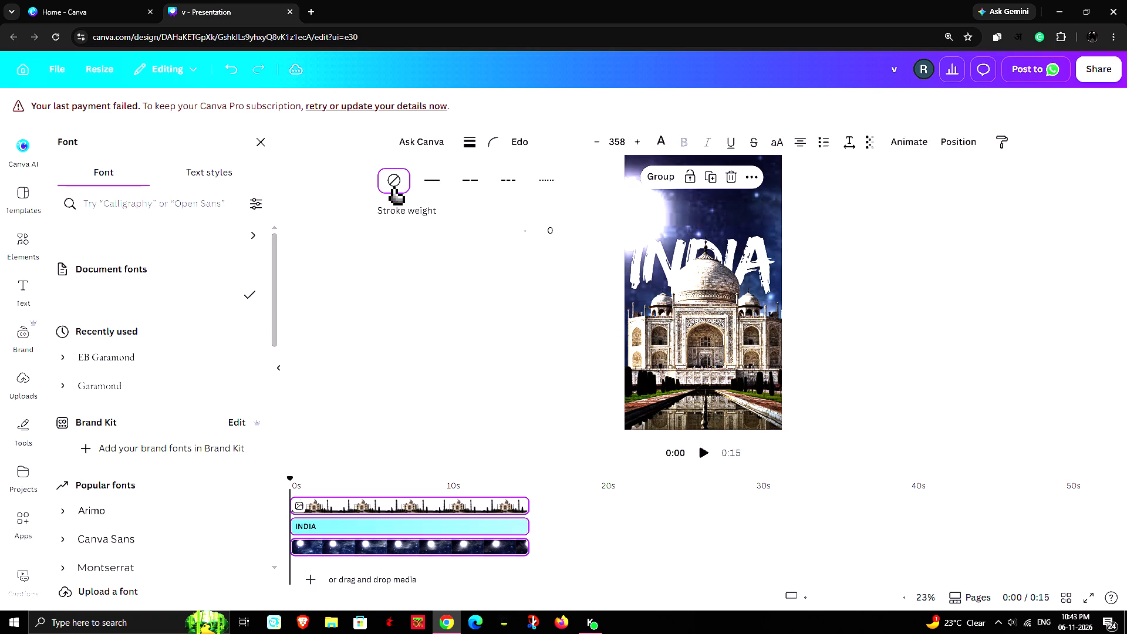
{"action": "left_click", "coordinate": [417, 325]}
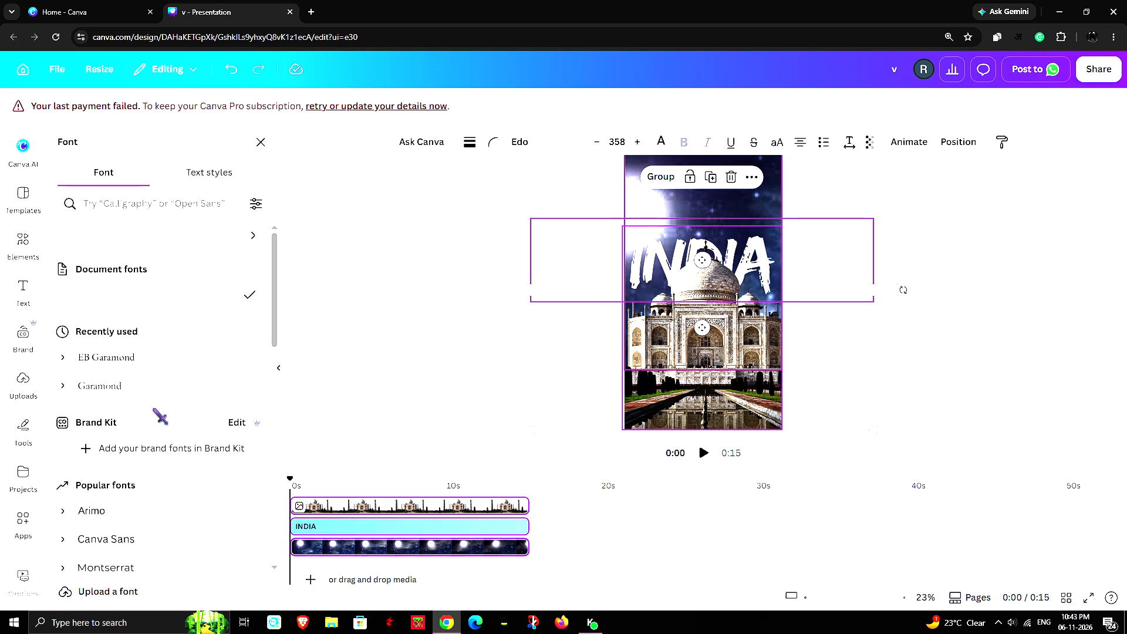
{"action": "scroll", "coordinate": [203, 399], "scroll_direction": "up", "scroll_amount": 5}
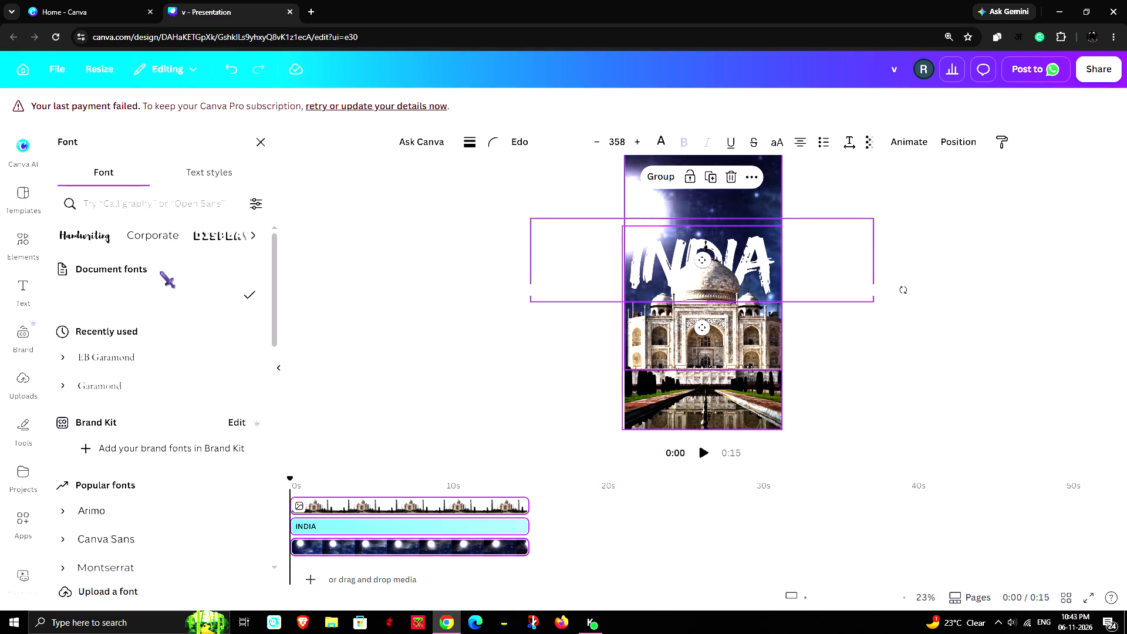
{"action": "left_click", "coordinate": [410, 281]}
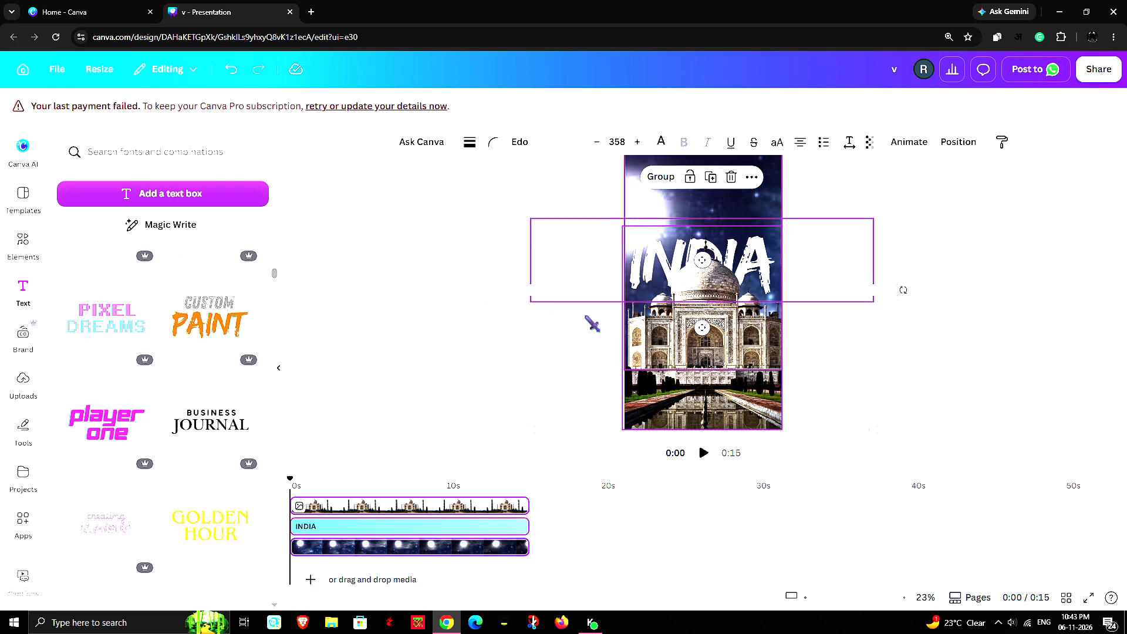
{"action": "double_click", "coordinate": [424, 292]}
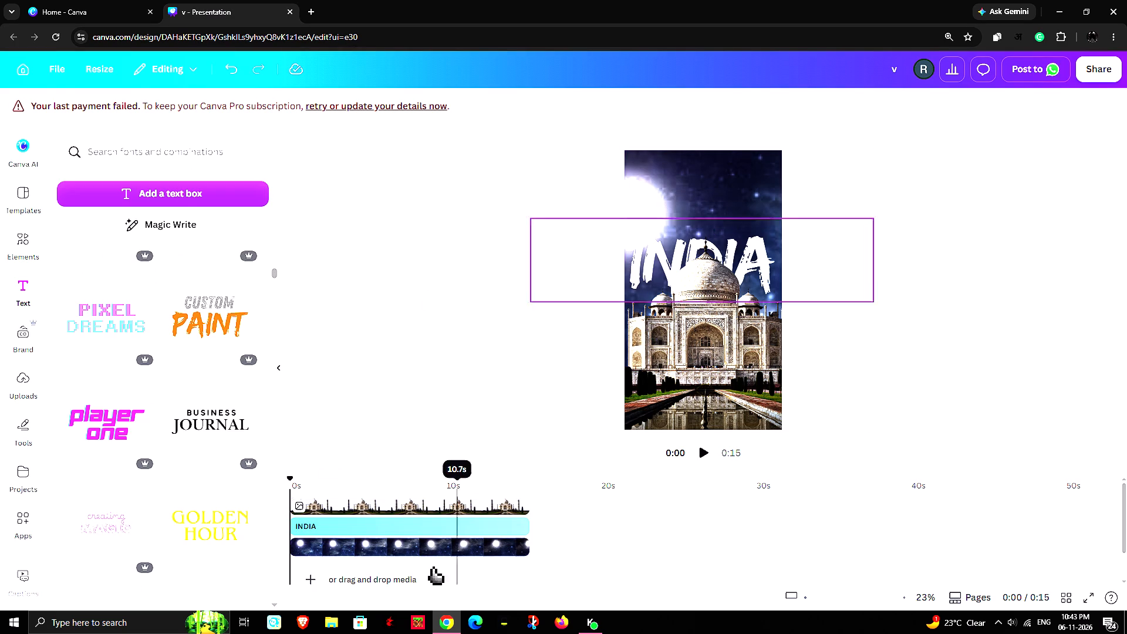
Play the story from 0 s to check the INDIA title against the moving night sky.
{"action": "left_click", "coordinate": [400, 545]}
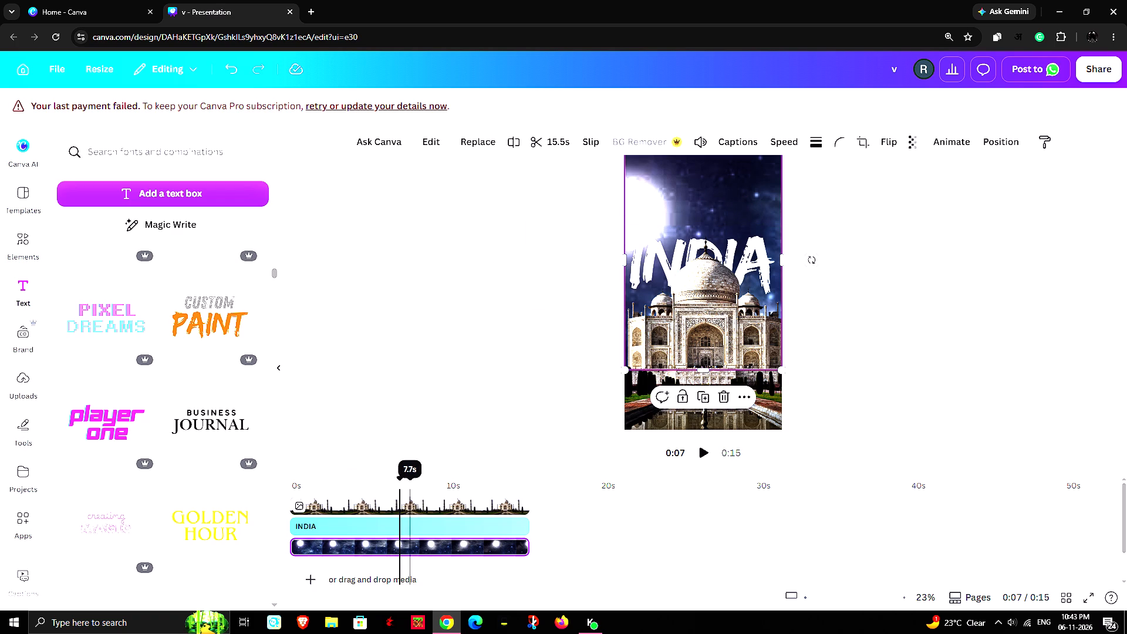
{"action": "left_click_drag", "start_coordinate": [396, 485], "coordinate": [228, 469]}
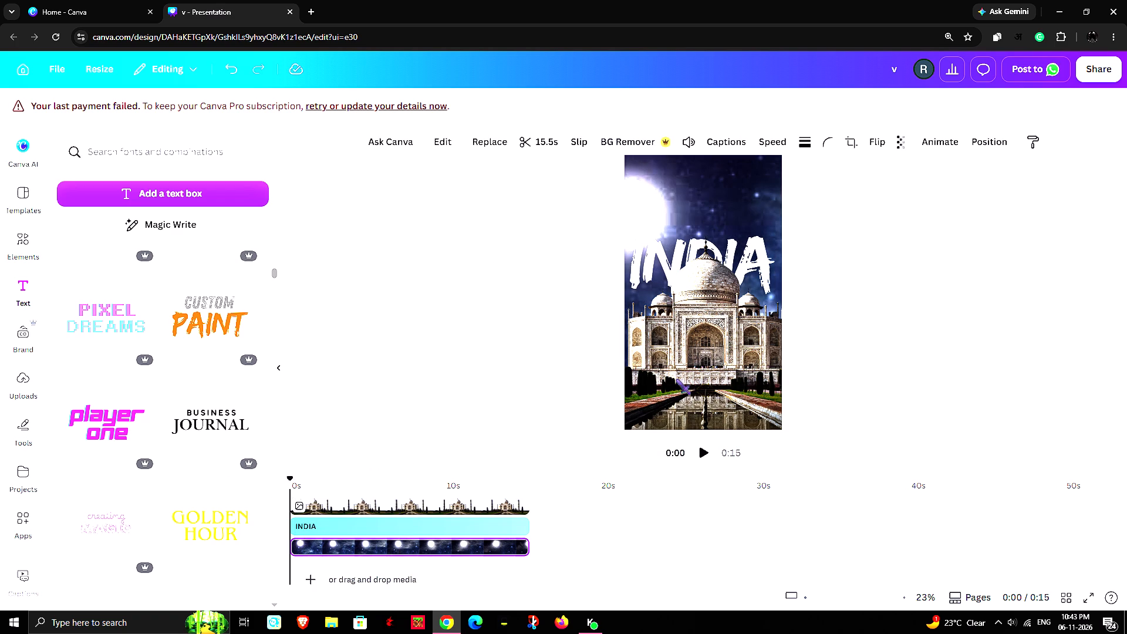
{"action": "left_click", "coordinate": [717, 459]}
{"action": "left_click", "coordinate": [710, 456]}
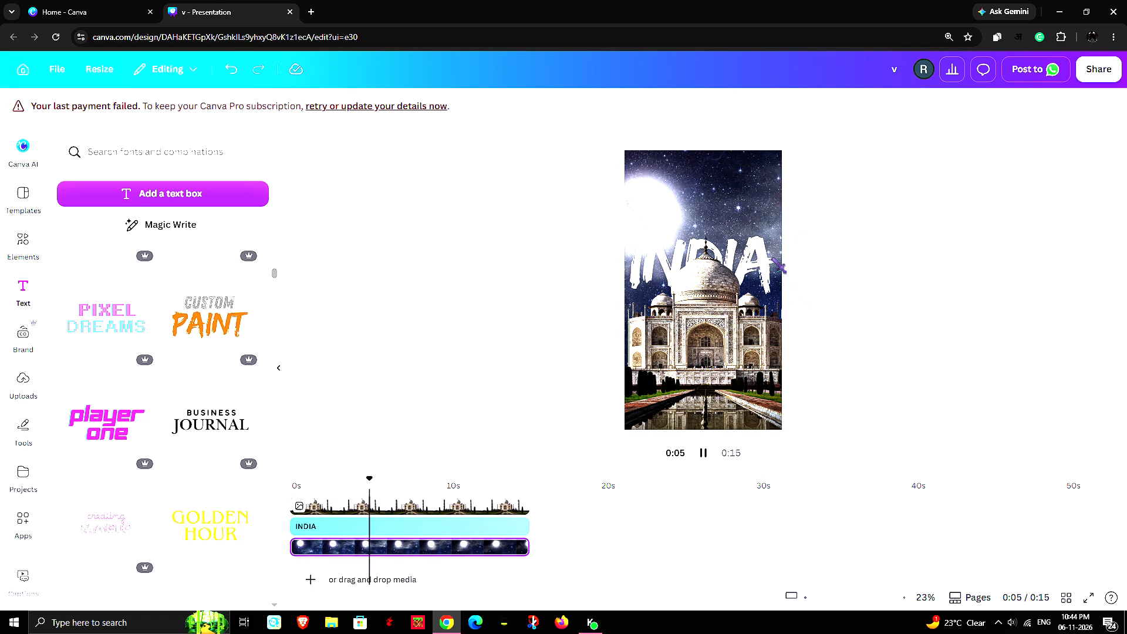
Set the INDIA title's transparency value to 61.
{"action": "left_click", "coordinate": [745, 255]}
{"action": "left_click", "coordinate": [481, 518]}
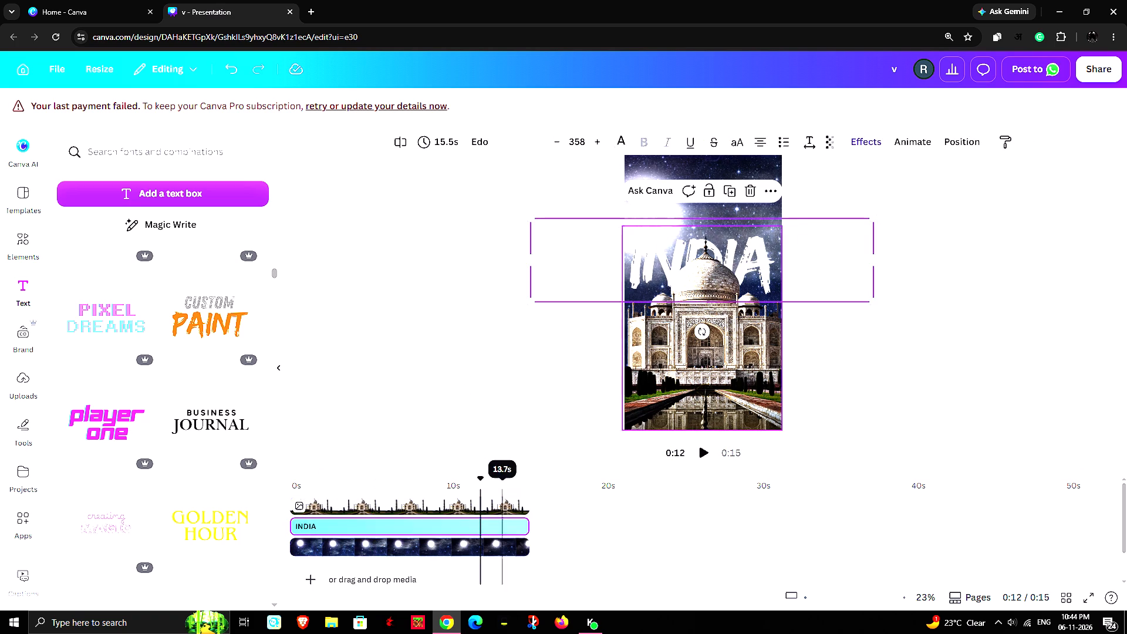
{"action": "left_click", "coordinate": [835, 136]}
{"action": "left_click_drag", "start_coordinate": [856, 191], "coordinate": [853, 192]}
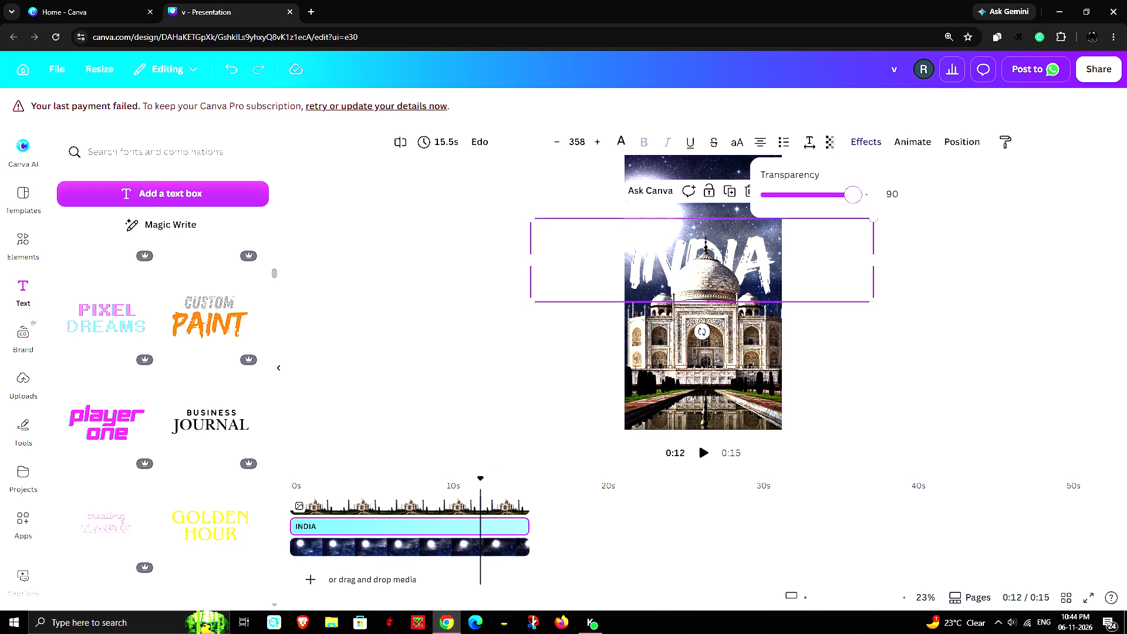
{"action": "left_click_drag", "start_coordinate": [853, 192], "coordinate": [827, 192]}
{"action": "left_click_drag", "start_coordinate": [827, 192], "coordinate": [825, 191]}
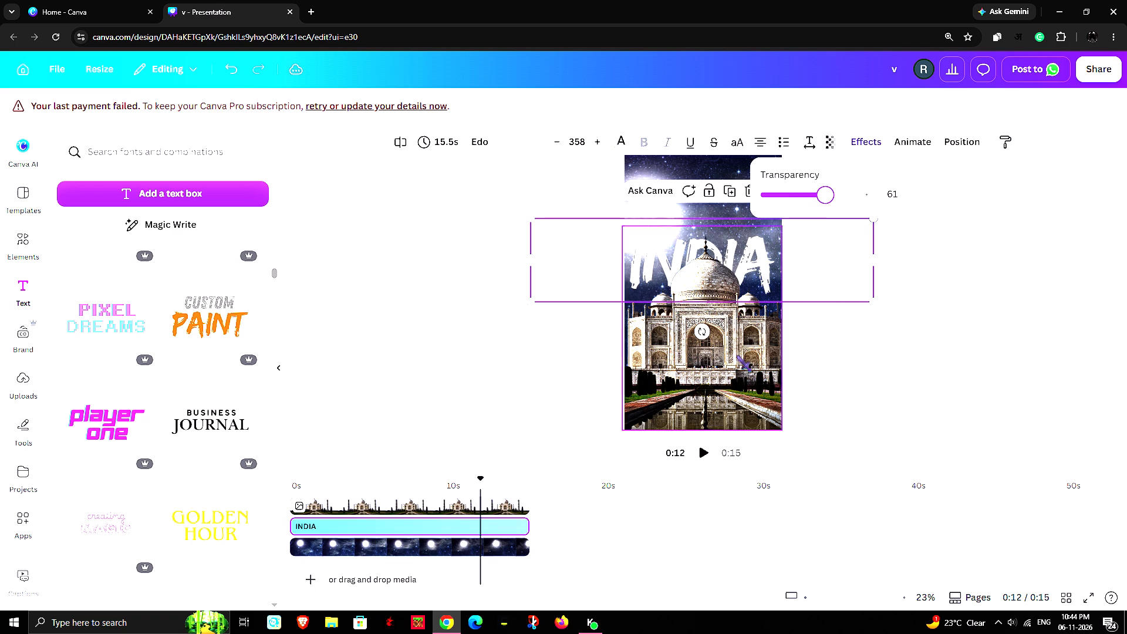
{"action": "left_click", "coordinate": [365, 329]}
Lower the night-sky video's transparency value to 84, and raise it slightly from there.
{"action": "left_click", "coordinate": [436, 544]}
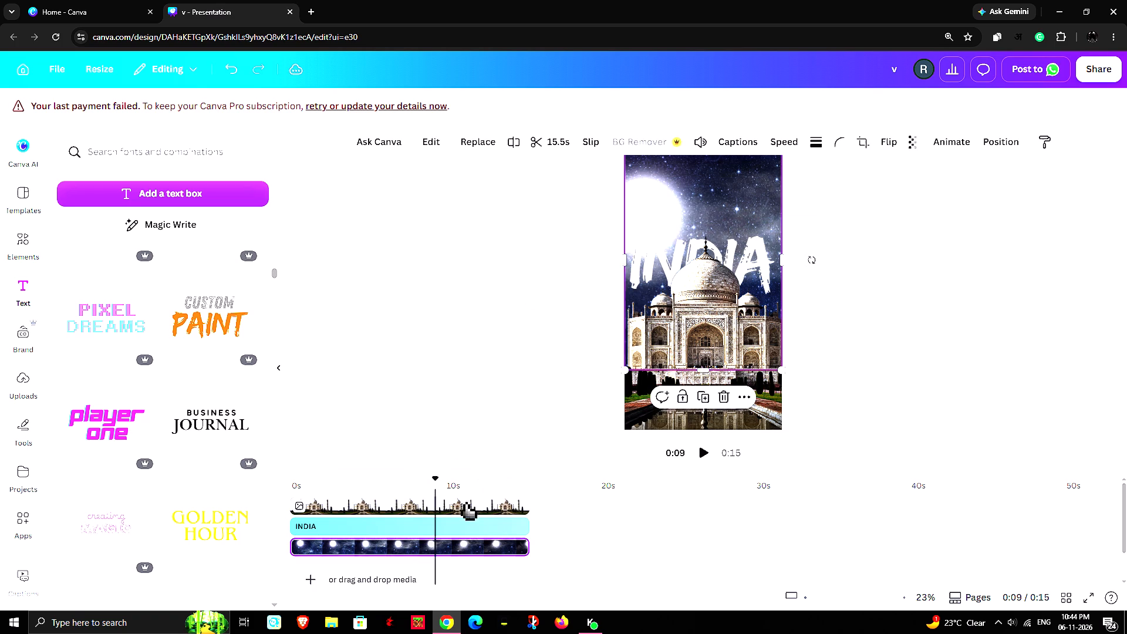
{"action": "left_click", "coordinate": [912, 146]}
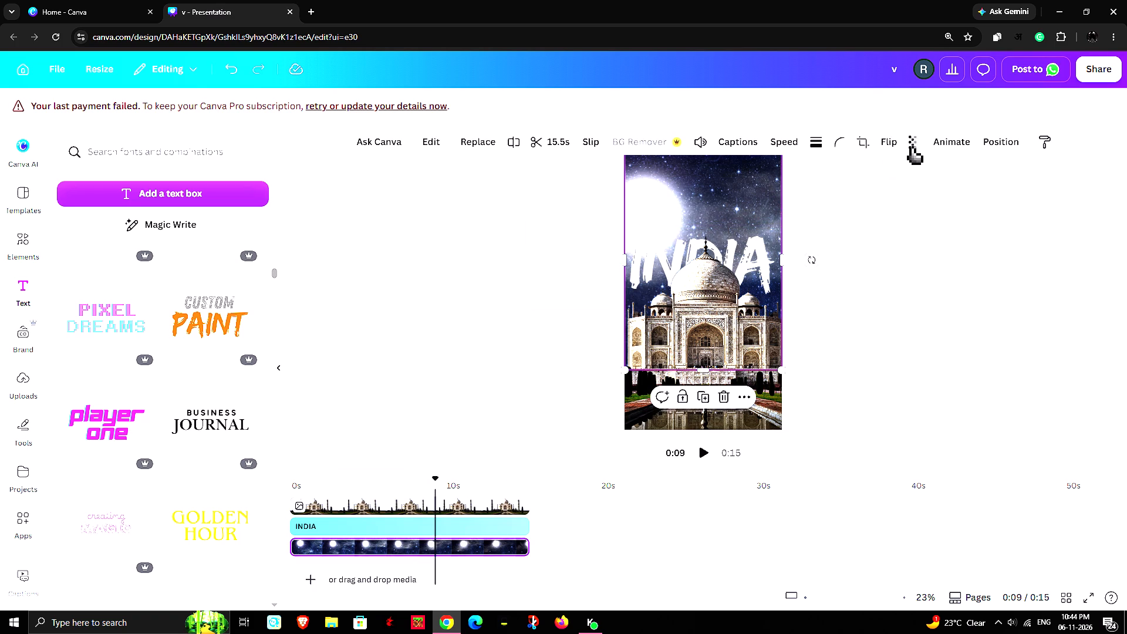
{"action": "left_click_drag", "start_coordinate": [944, 197], "coordinate": [930, 195]}
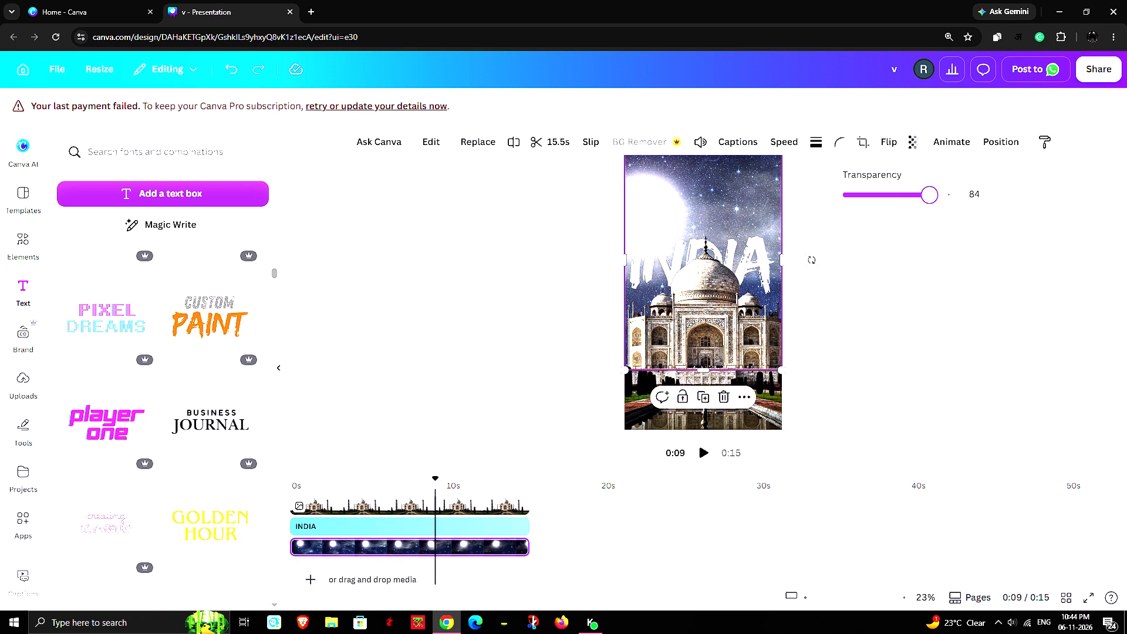
{"action": "left_click_drag", "start_coordinate": [930, 195], "coordinate": [935, 193]}
{"action": "left_click", "coordinate": [915, 347]}
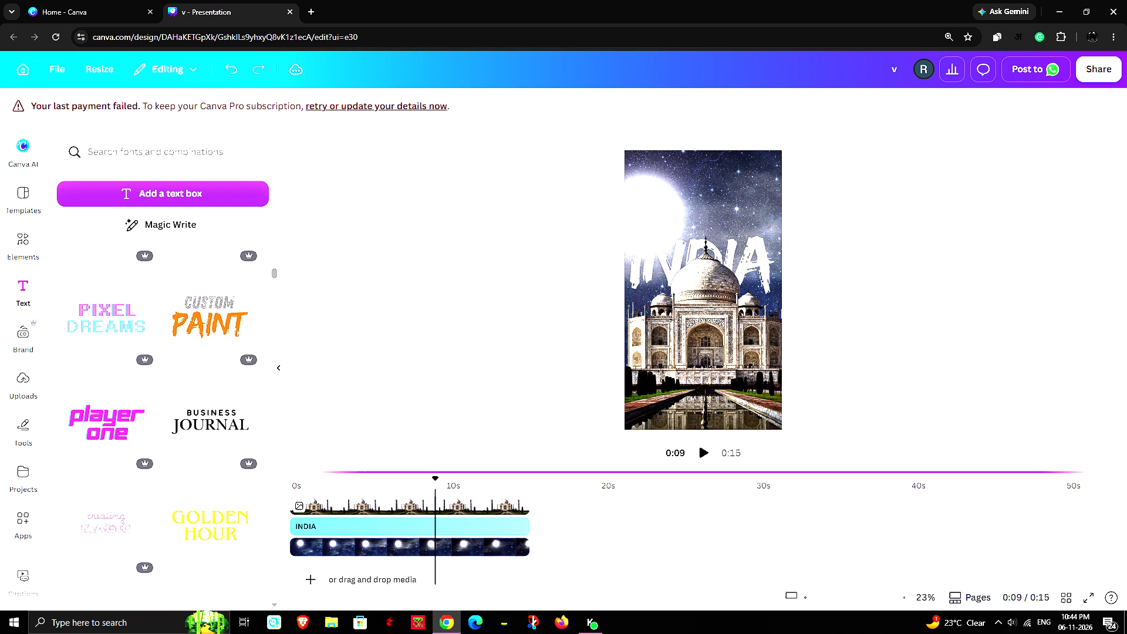
Play the whole story from 0 s to review the adjusted title and sky transparency.
{"action": "left_click_drag", "start_coordinate": [437, 484], "coordinate": [205, 457]}
{"action": "left_click", "coordinate": [696, 447]}
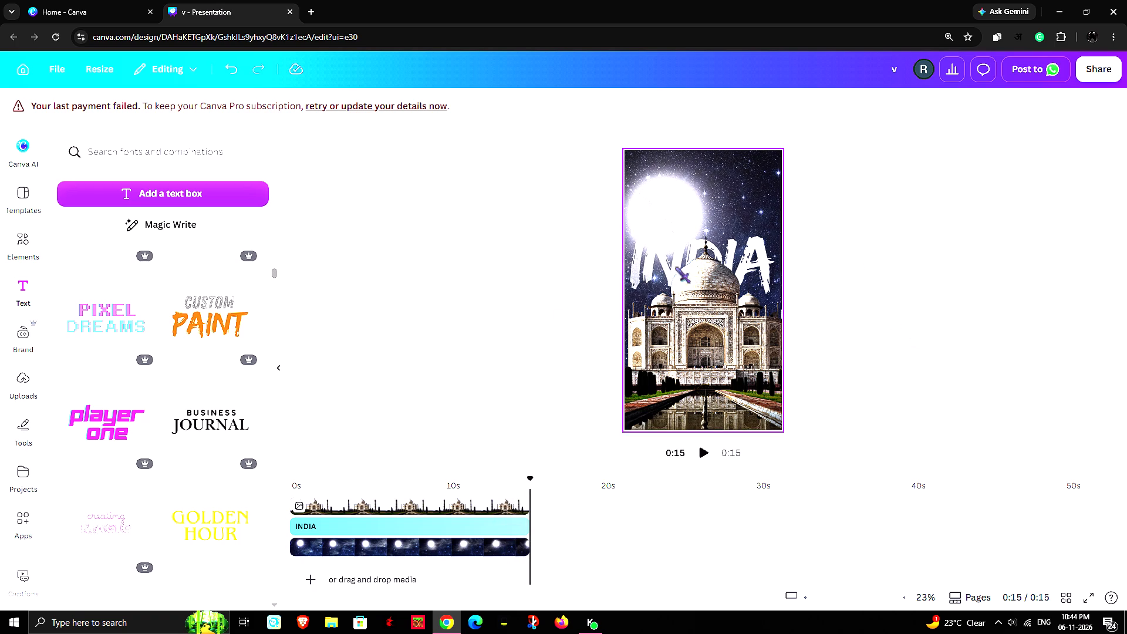
Browse further through the font combinations for a text style that could suit the Taj Mahal story.
{"action": "scroll", "coordinate": [201, 424], "scroll_direction": "down", "scroll_amount": 4}
{"action": "scroll", "coordinate": [180, 520], "scroll_direction": "down", "scroll_amount": 2}
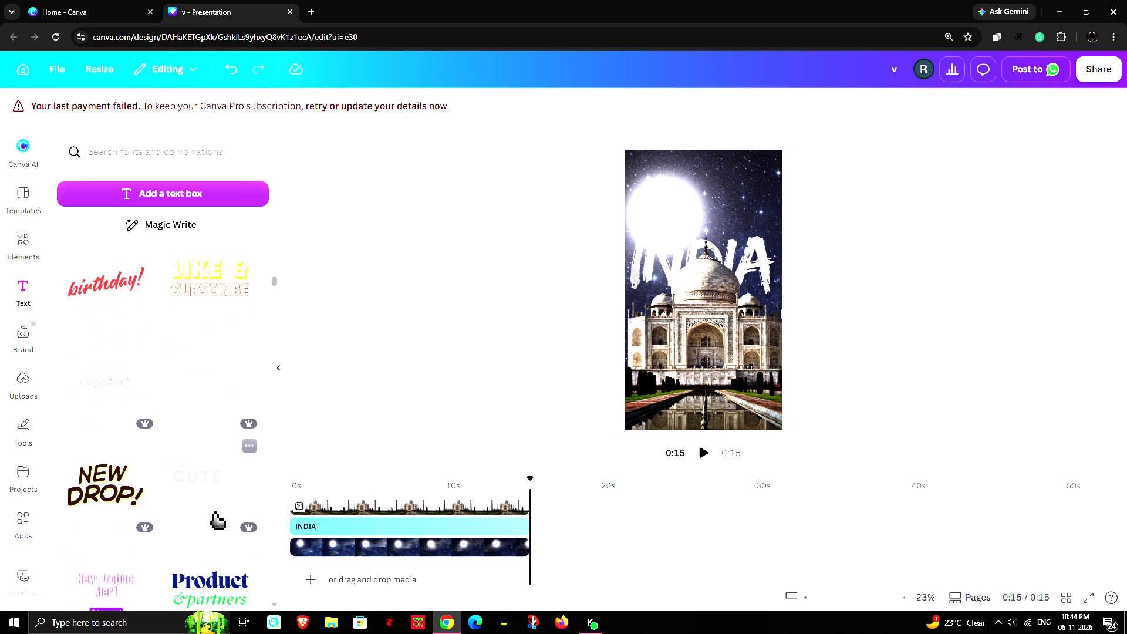
{"action": "scroll", "coordinate": [180, 476], "scroll_direction": "down", "scroll_amount": 8}
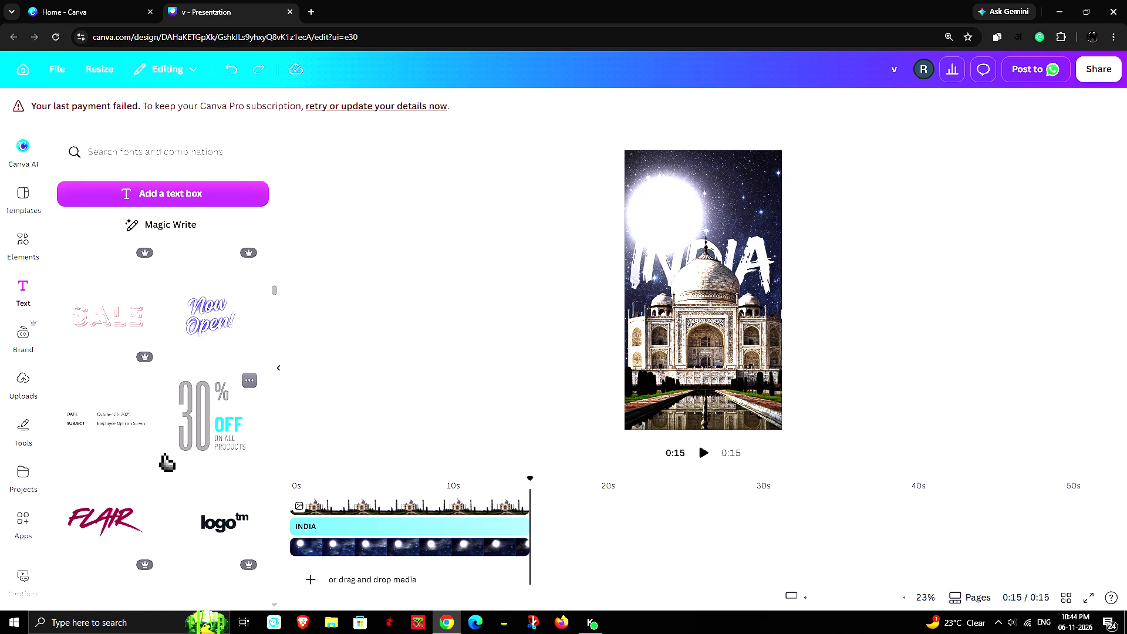
{"action": "scroll", "coordinate": [164, 453], "scroll_direction": "down", "scroll_amount": 1}
{"action": "scroll", "coordinate": [144, 505], "scroll_direction": "down", "scroll_amount": 2}
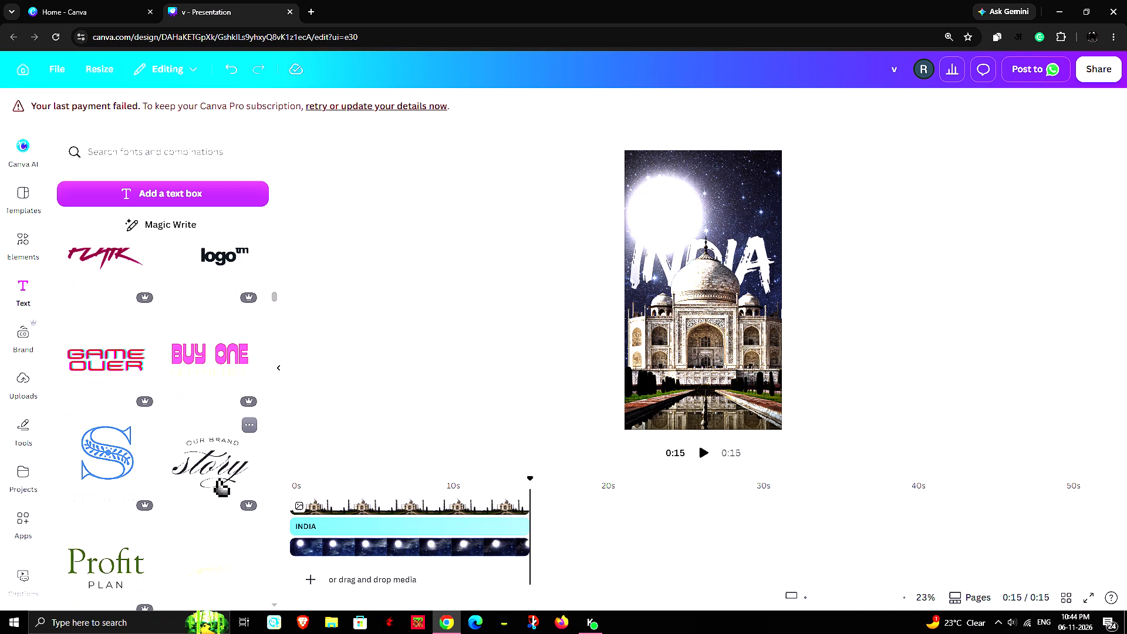
{"action": "scroll", "coordinate": [213, 456], "scroll_direction": "down", "scroll_amount": 4}
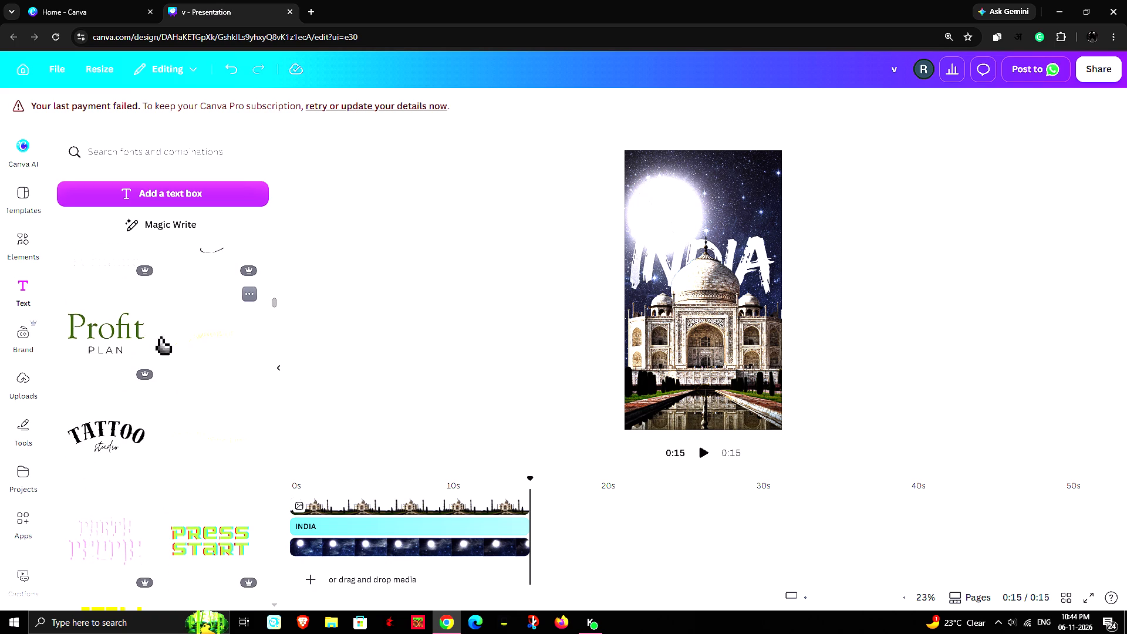
{"action": "scroll", "coordinate": [133, 366], "scroll_direction": "down", "scroll_amount": 2}
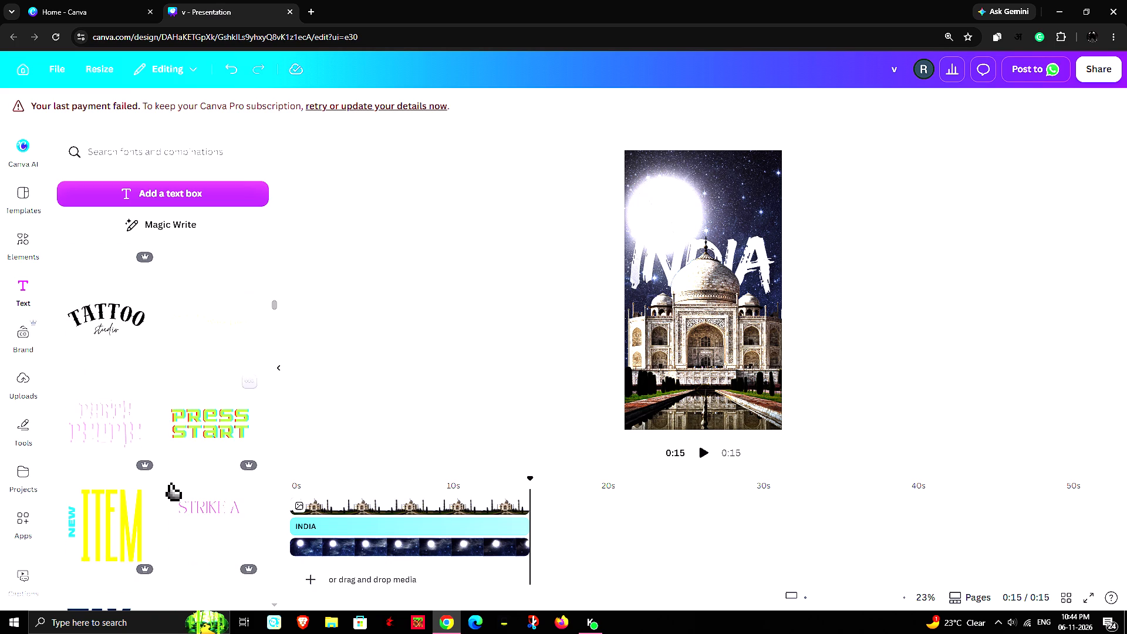
{"action": "scroll", "coordinate": [170, 483], "scroll_direction": "down", "scroll_amount": 4}
{"action": "scroll", "coordinate": [220, 412], "scroll_direction": "down", "scroll_amount": 6}
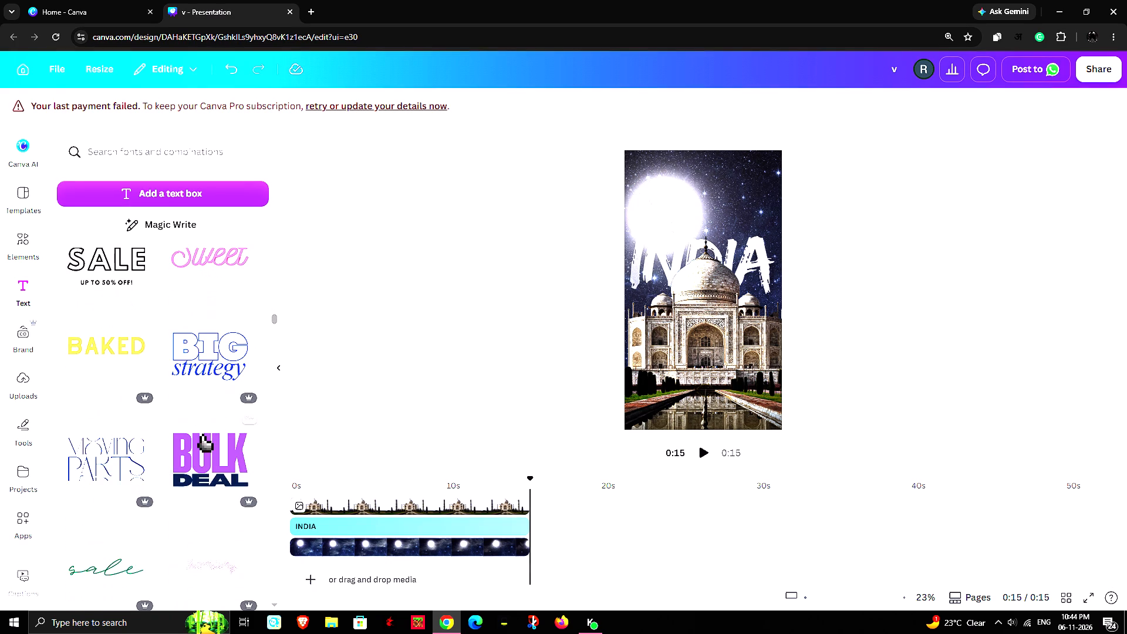
{"action": "scroll", "coordinate": [201, 487], "scroll_direction": "up", "scroll_amount": 1}
{"action": "scroll", "coordinate": [202, 490], "scroll_direction": "down", "scroll_amount": 3}
{"action": "scroll", "coordinate": [541, 377], "scroll_direction": "up", "scroll_amount": 3}
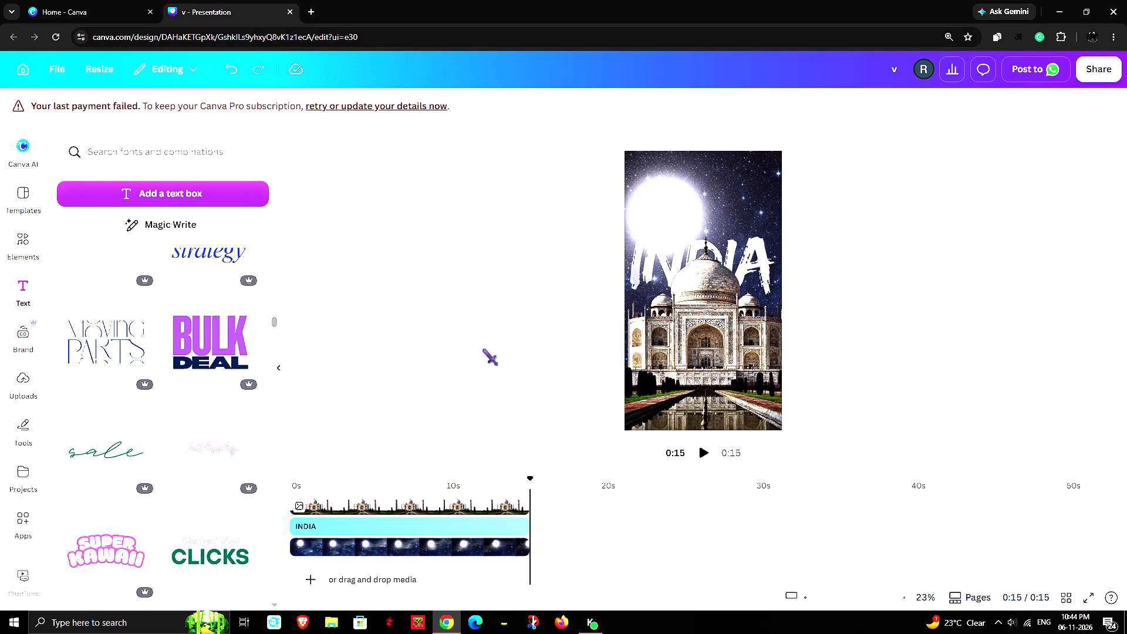
{"action": "scroll", "coordinate": [482, 349], "scroll_direction": "up", "scroll_amount": 2}
{"action": "left_click", "coordinate": [373, 340]}
{"action": "left_click", "coordinate": [372, 353]}
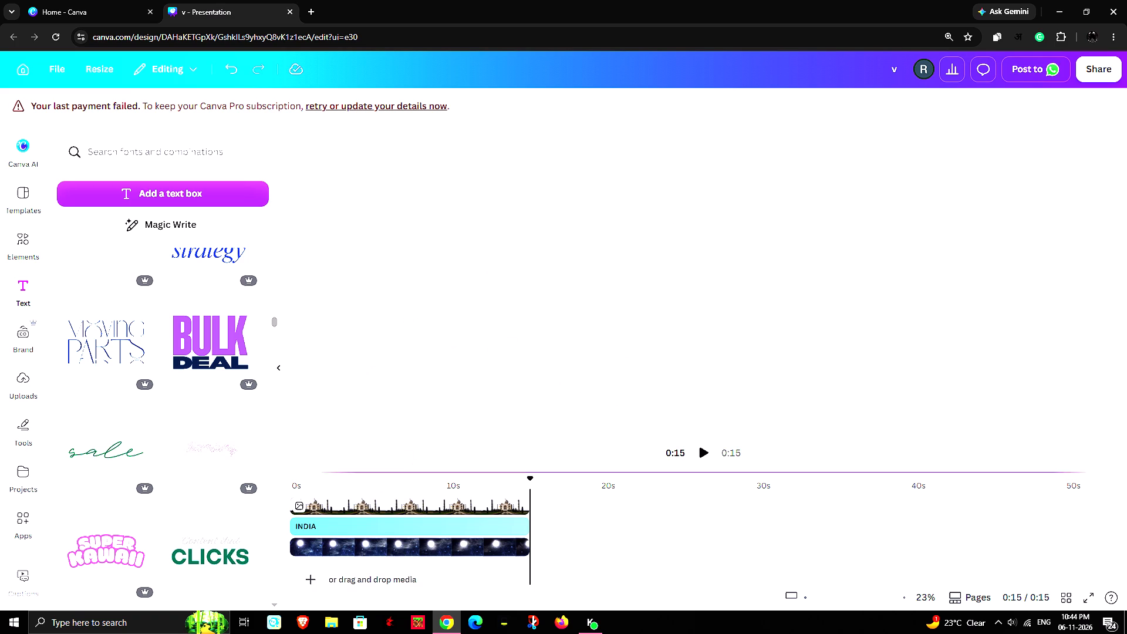
Align the starts of the INDIA title and Taj Mahal image clips with 0 s in the timeline.
{"action": "scroll", "coordinate": [305, 532], "scroll_direction": "up", "scroll_amount": 4}
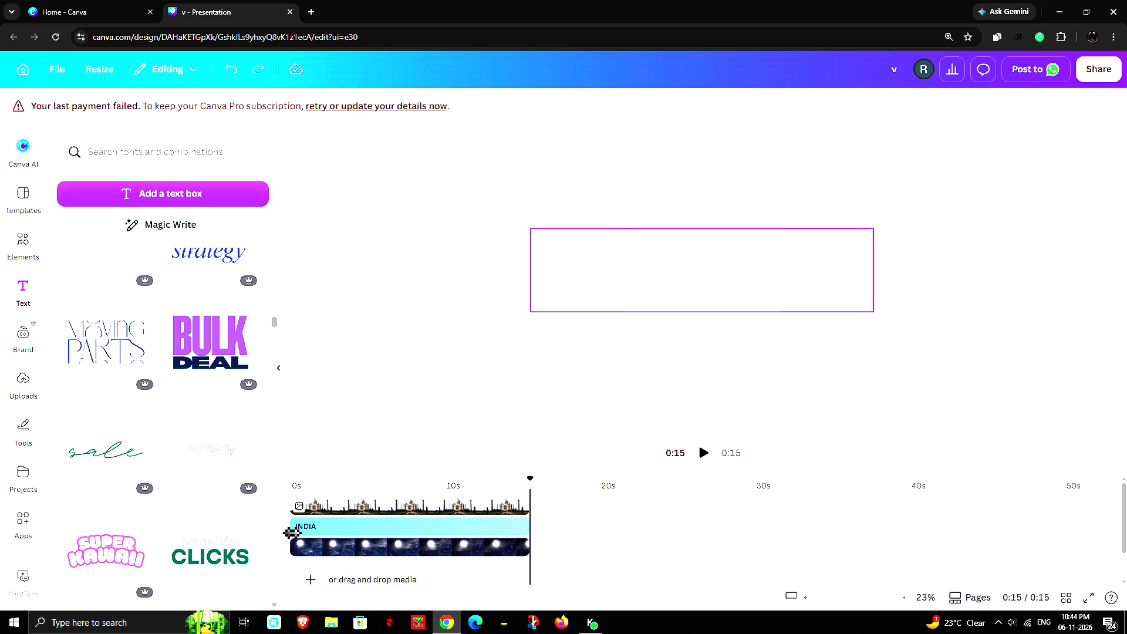
{"action": "left_click_drag", "start_coordinate": [292, 532], "coordinate": [261, 528]}
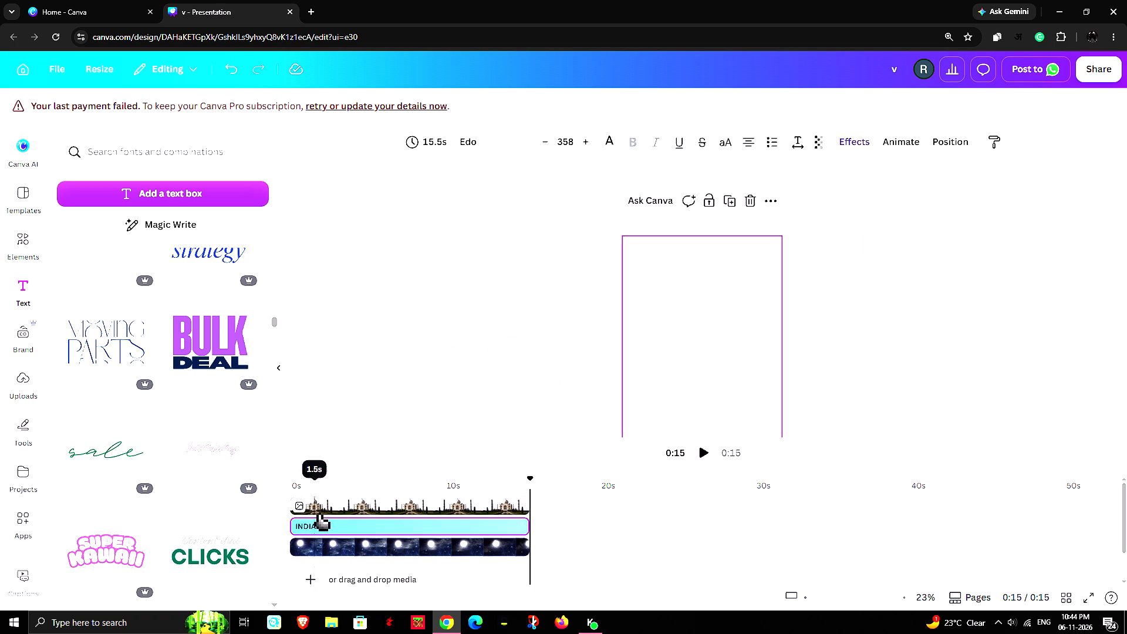
{"action": "left_click", "coordinate": [321, 511]}
{"action": "left_click_drag", "start_coordinate": [294, 509], "coordinate": [270, 504]}
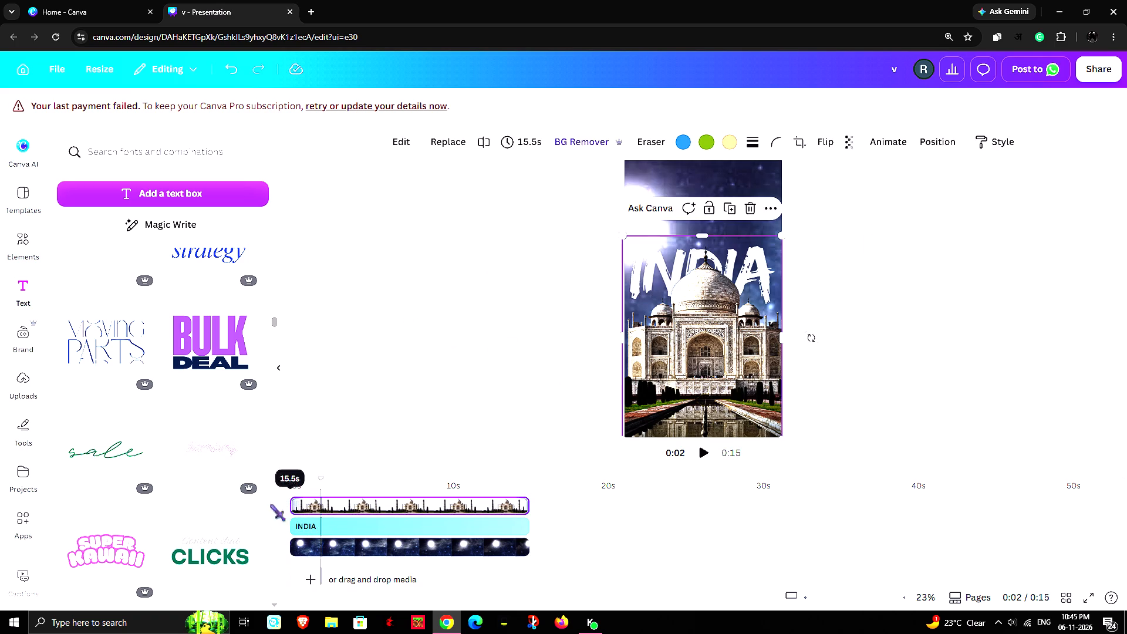